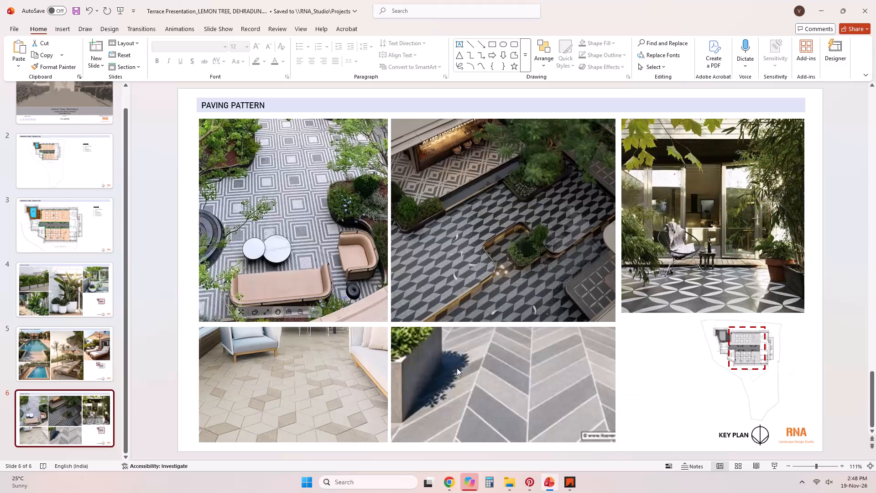
Switch to File Explorer and open the Presentation folder of project 95001_The Parklyn Bay_Bridge Homes Sirigiripuri in PROJECTS.
click(513, 473)
click(658, 433)
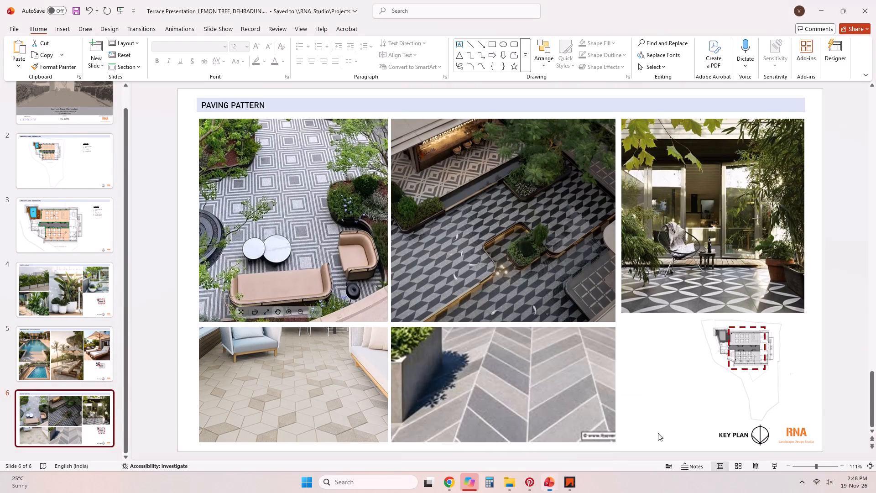
click(510, 490)
click(428, 414)
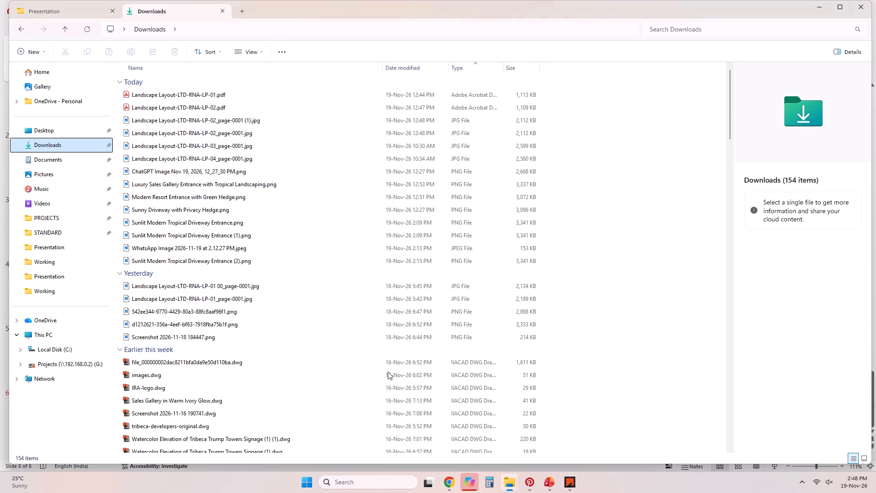
click(68, 219)
scroll(228, 265, down, 2)
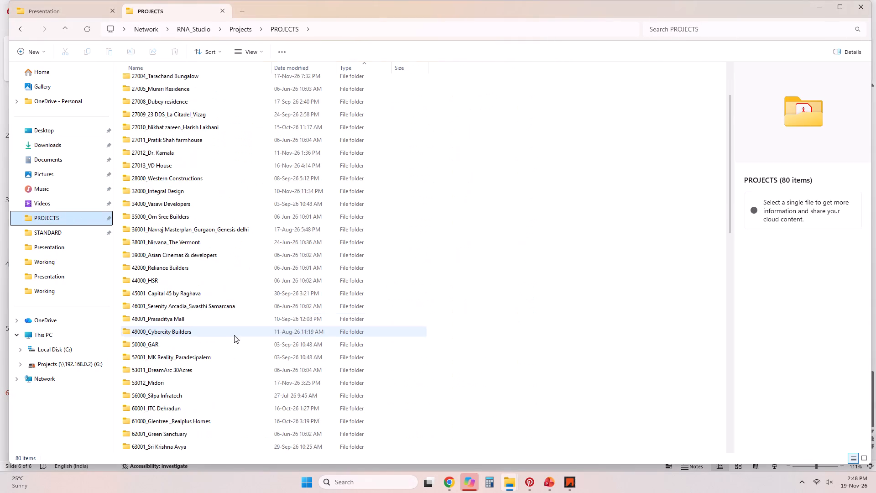
scroll(235, 344, down, 12)
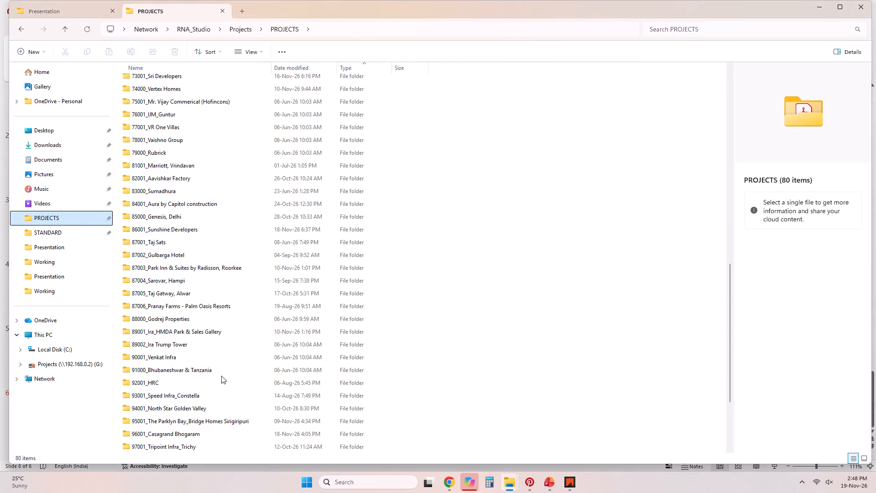
click(196, 420)
click(196, 420)
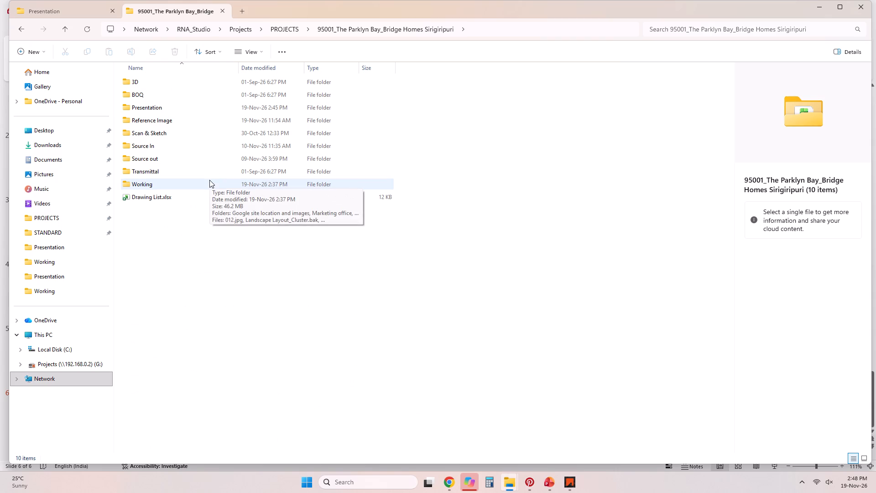
double_click(222, 107)
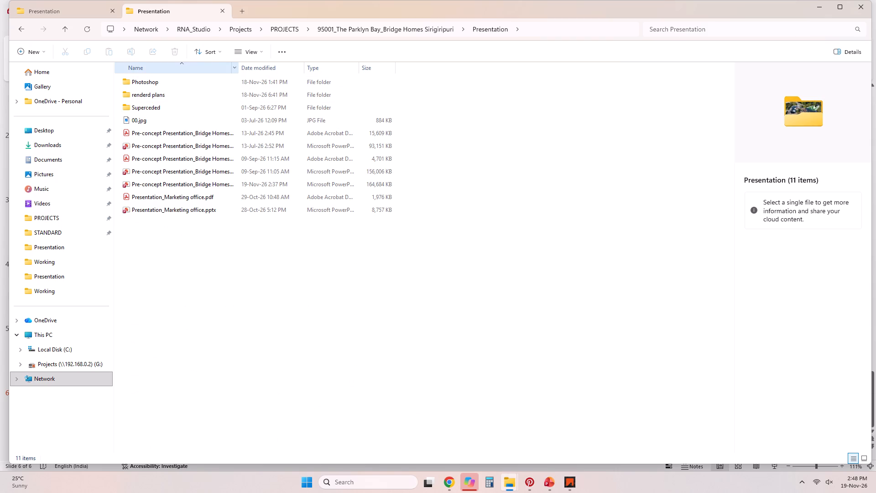
Widen the Name column to show full file names and open Pre-concept Presentation_Bridge Homes_R0..pptx in PowerPoint.
drag(240, 63, 302, 65)
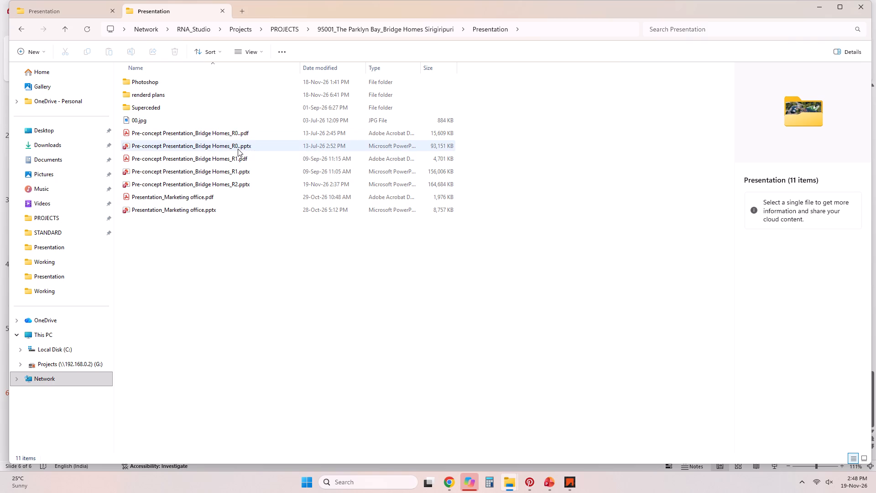
double_click(238, 149)
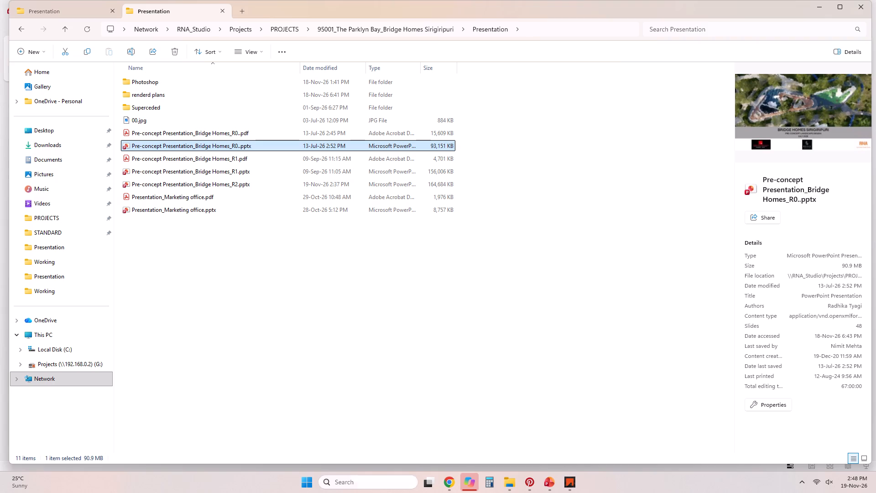
click(550, 484)
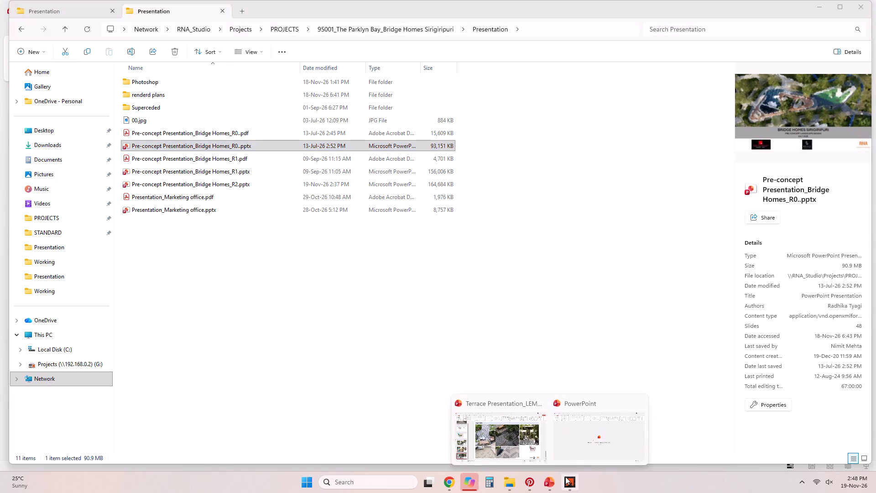
click(568, 453)
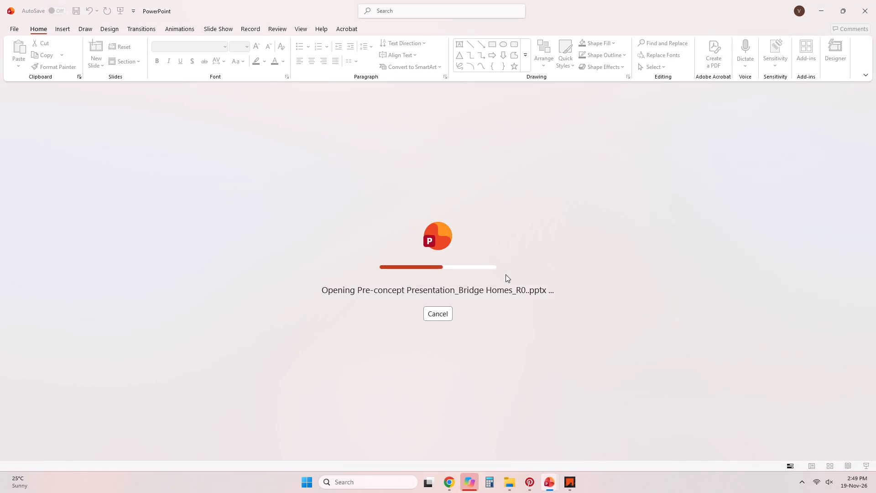
click(459, 270)
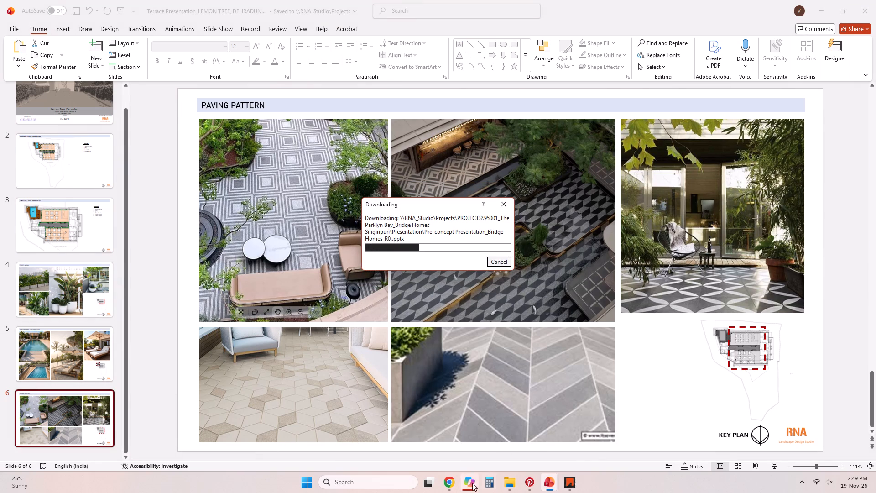
Return to the project's Presentation folder in File Explorer and open Pre-concept Presentation_Bridge Homes_R2.pptx in PowerPoint.
click(509, 481)
click(500, 448)
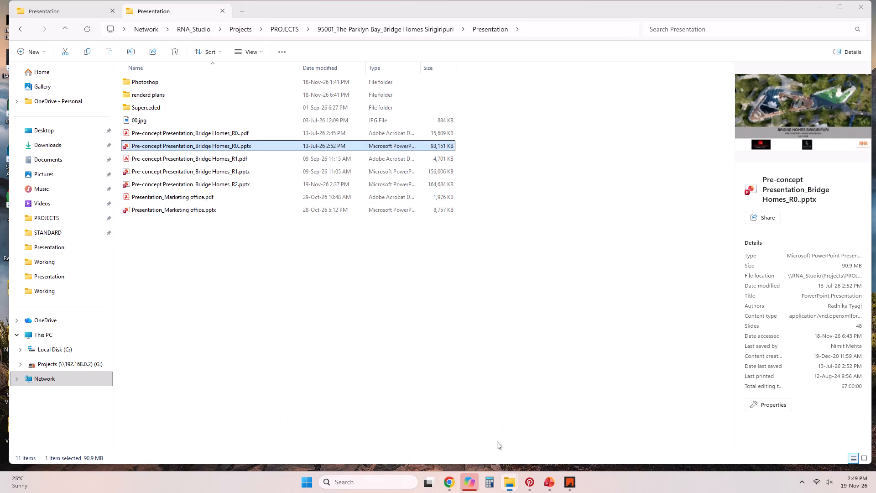
double_click(229, 179)
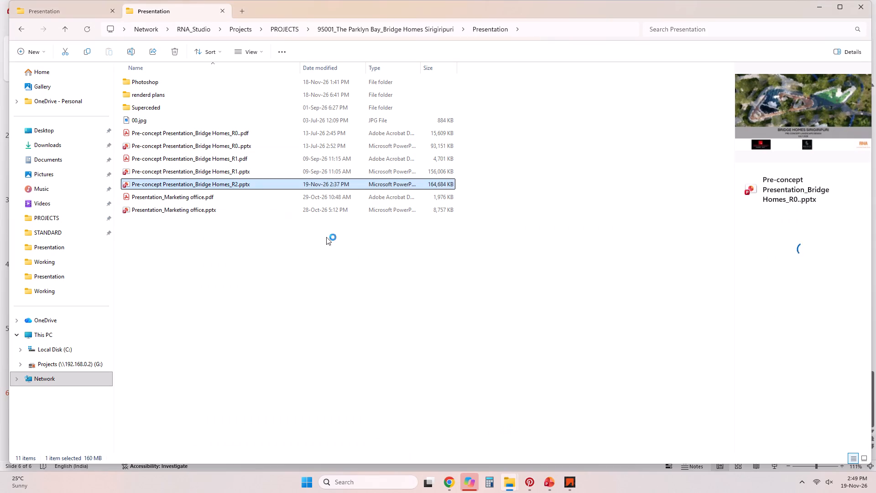
click(558, 481)
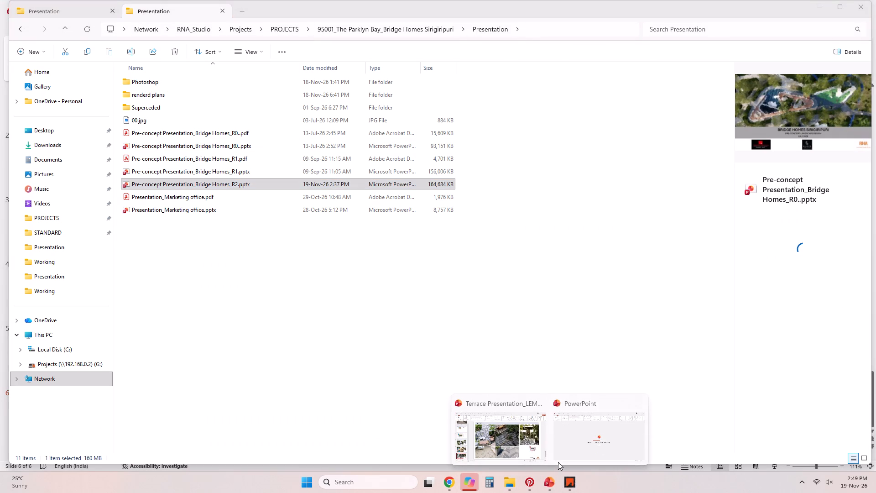
click(574, 432)
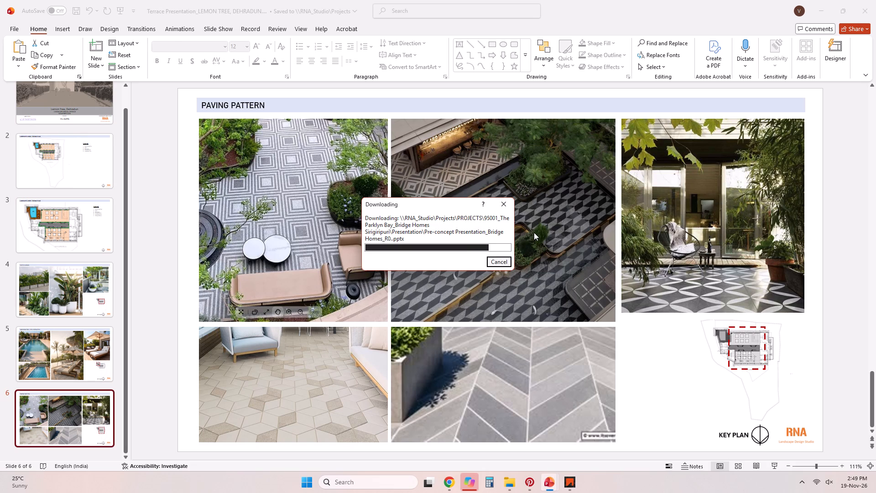
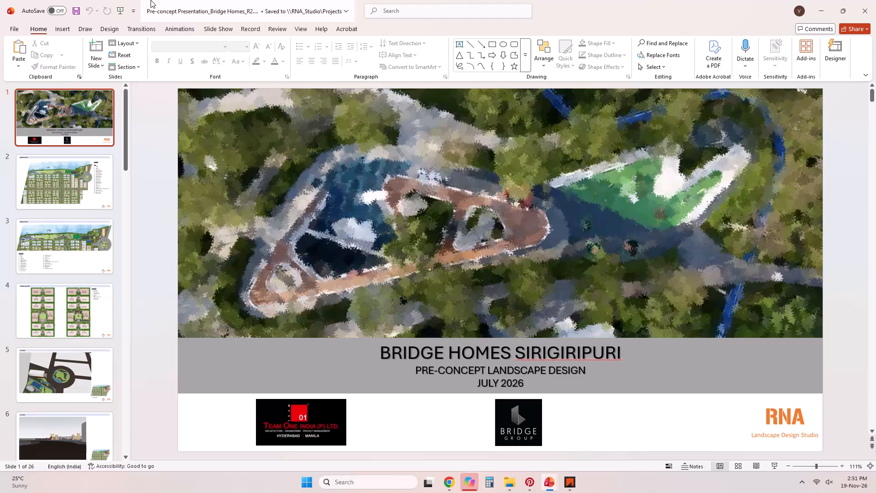
Look through the slide thumbnails of the Bridge Homes R2 presentation, from the cover to the last slide.
scroll(39, 238, down, 3)
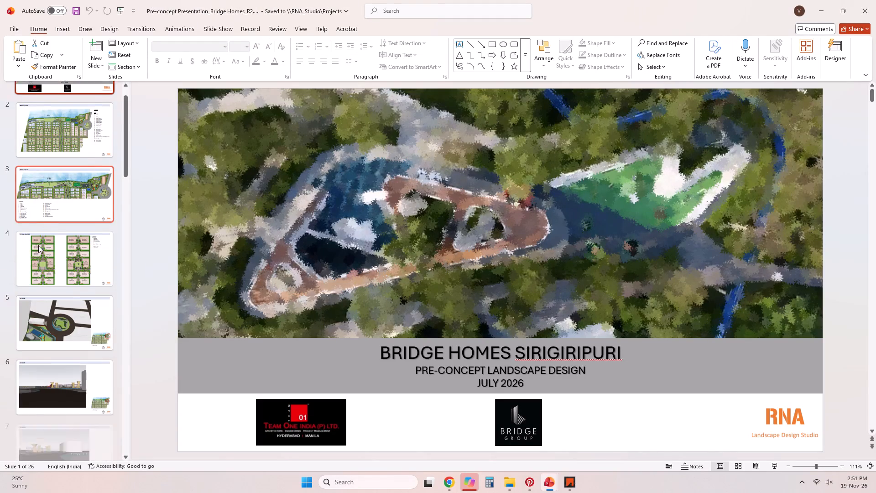
scroll(38, 245, down, 15)
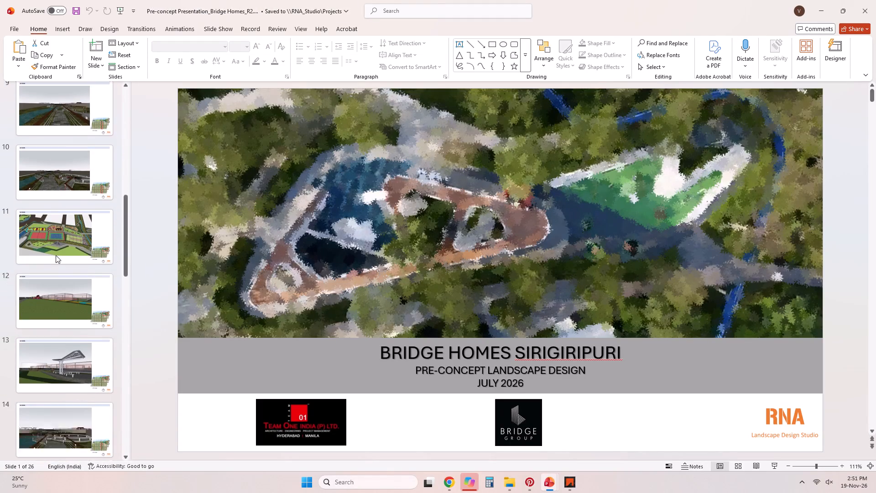
scroll(56, 255, down, 17)
scroll(75, 277, down, 10)
scroll(371, 492, down, 1)
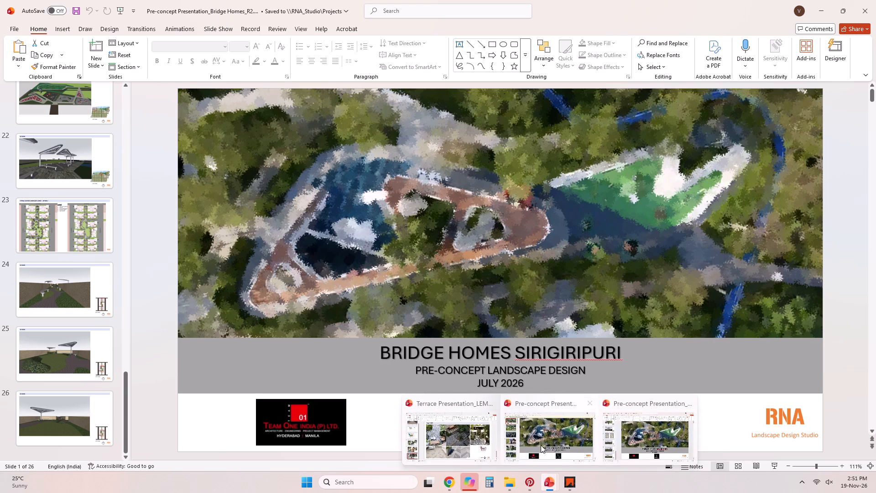
Switch to the Bridge Homes R0 presentation and view its opening design-intent image slides, slides 2 to 5.
click(540, 441)
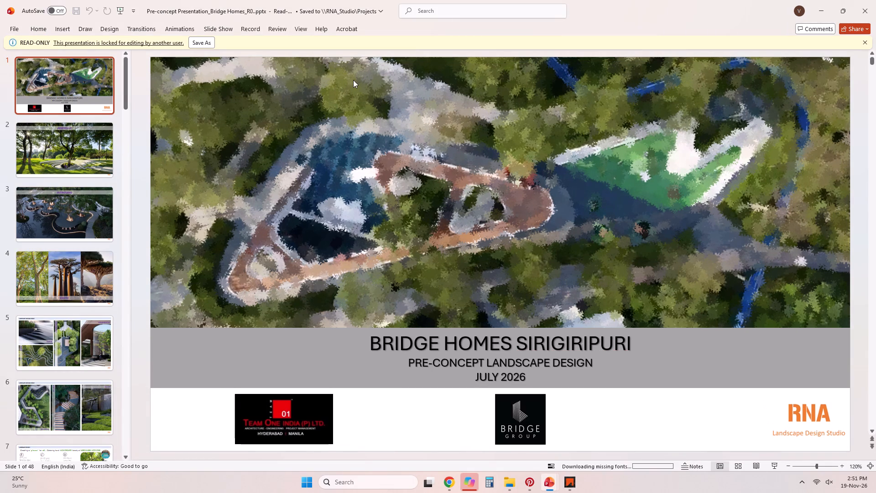
scroll(125, 245, down, 3)
scroll(30, 127, up, 5)
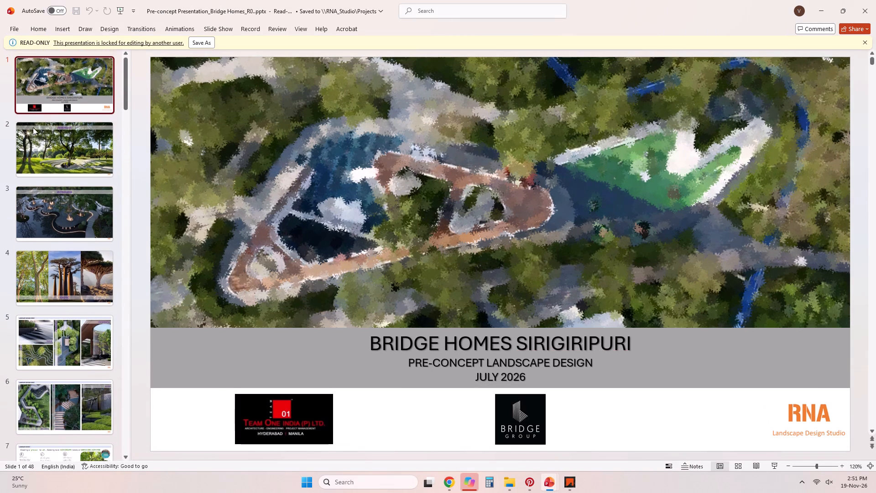
scroll(38, 138, up, 4)
click(77, 170)
click(86, 216)
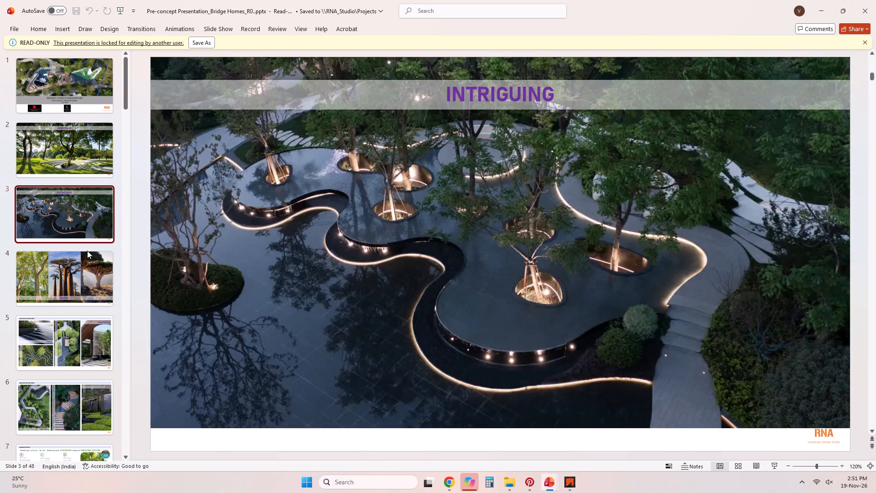
click(84, 268)
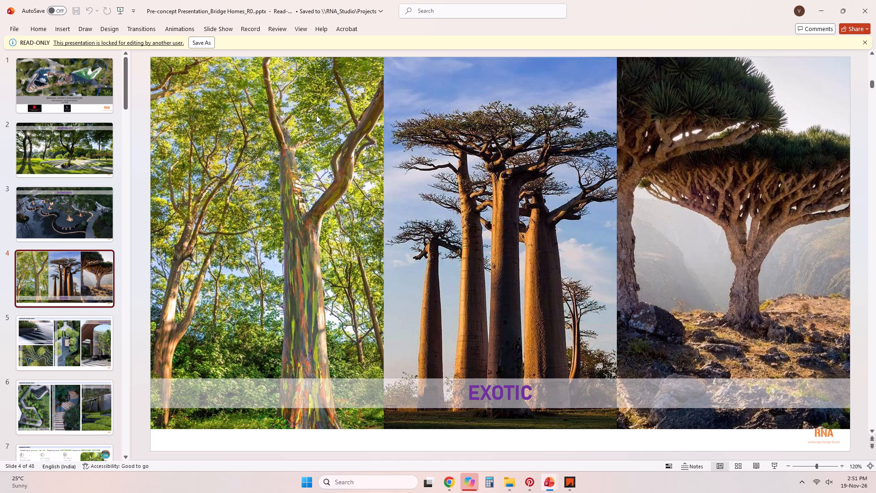
click(52, 348)
click(47, 294)
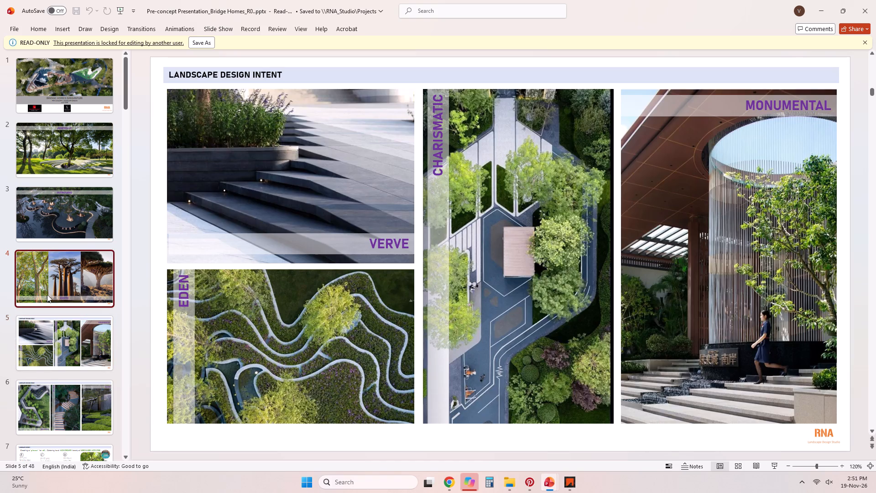
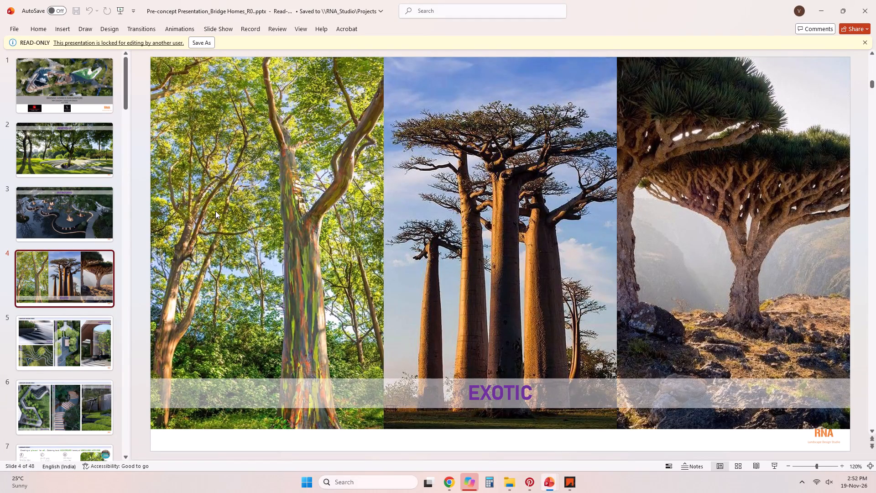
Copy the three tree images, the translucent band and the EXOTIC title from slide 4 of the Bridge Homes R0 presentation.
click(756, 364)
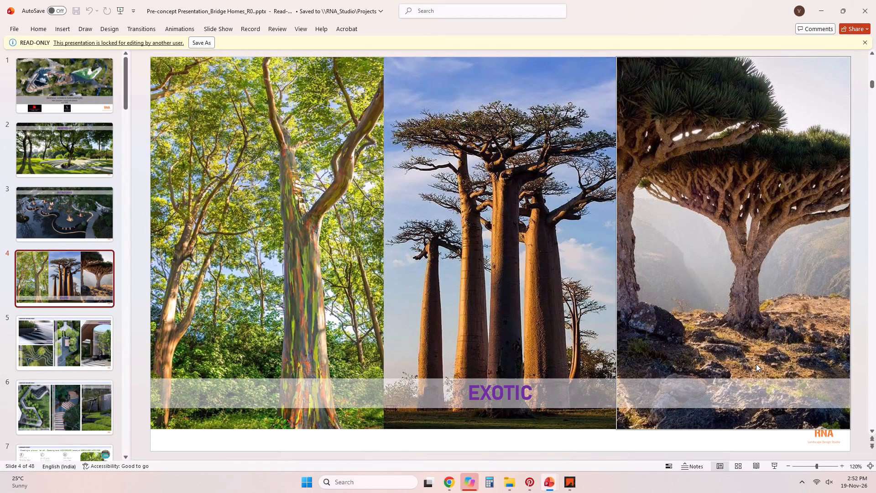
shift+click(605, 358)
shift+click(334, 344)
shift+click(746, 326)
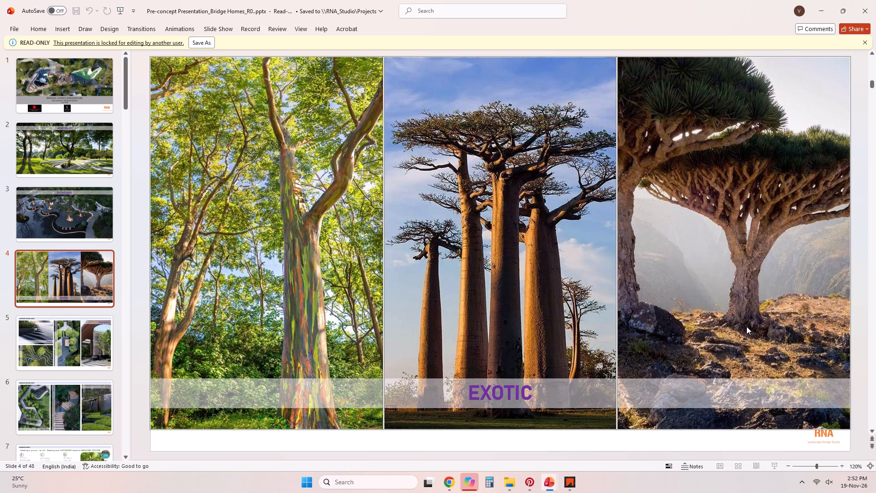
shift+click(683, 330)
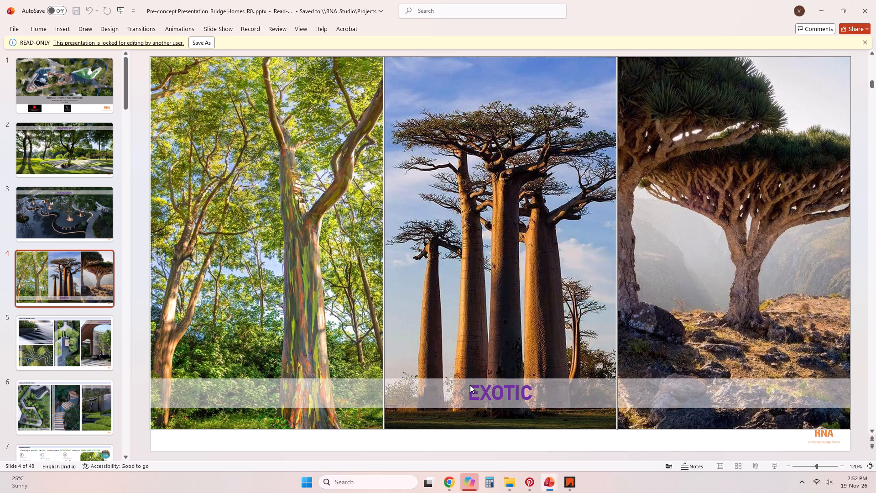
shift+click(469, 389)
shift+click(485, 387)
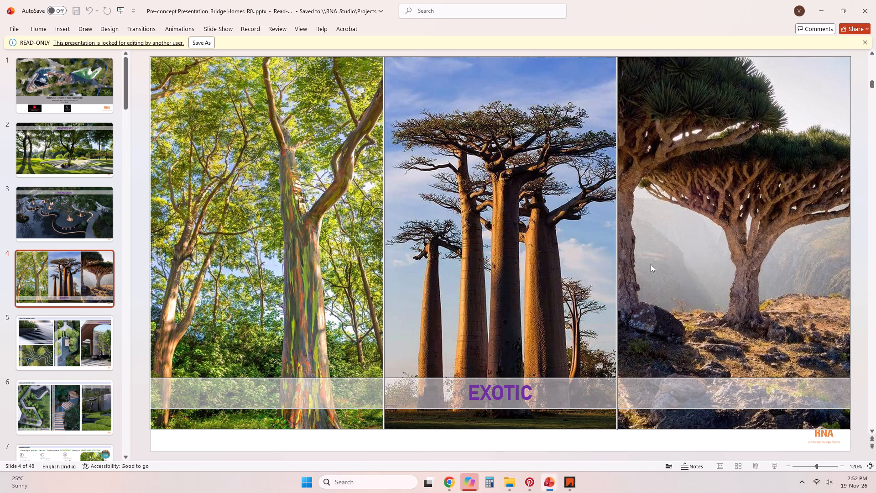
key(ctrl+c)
Switch to the Bridge Homes R2 presentation, look through its slide thumbnails, and view the Typical Cluster slide and the Master Plan slide with the FTL area.
click(647, 419)
scroll(86, 182, up, 5)
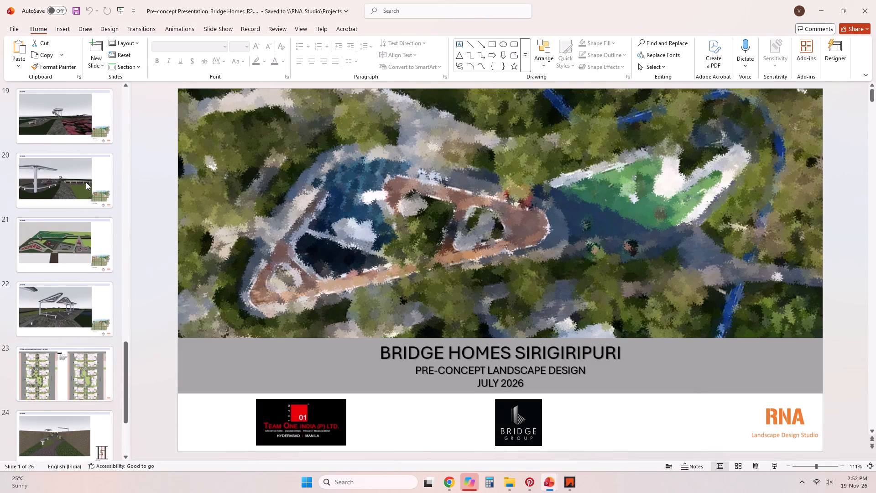
scroll(86, 182, up, 20)
scroll(86, 182, up, 12)
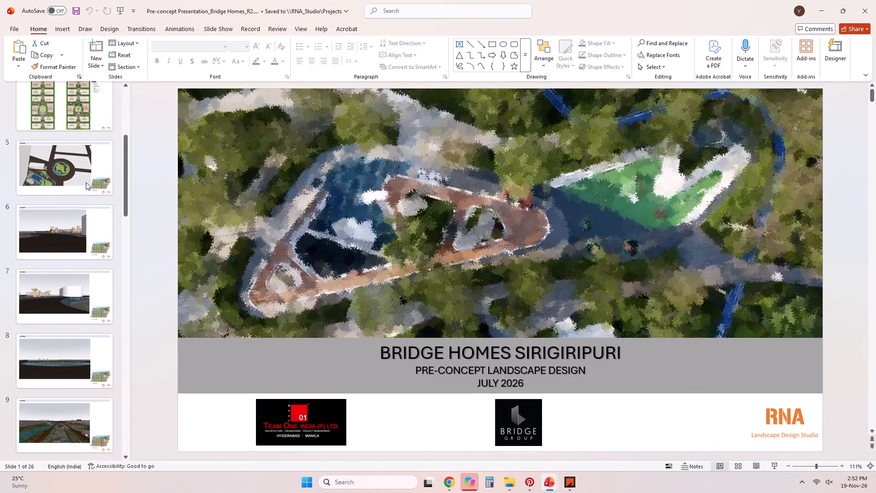
scroll(86, 182, up, 12)
scroll(86, 182, down, 8)
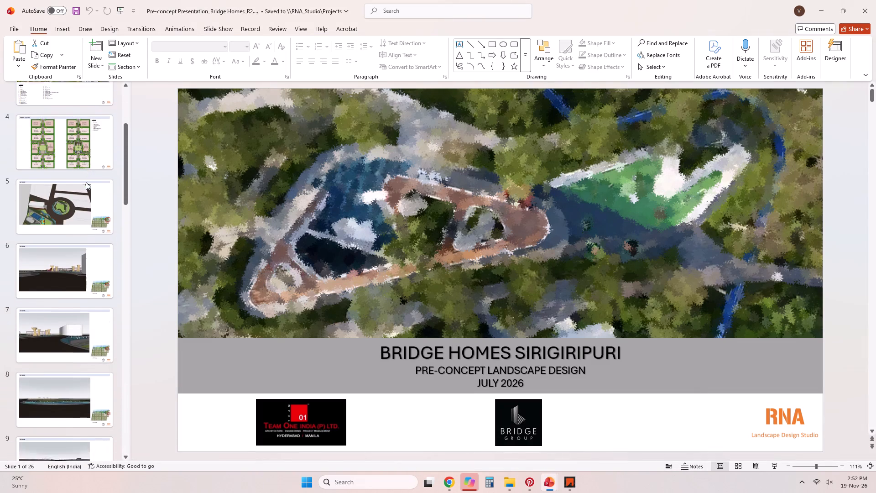
scroll(86, 182, down, 18)
scroll(86, 182, down, 14)
scroll(86, 182, down, 13)
scroll(86, 182, up, 4)
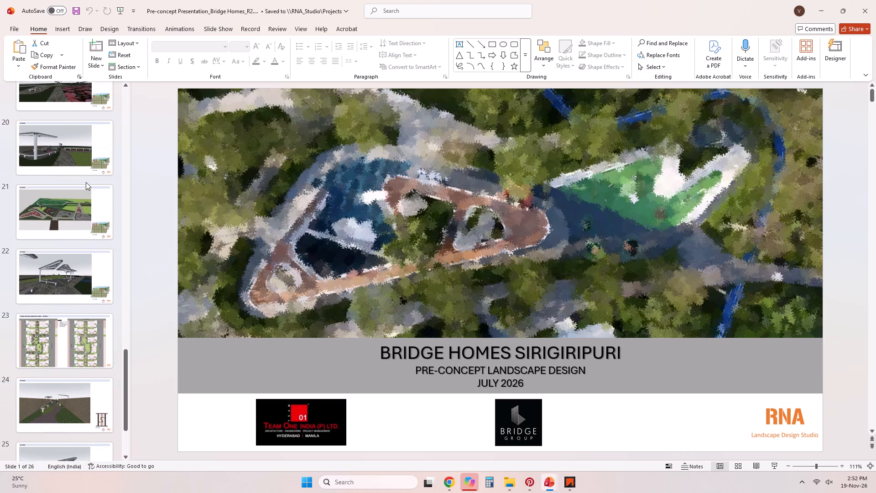
scroll(86, 182, down, 11)
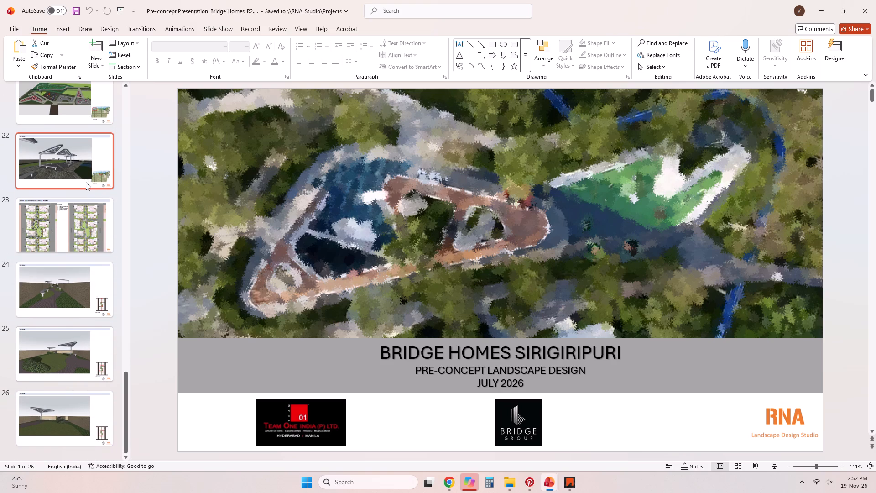
scroll(86, 182, up, 15)
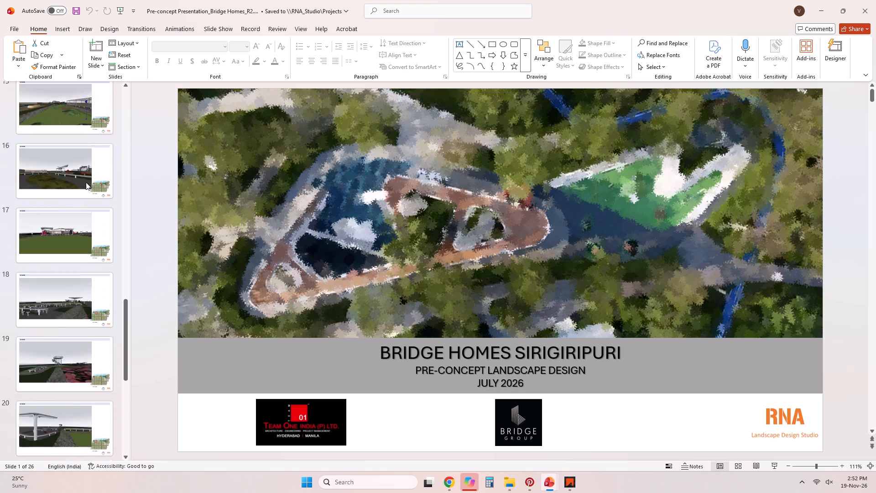
scroll(86, 182, up, 20)
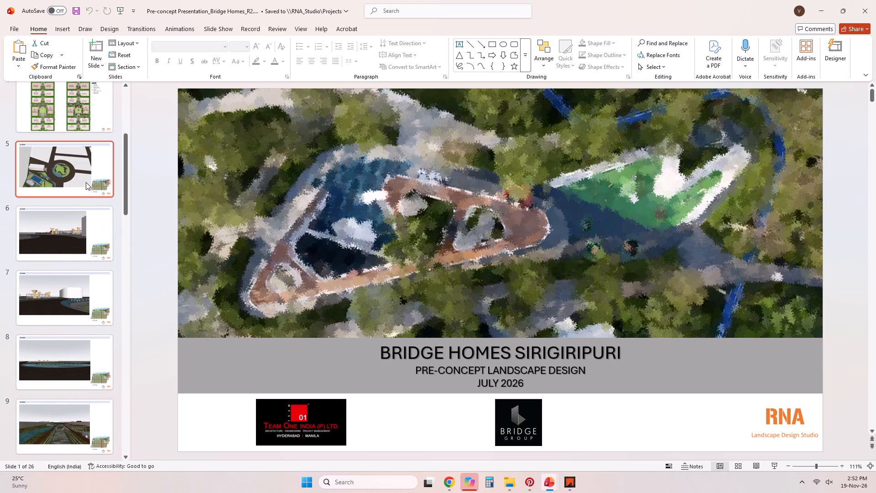
scroll(85, 186, down, 6)
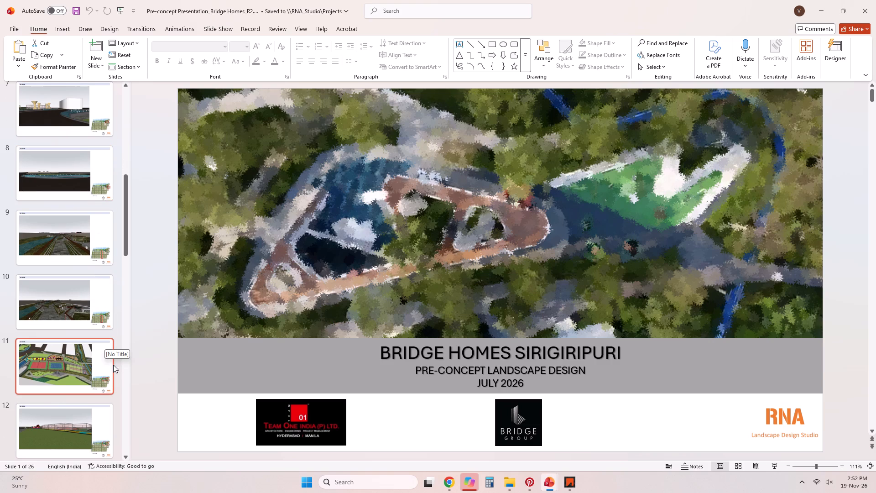
scroll(116, 338, up, 7)
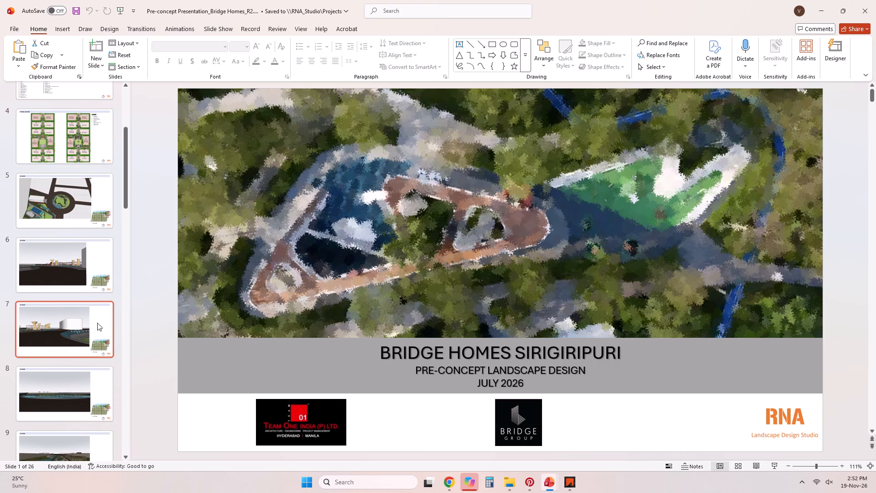
scroll(102, 300, up, 3)
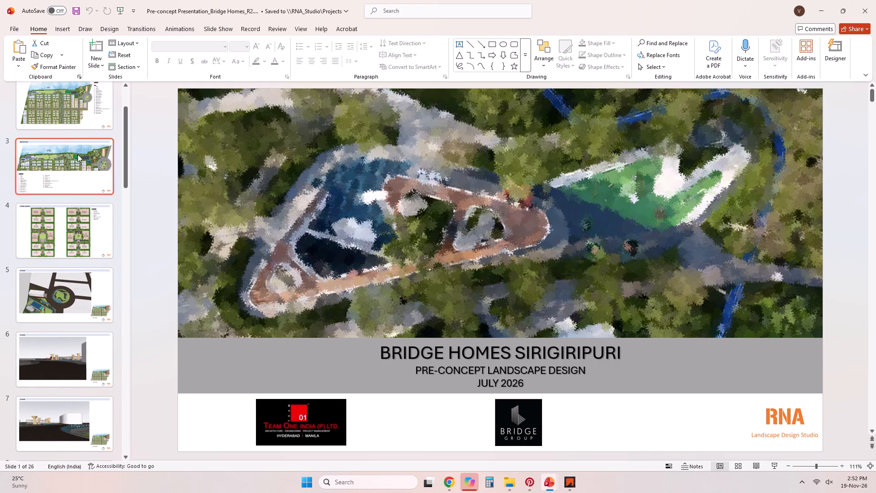
scroll(77, 136, up, 1)
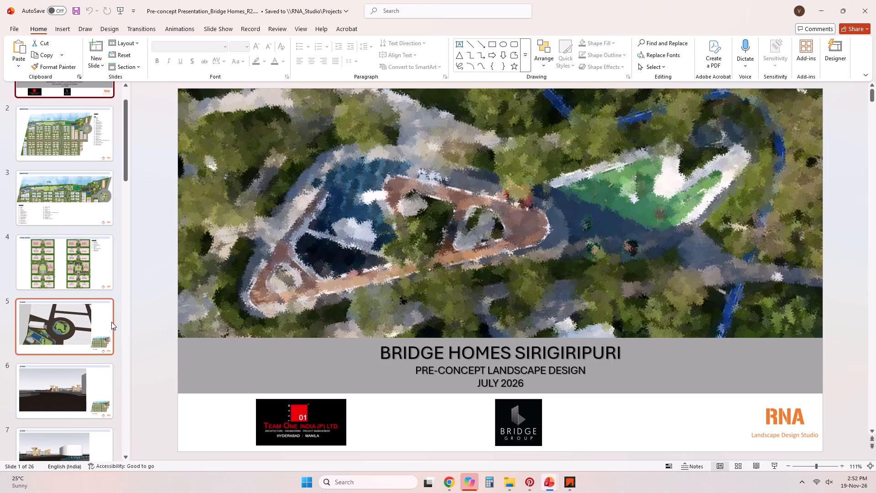
scroll(111, 322, down, 1)
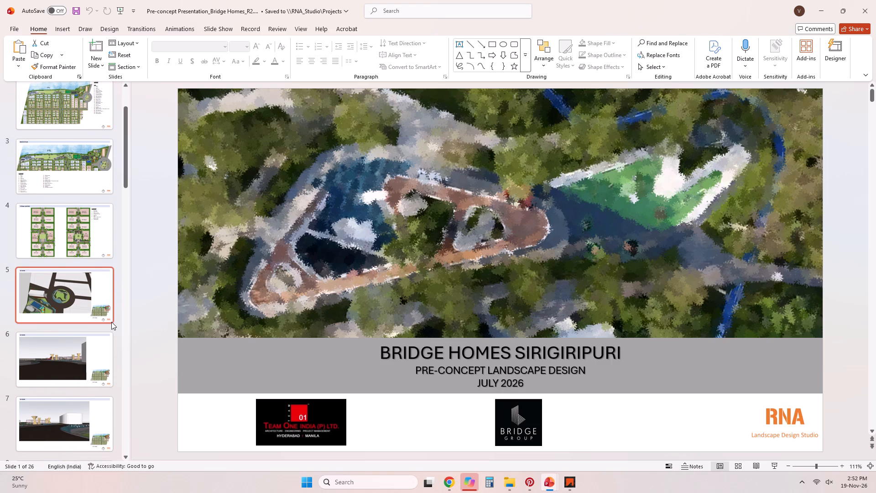
scroll(111, 322, down, 1)
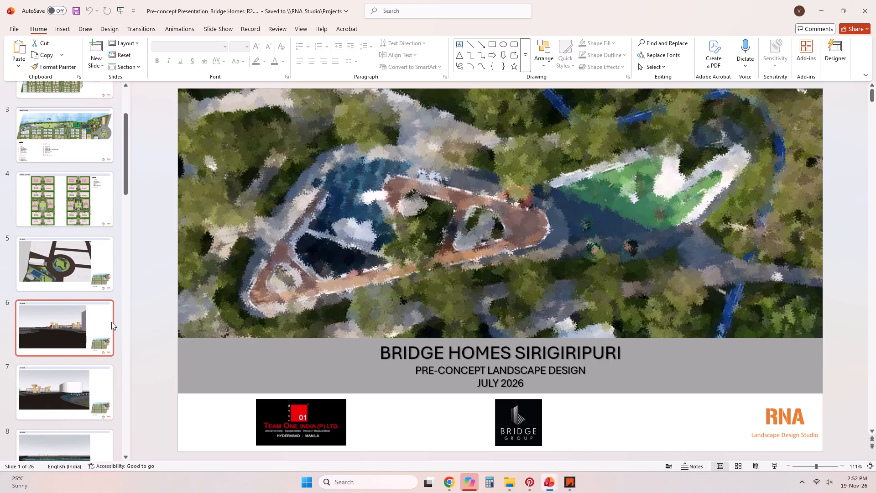
scroll(111, 322, down, 5)
scroll(111, 322, up, 4)
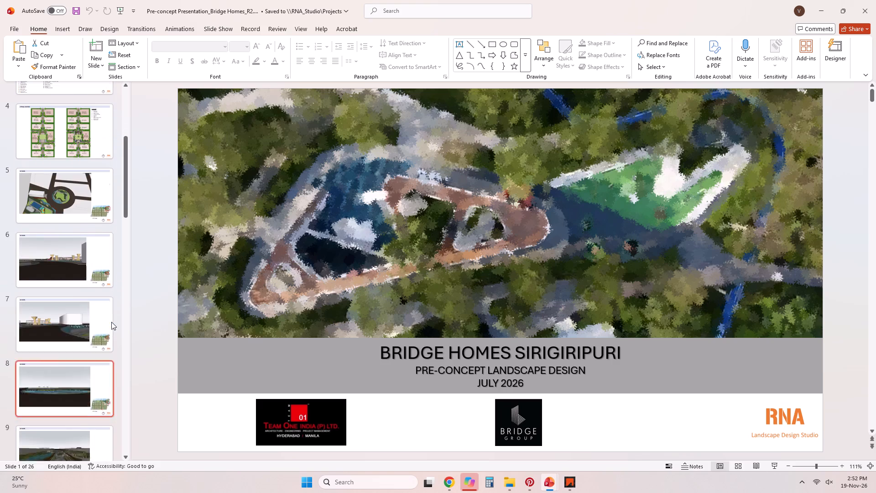
scroll(111, 322, up, 8)
scroll(111, 322, down, 3)
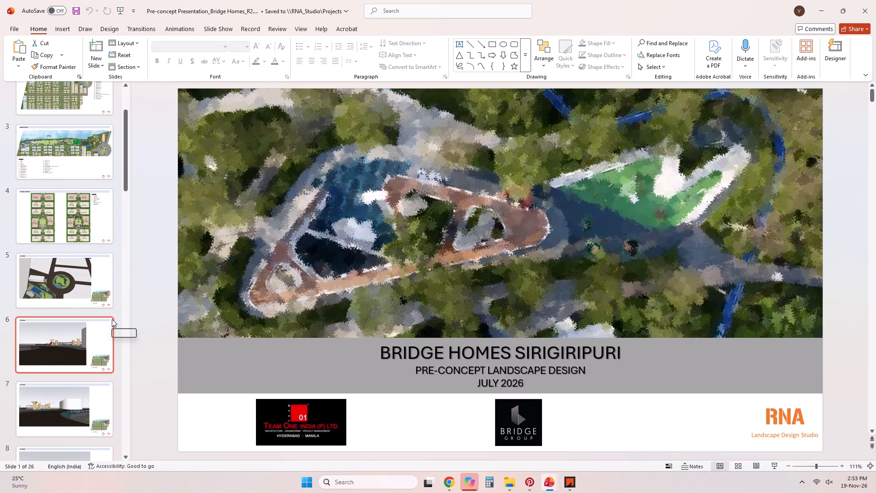
scroll(112, 319, down, 19)
scroll(112, 319, down, 13)
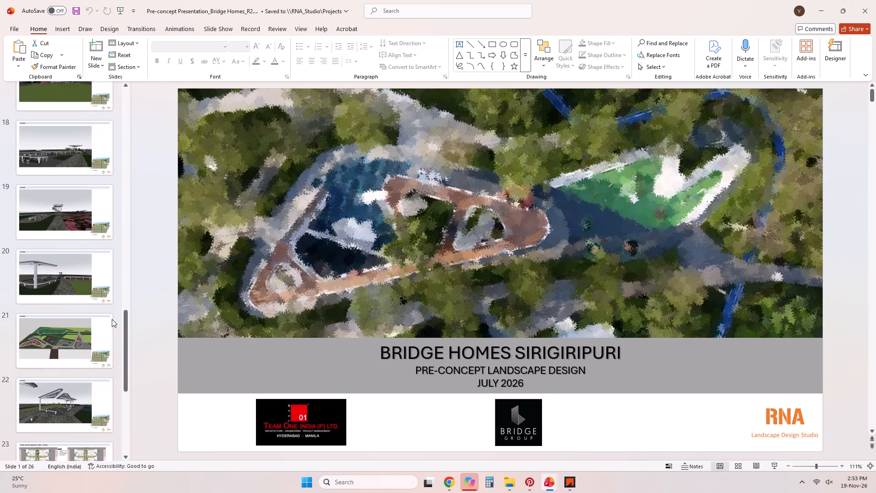
scroll(112, 319, down, 19)
scroll(112, 319, up, 5)
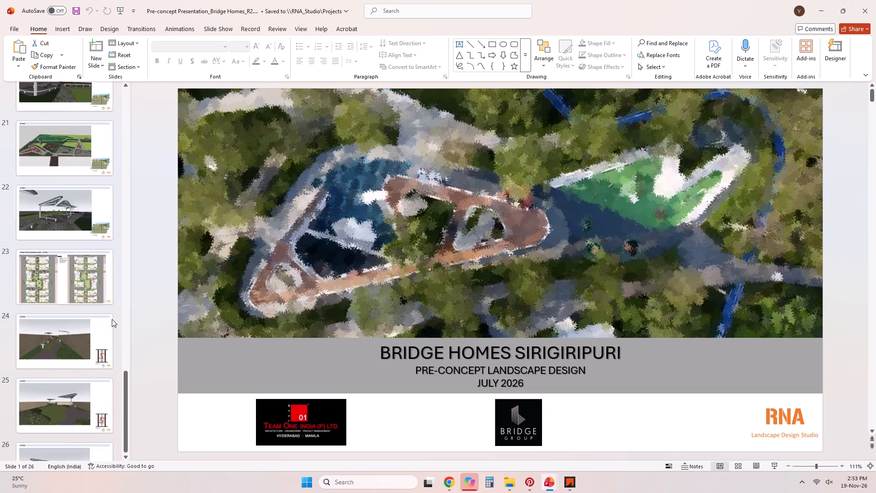
scroll(112, 319, up, 6)
scroll(112, 319, up, 19)
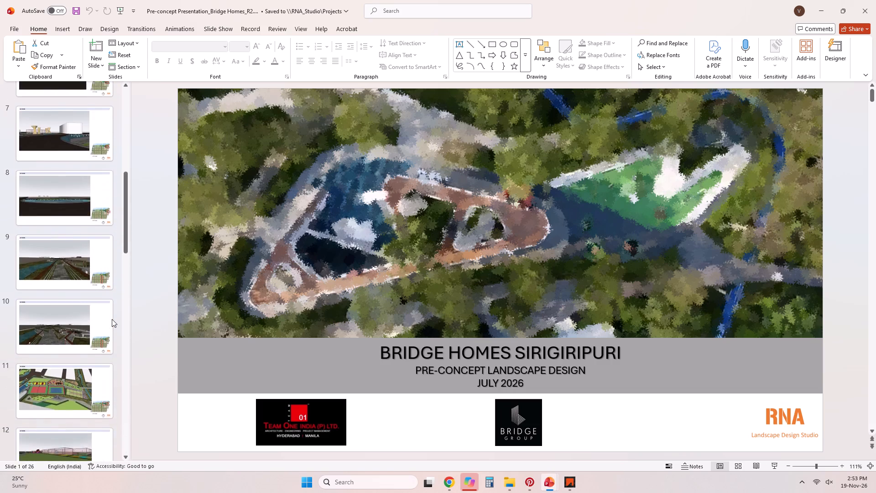
scroll(112, 319, up, 11)
click(89, 273)
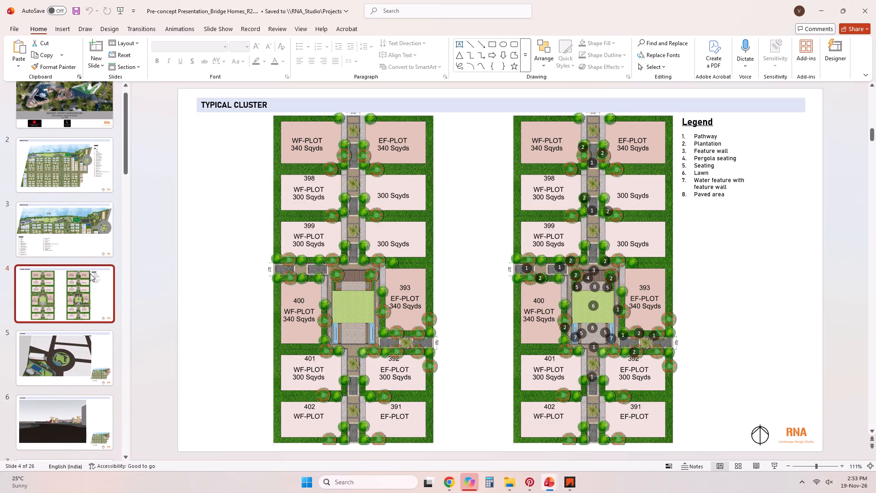
click(94, 216)
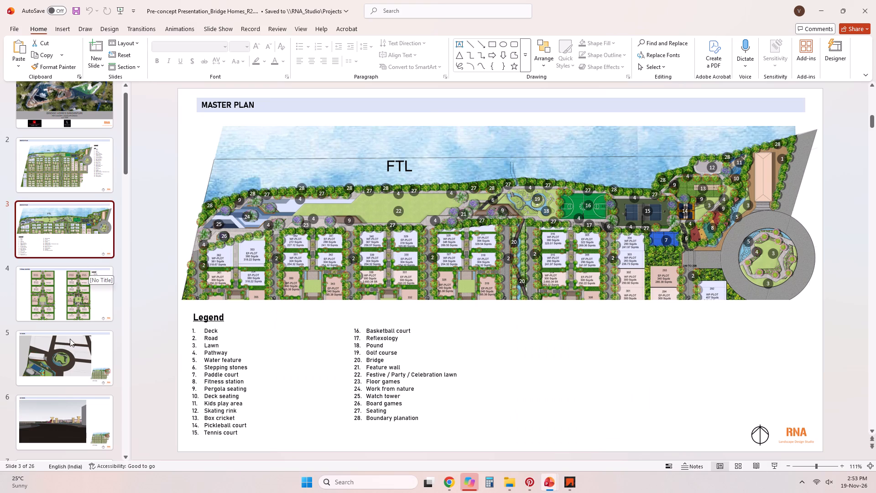
Duplicate slide 6, the 3D Views slide with the hourglass-shaped columns, directly after itself.
click(71, 400)
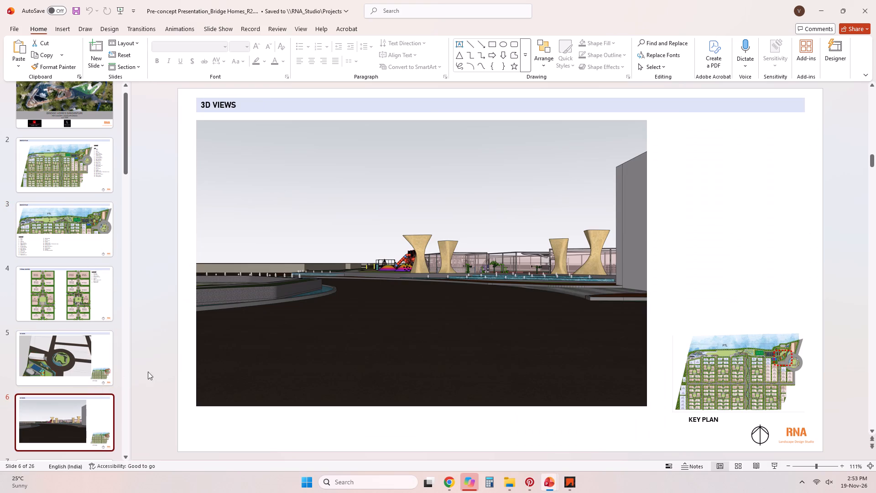
scroll(109, 350, down, 5)
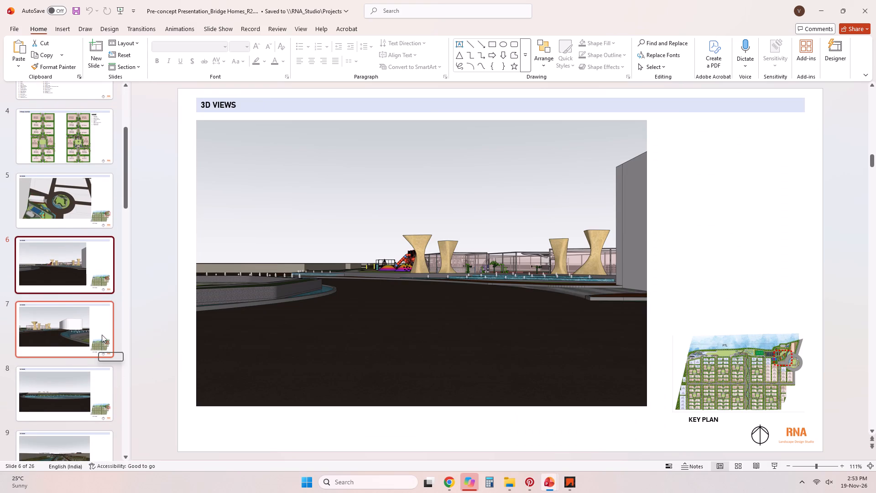
key(ctrl+c)
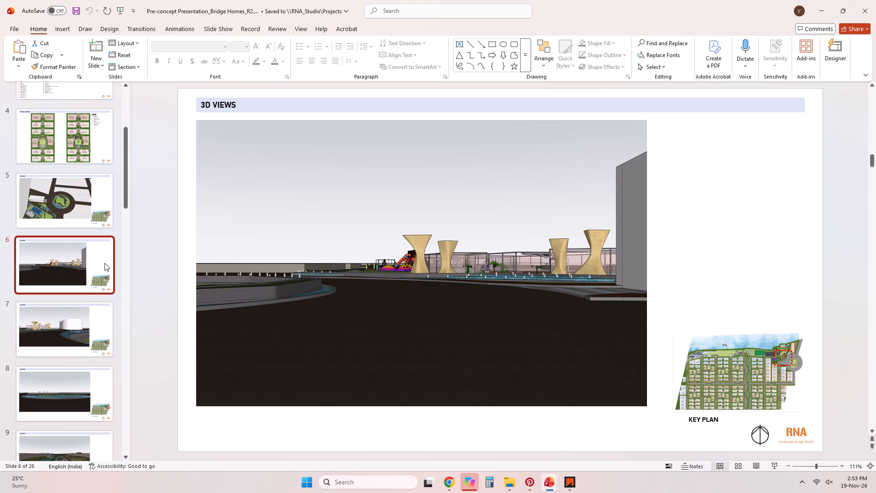
key(ctrl+v)
Delete the large 3D view image from the duplicated slide 7, keeping the header and key plan.
click(88, 320)
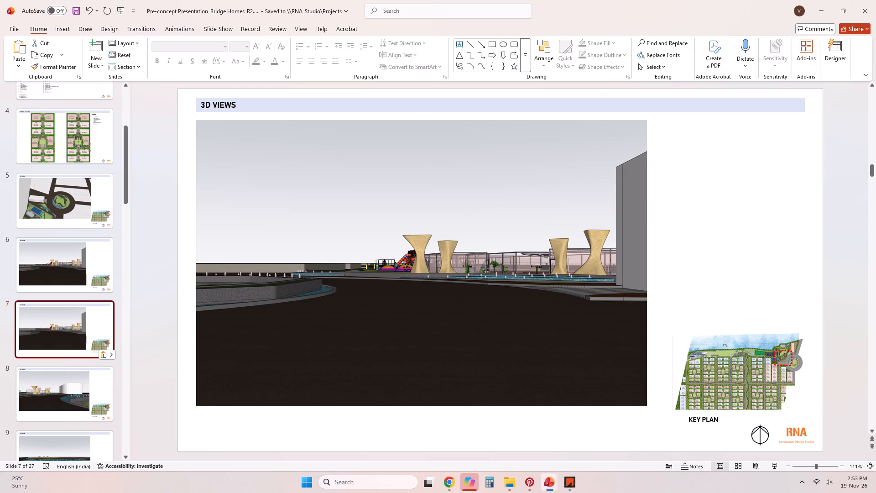
click(222, 262)
key(Delete)
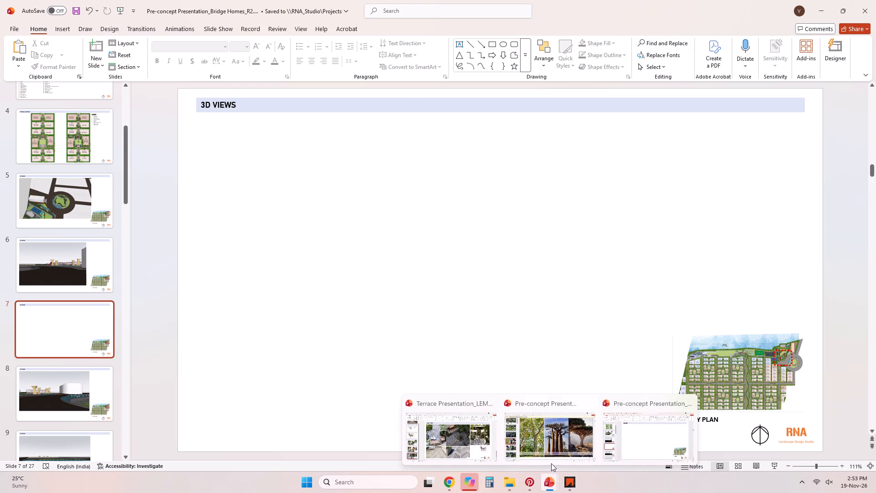
Switch to the Bridge Homes R0 presentation and look through slides 4 to 21 for reusable reference imagery.
click(554, 449)
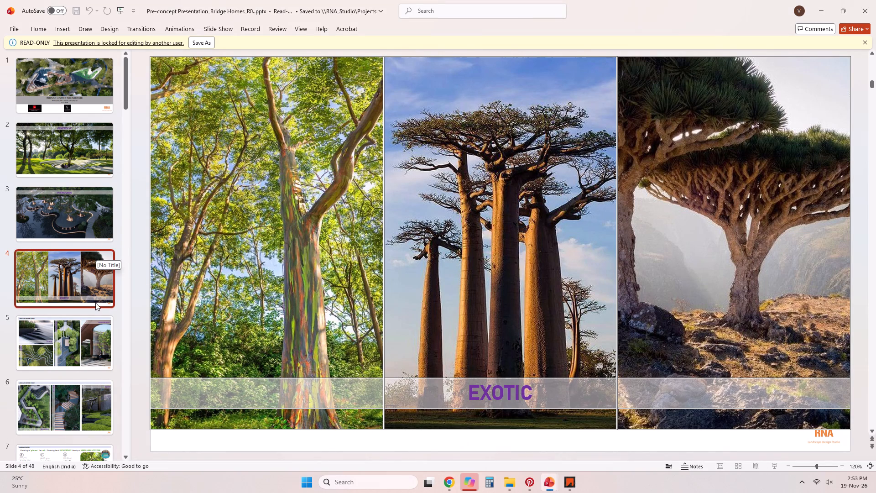
click(76, 350)
click(83, 304)
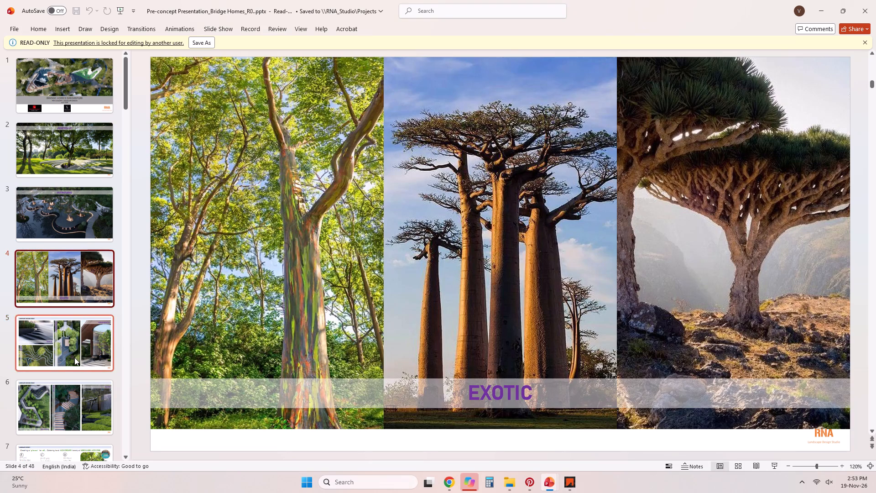
ctrl+click(74, 357)
ctrl+scroll(124, 276, down, 3)
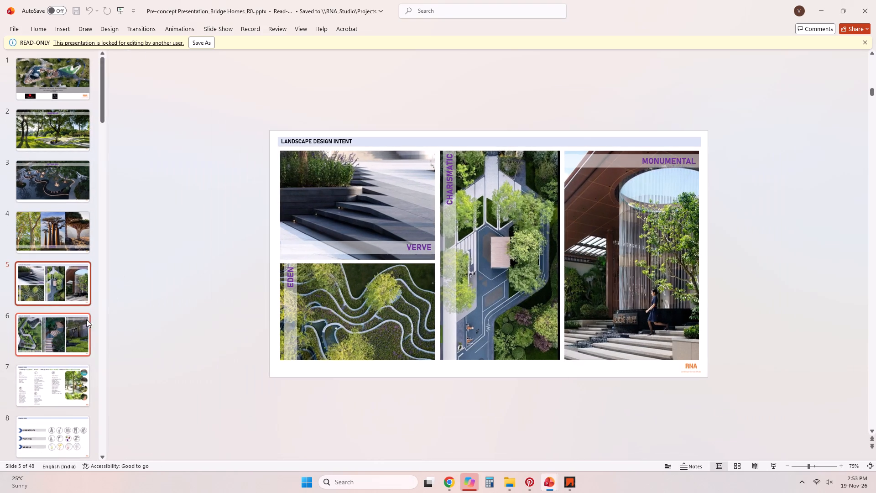
ctrl+click(71, 340)
ctrl+click(75, 384)
ctrl+scroll(125, 273, down, 3)
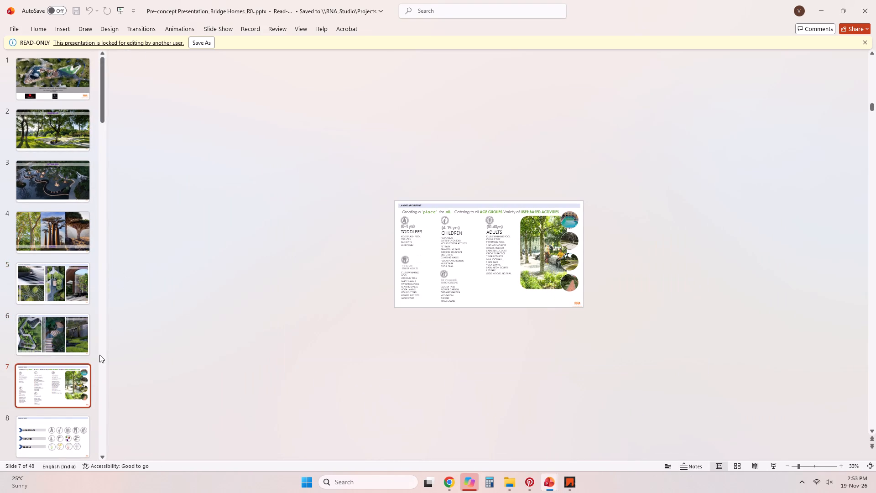
ctrl+click(39, 448)
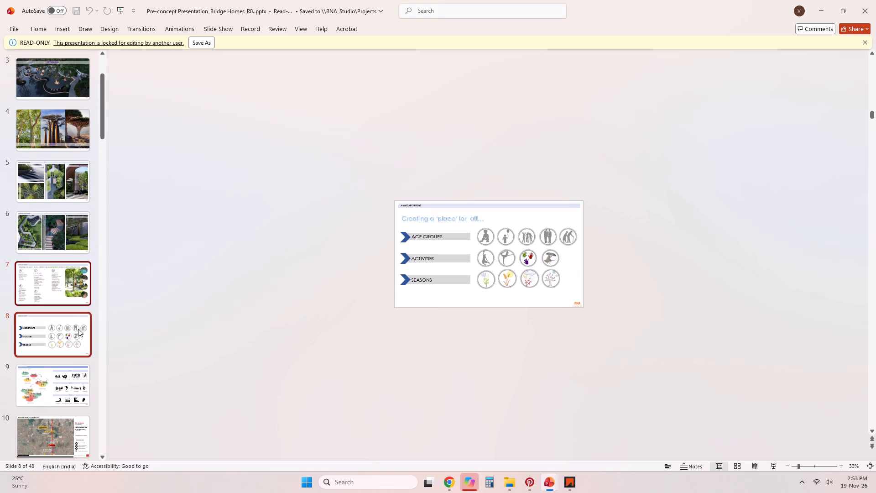
ctrl+click(65, 225)
ctrl+click(66, 181)
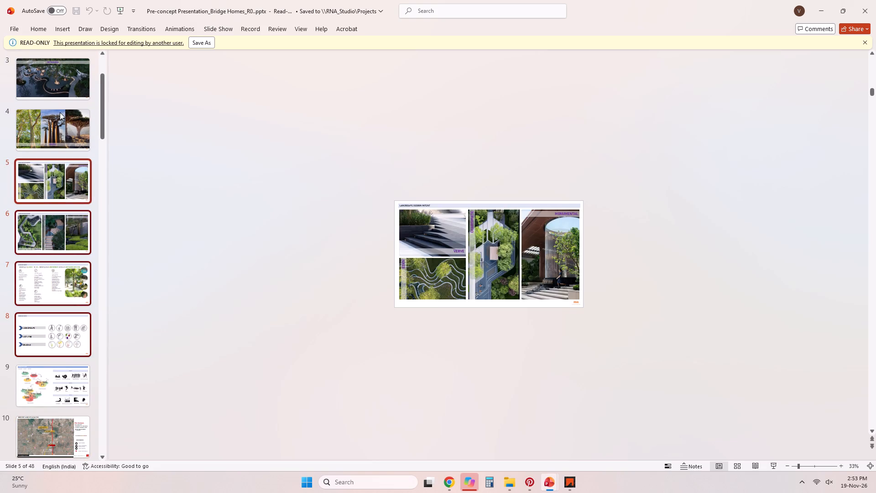
ctrl+click(60, 112)
ctrl+click(64, 380)
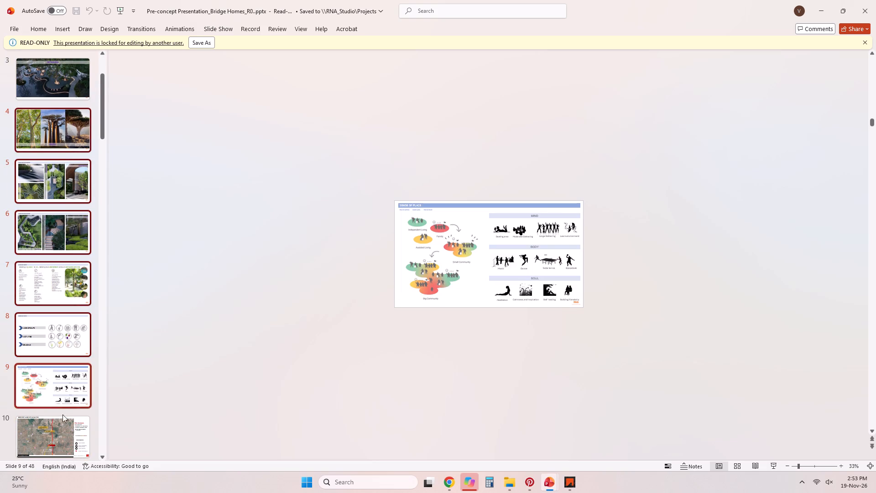
ctrl+click(62, 426)
ctrl+click(71, 388)
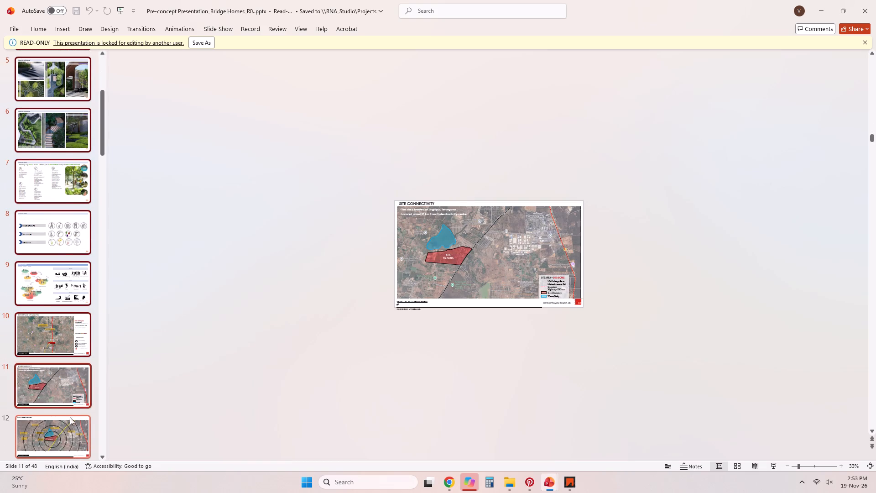
ctrl+click(70, 425)
ctrl+click(66, 401)
ctrl+click(65, 422)
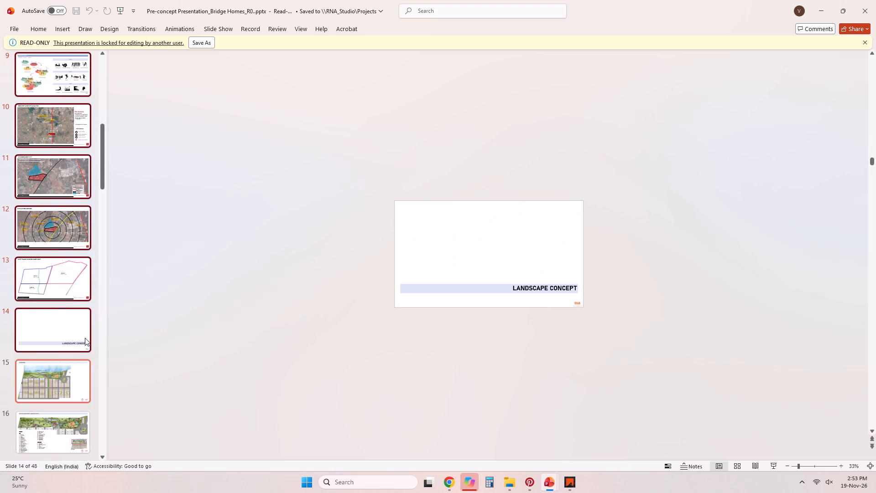
ctrl+scroll(83, 331, down, 1)
ctrl+click(55, 294)
ctrl+click(48, 322)
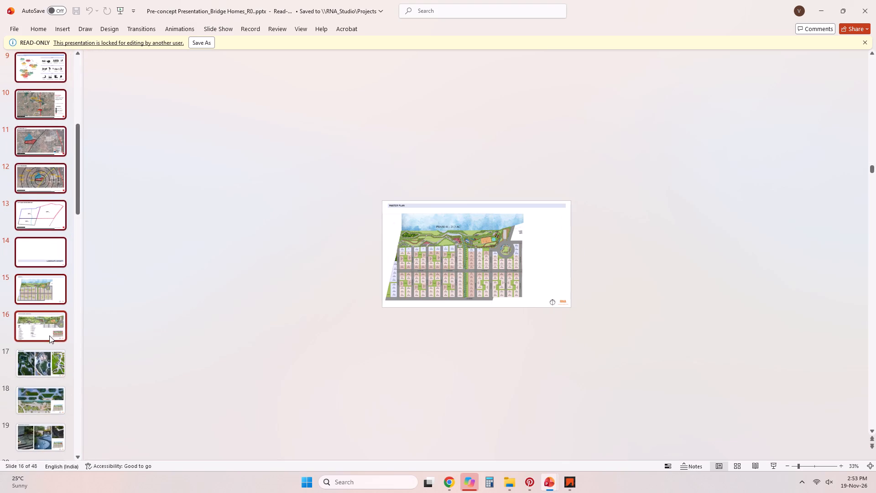
ctrl+click(52, 366)
ctrl+click(51, 387)
ctrl+click(56, 425)
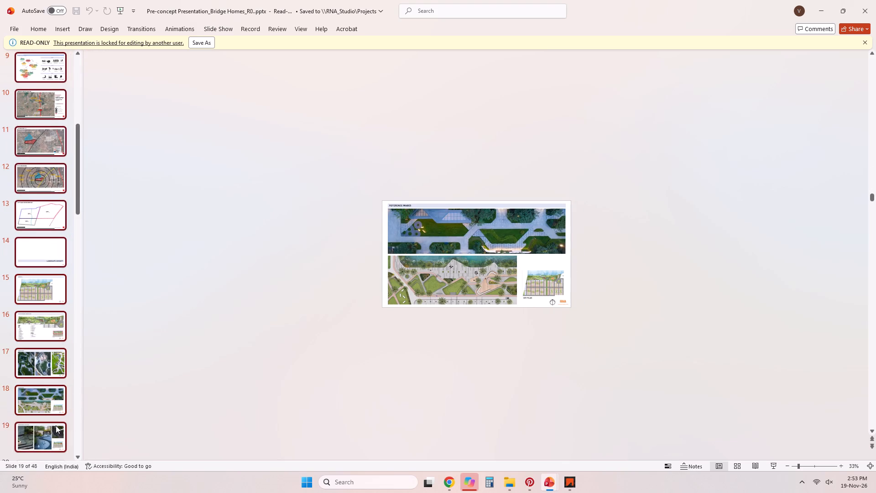
ctrl+scroll(55, 308, down, 1)
ctrl+click(46, 399)
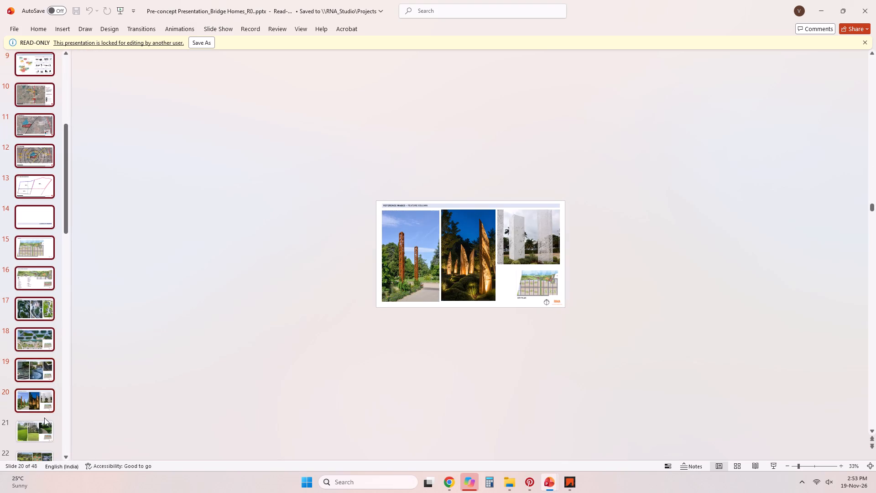
ctrl+click(44, 425)
ctrl+scroll(56, 346, down, 2)
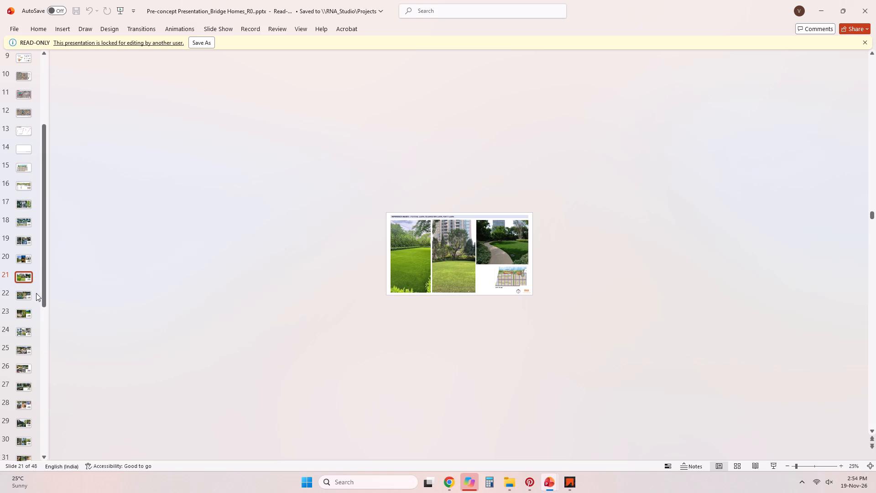
scroll(85, 215, up, 4)
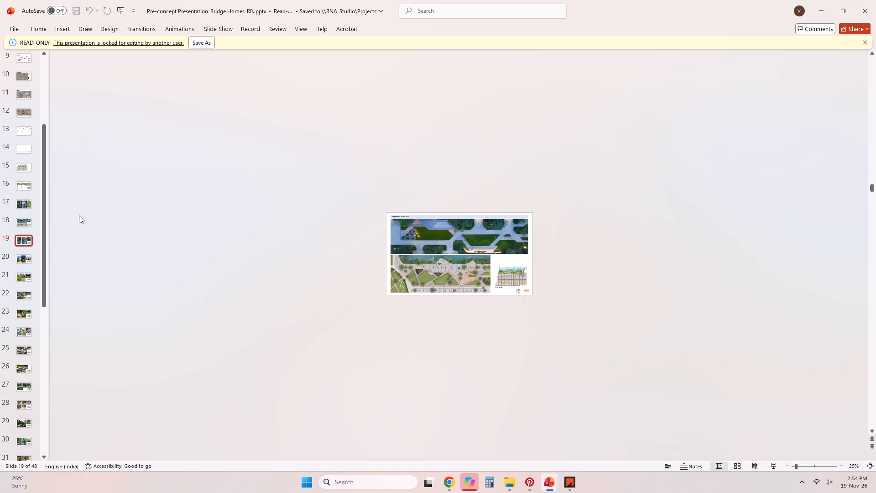
scroll(79, 215, up, 7)
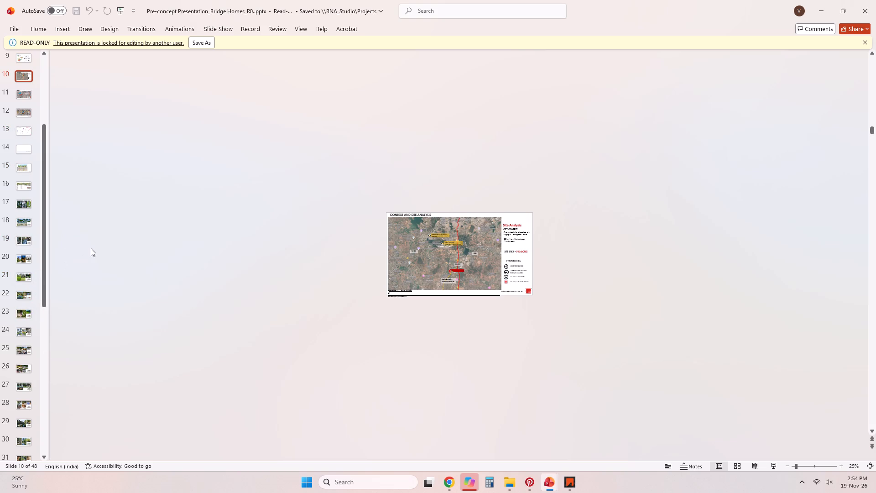
Review the opening slides at a readable size: IMMERSIVE, EXOTIC and the Landscape Design Intent slide.
key(Escape)
drag(798, 467, 838, 466)
right_click(835, 466)
triple_click(839, 466)
click(840, 466)
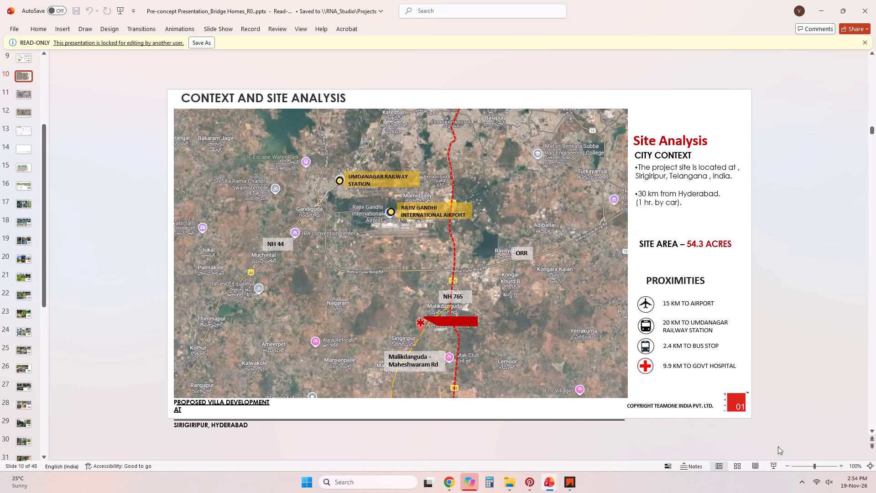
click(840, 468)
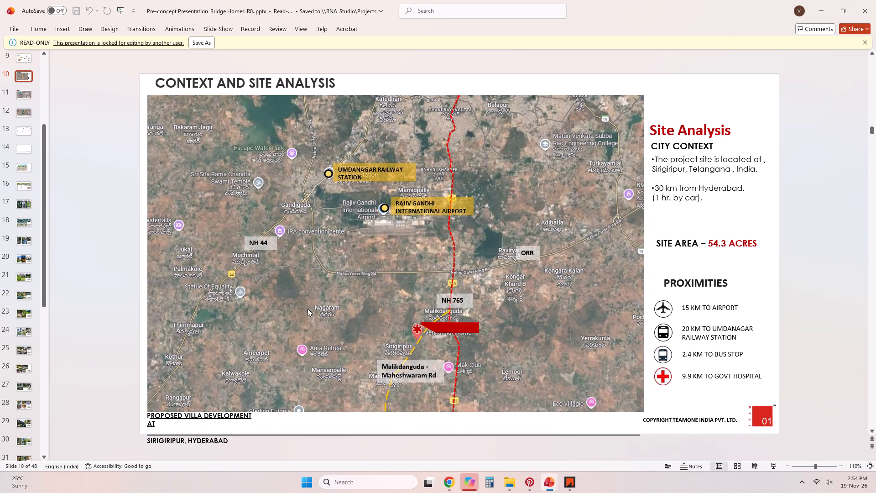
scroll(21, 308, up, 4)
scroll(32, 57, up, 1)
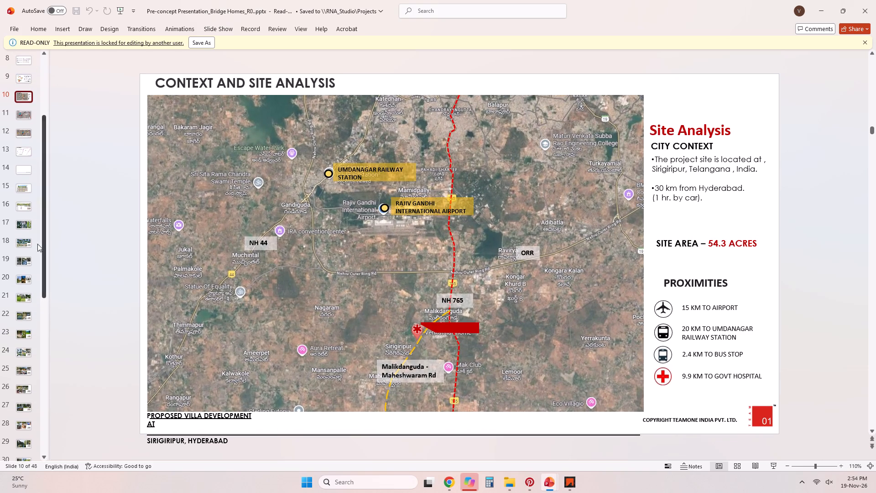
scroll(29, 307, up, 16)
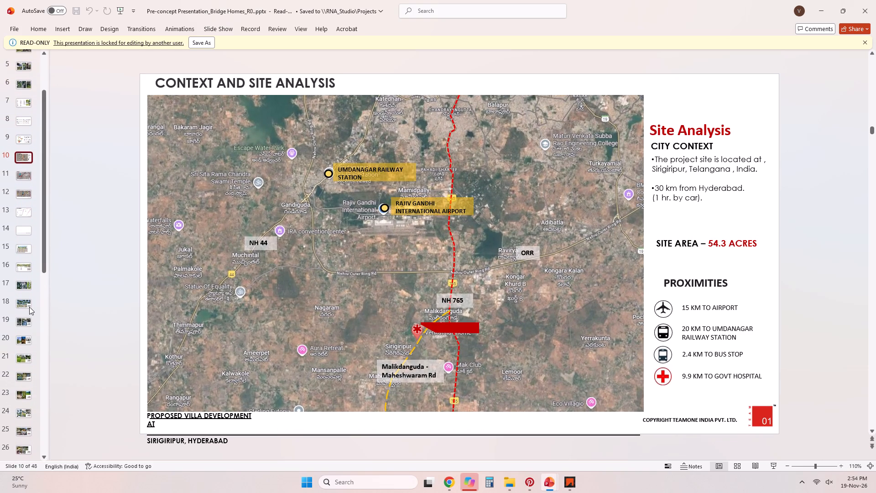
scroll(29, 307, up, 4)
scroll(30, 93, up, 15)
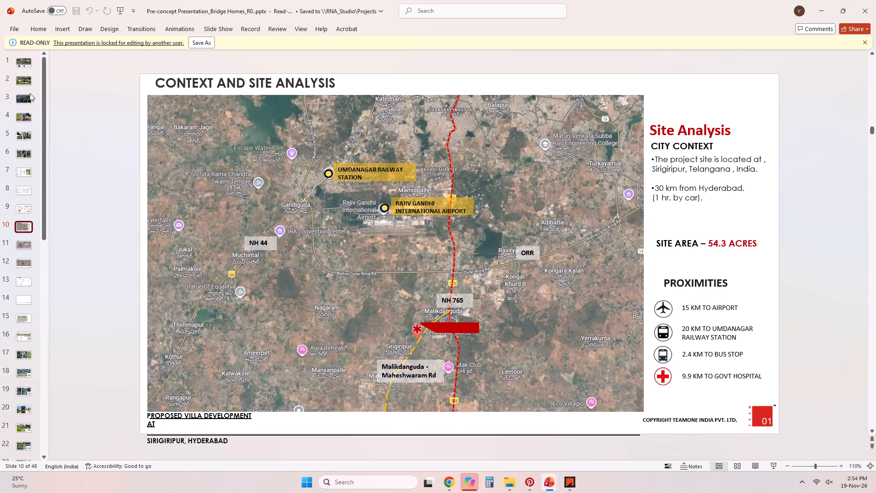
scroll(30, 93, up, 4)
click(30, 93)
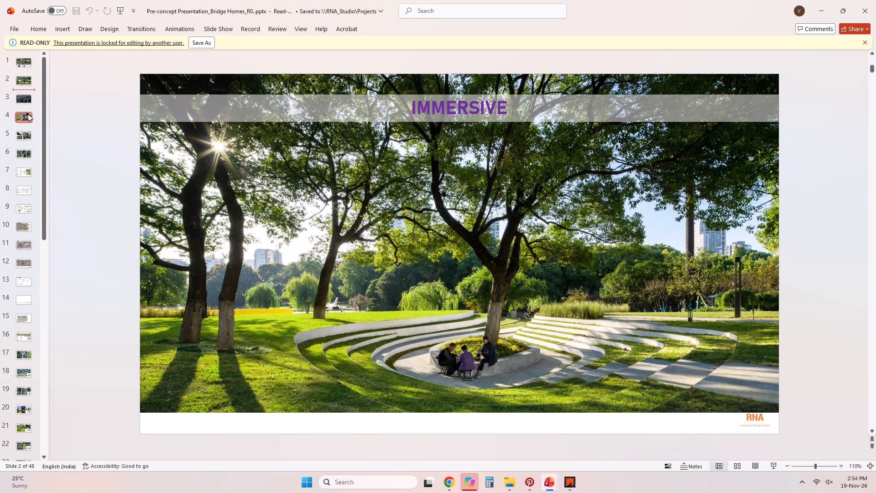
click(28, 114)
click(25, 132)
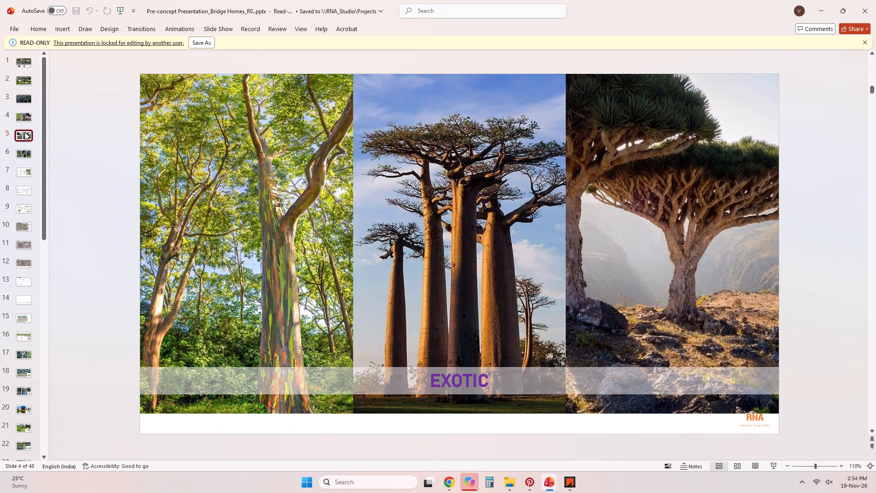
Find slide 17, the Reference Images slide with three aerial landscape photos, and copy the whole slide.
scroll(29, 103, up, 5)
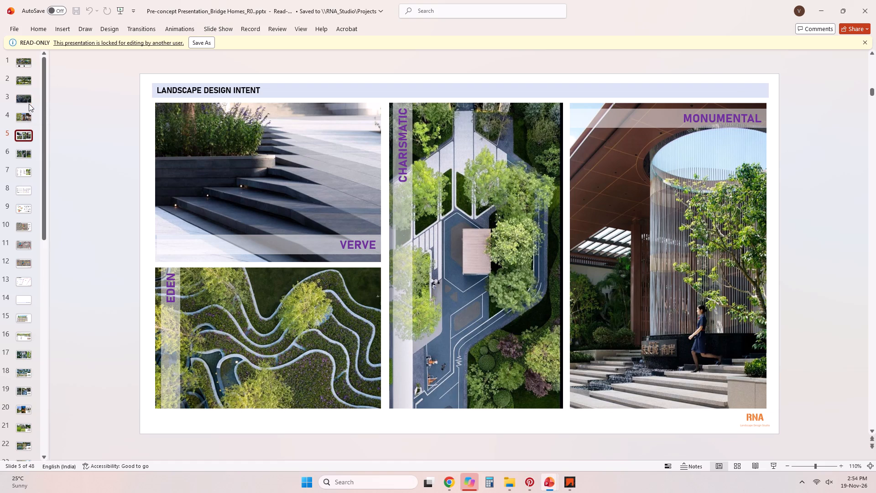
click(52, 73)
drag(49, 66, 190, 97)
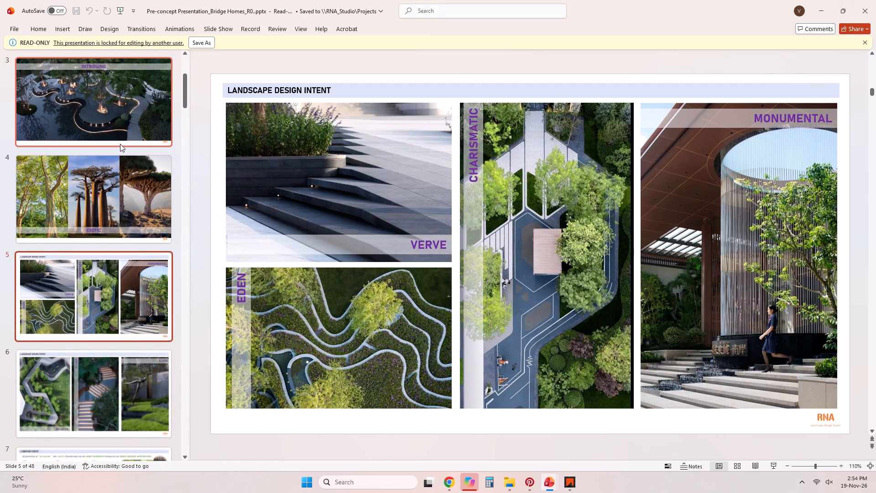
scroll(119, 153, down, 4)
scroll(118, 161, up, 4)
scroll(137, 291, down, 20)
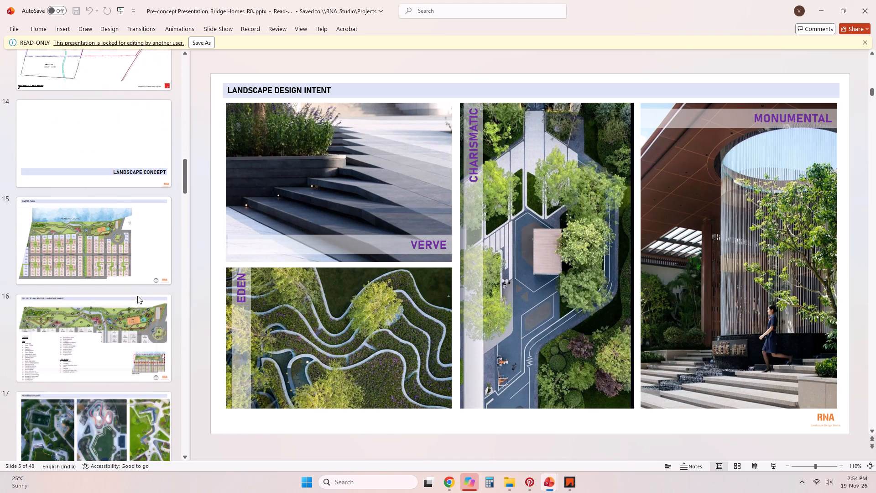
click(133, 419)
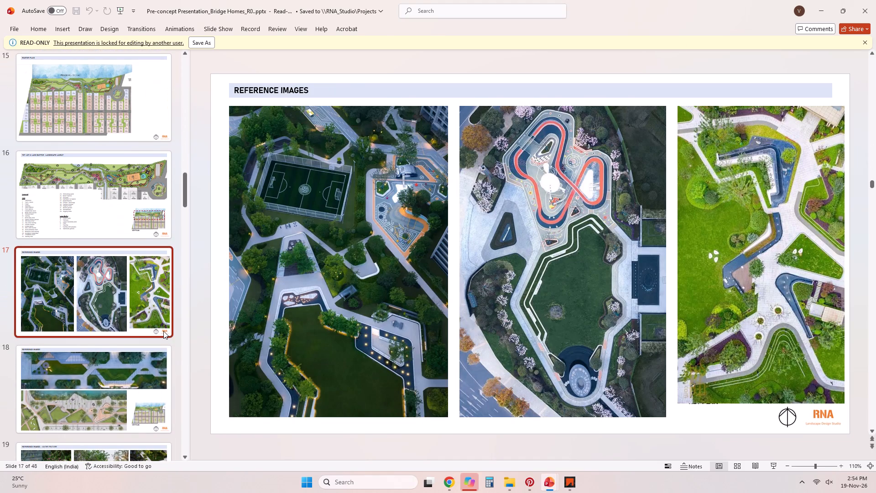
right_click(157, 320)
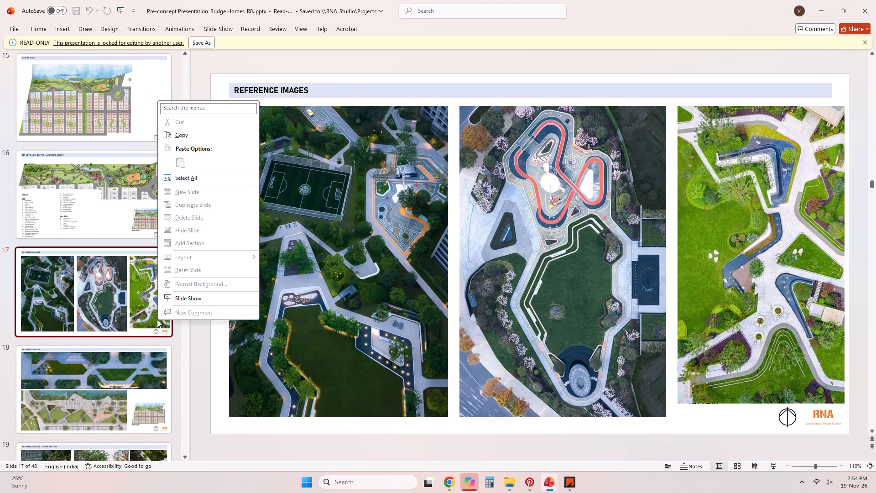
click(196, 140)
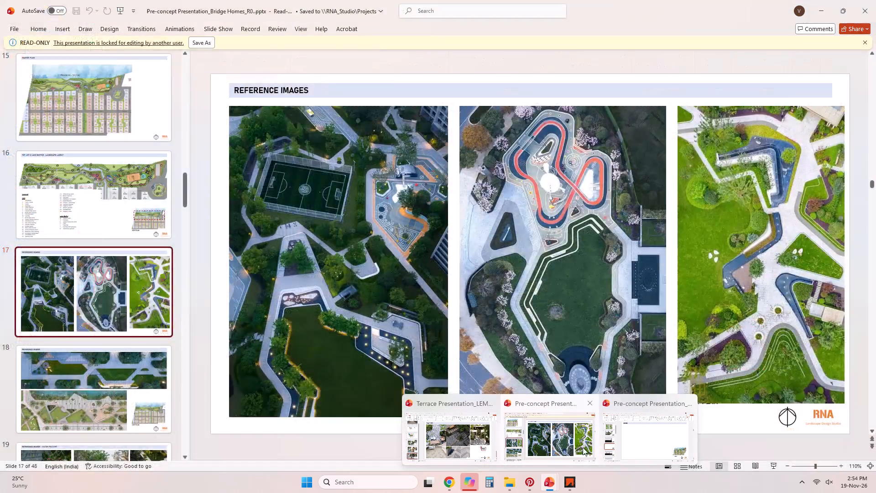
Switch to the Bridge Homes R2 presentation and paste the copied slide directly after the emptied 3D Views slide 7.
click(619, 447)
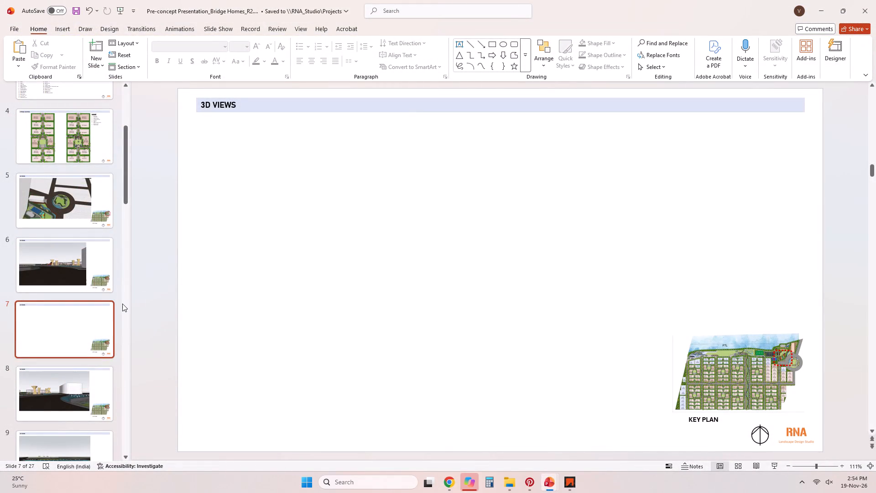
key(ctrl+v)
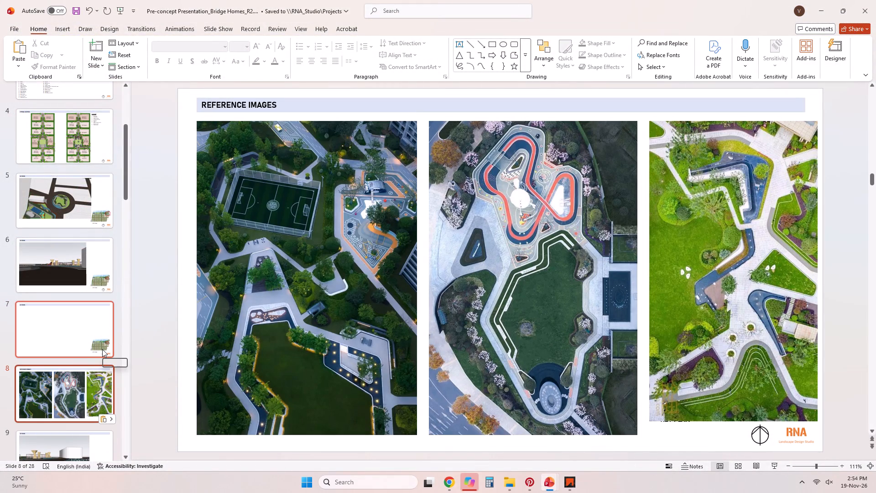
Copy the three aerial photos together with the REFERENCE IMAGES header from the pasted slide 8.
click(723, 361)
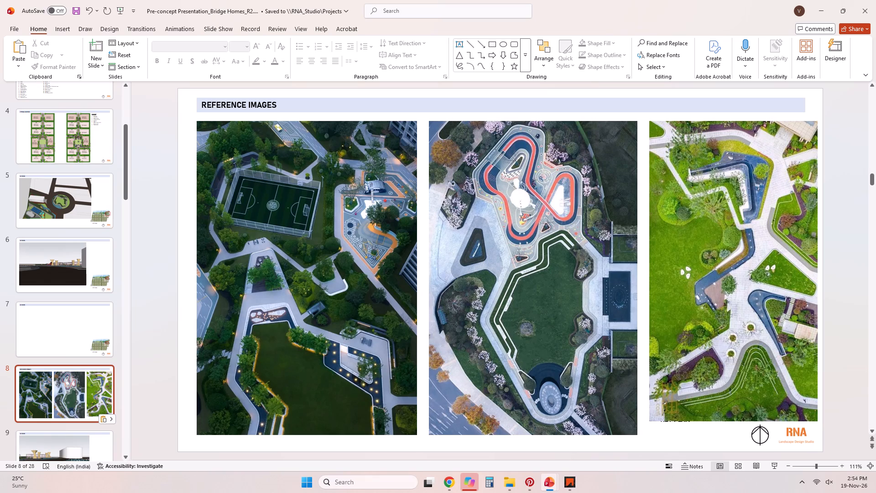
click(312, 312)
shift+click(536, 320)
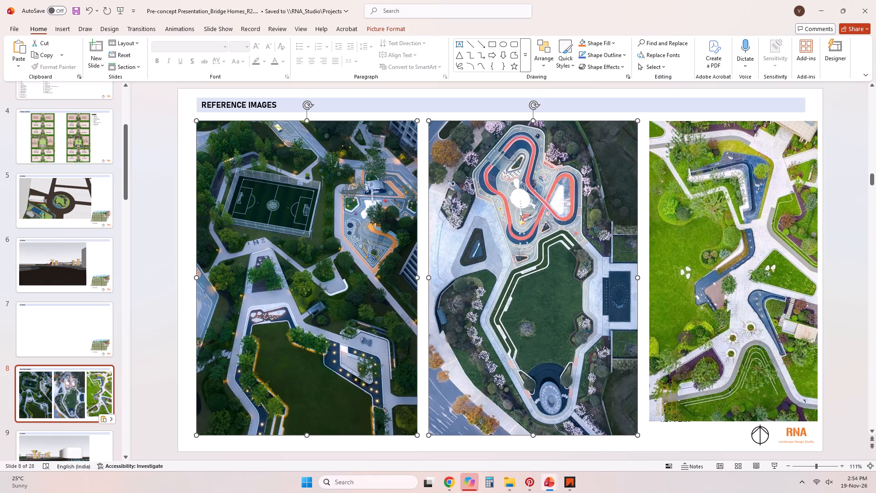
shift+click(700, 318)
shift+click(278, 106)
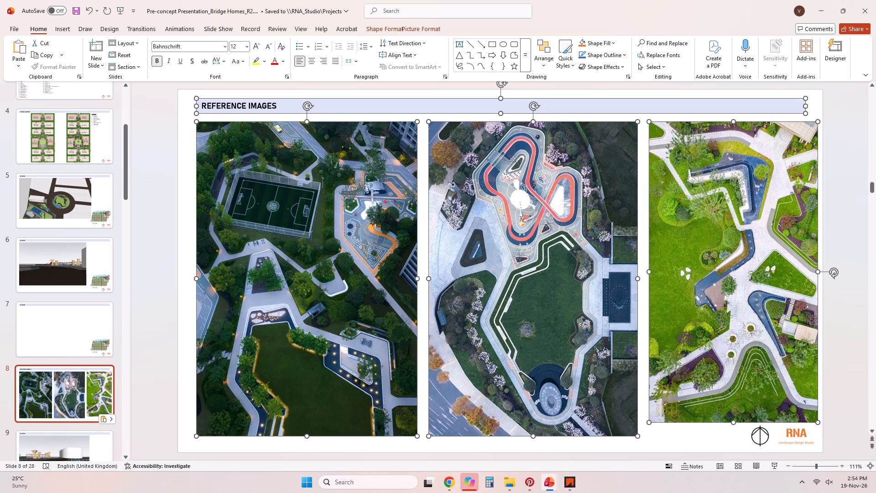
key(ctrl+c)
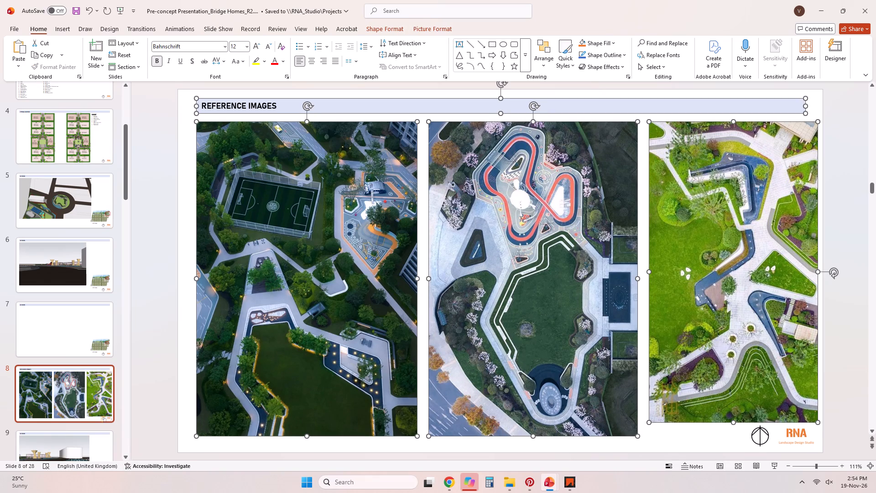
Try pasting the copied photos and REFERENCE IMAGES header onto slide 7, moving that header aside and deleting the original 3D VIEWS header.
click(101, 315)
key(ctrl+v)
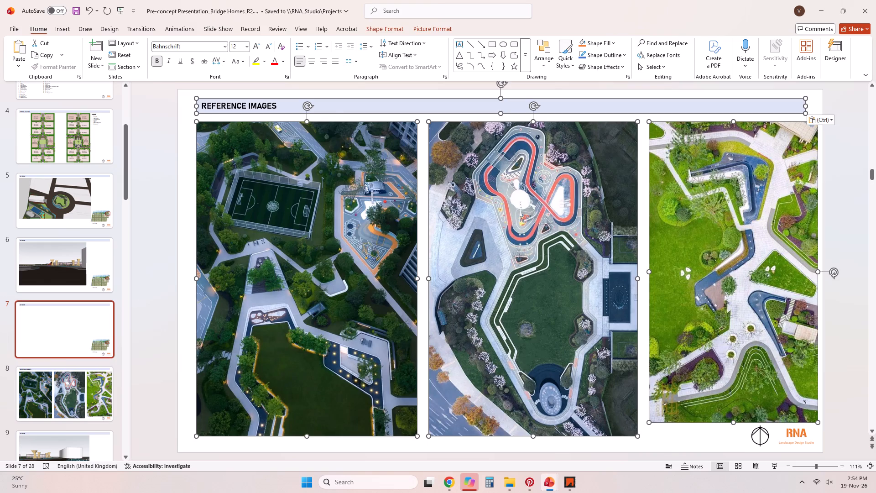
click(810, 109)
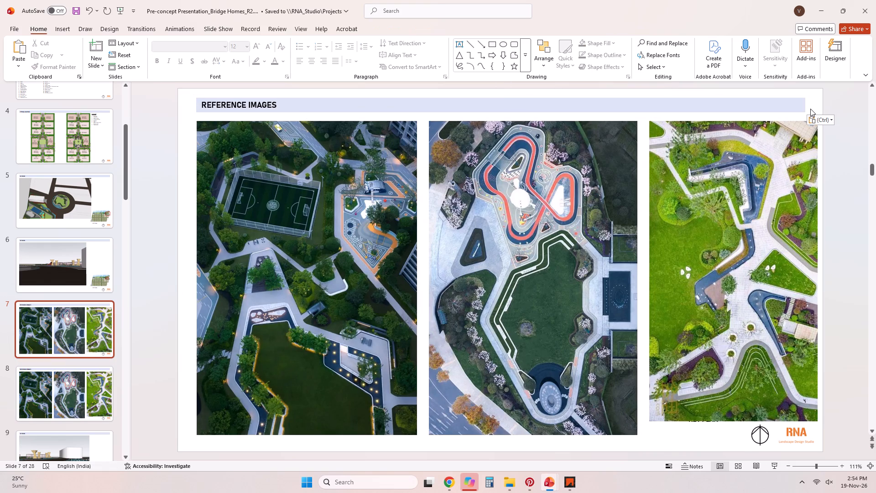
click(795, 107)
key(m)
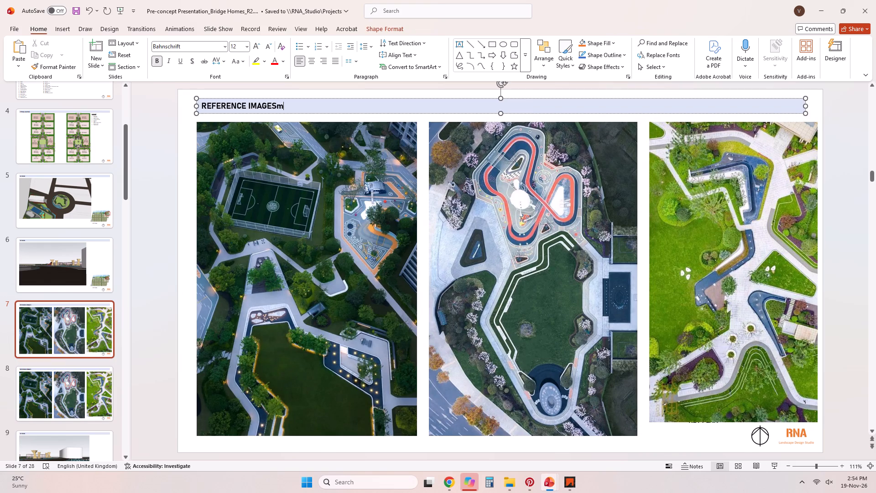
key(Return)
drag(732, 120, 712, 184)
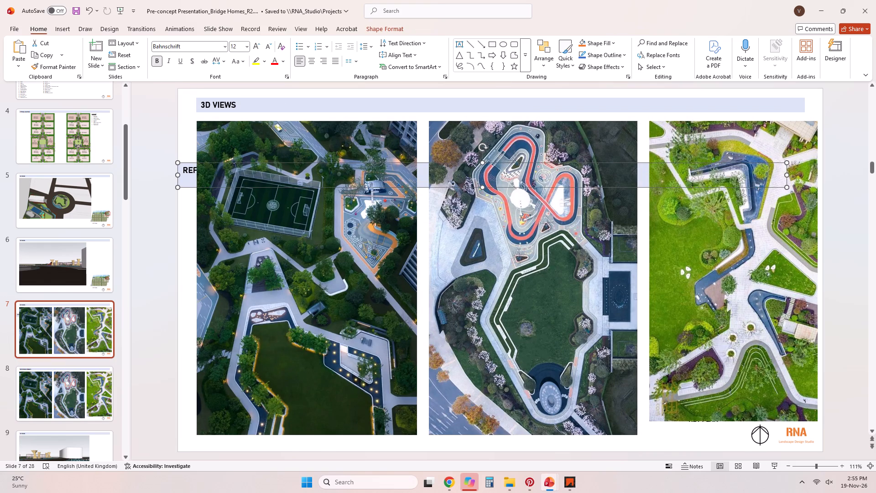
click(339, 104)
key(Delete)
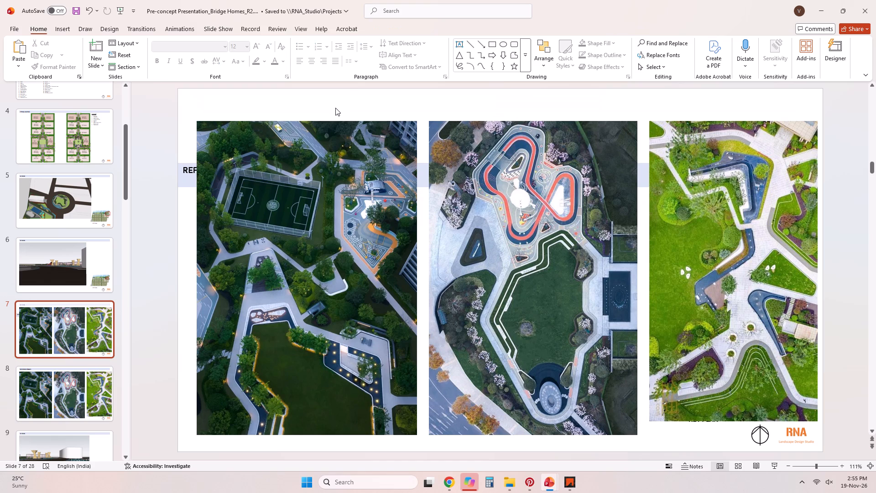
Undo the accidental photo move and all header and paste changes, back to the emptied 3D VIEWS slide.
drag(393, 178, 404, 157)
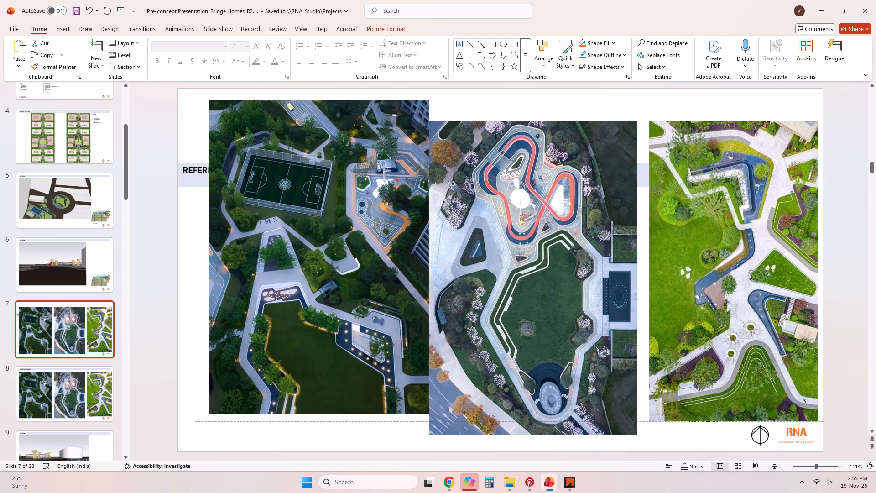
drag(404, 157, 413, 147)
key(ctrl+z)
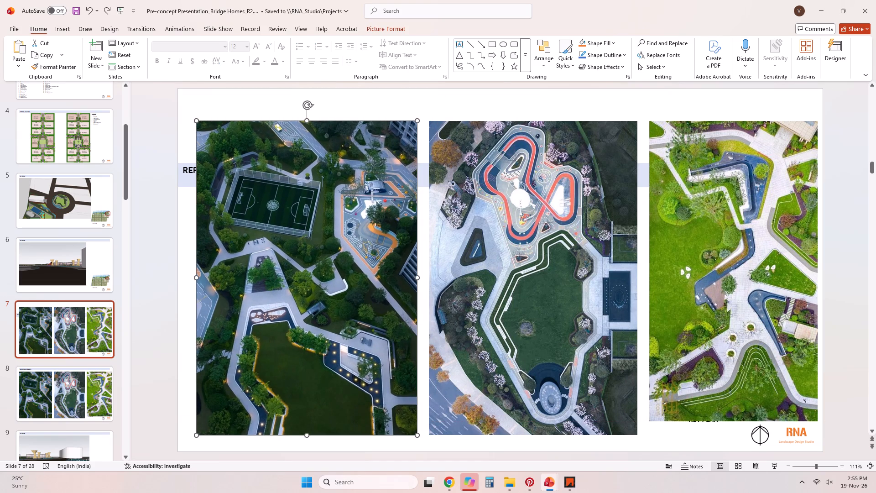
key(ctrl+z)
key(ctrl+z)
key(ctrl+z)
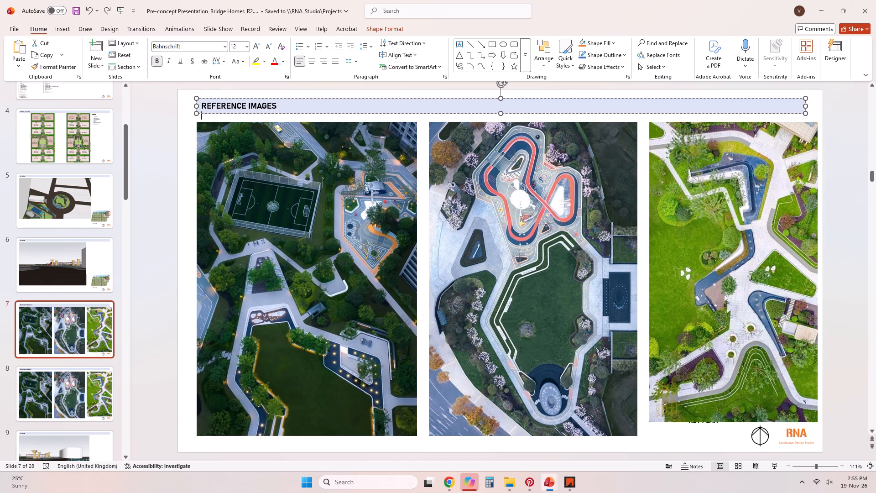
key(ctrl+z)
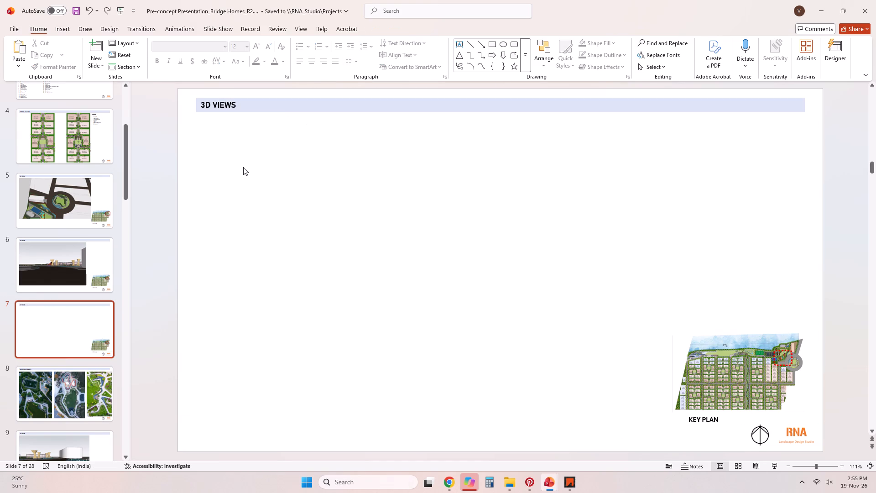
Paste the three copied aerial photos and the REFERENCE IMAGES header onto slide 7.
key(ctrl+v)
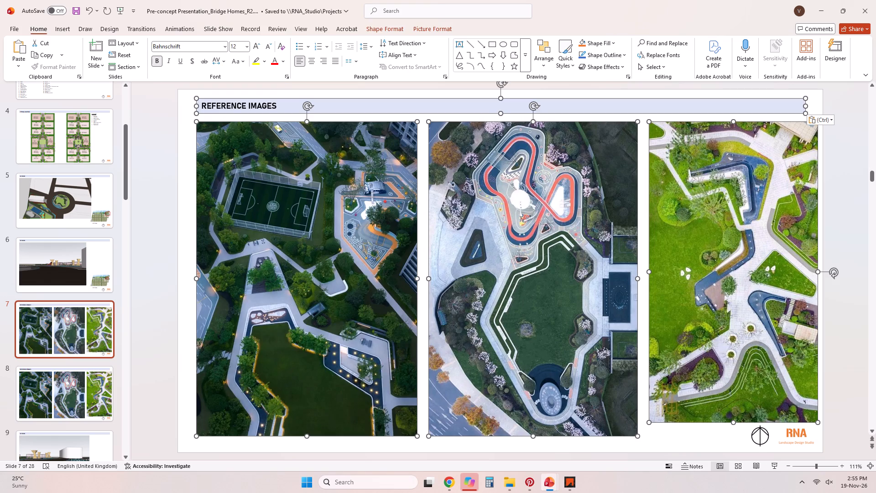
Replace the slide's original 3D VIEWS header text with REFERENCE IMAGES, copied from the pasted header, moving the pasted header aside.
click(280, 107)
drag(273, 104, 264, 104)
drag(274, 103, 256, 104)
drag(278, 104, 219, 106)
key(ctrl+c)
drag(306, 108, 242, 227)
triple_click(238, 109)
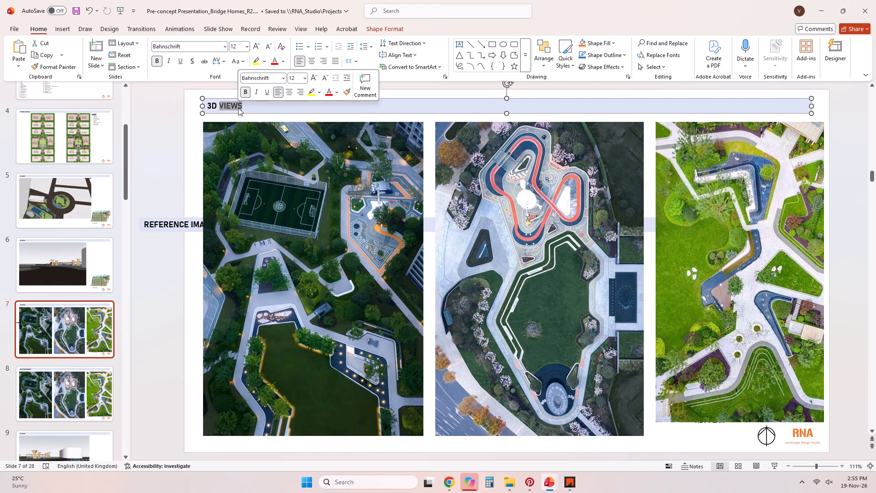
key(ctrl+v)
Delete the pasted duplicate REFERENCE IMAGES header lying behind the photos.
click(196, 219)
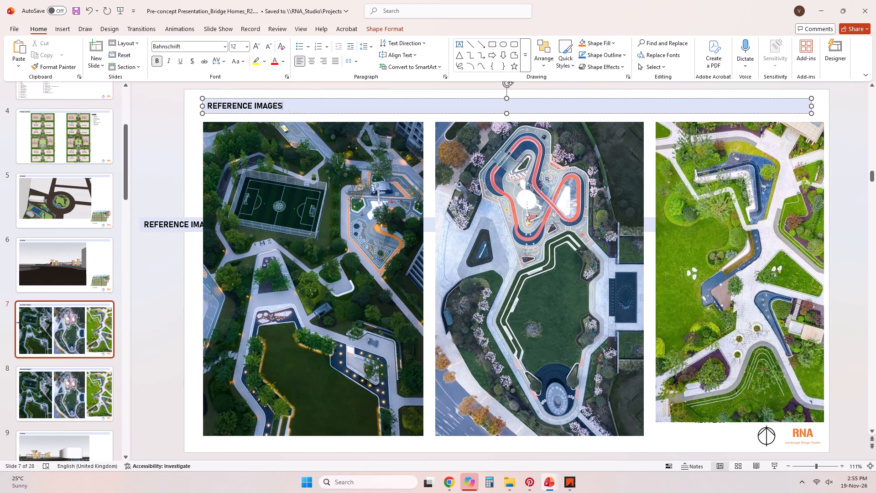
key(Delete)
Shrink the third aerial photo proportionally so that its outer edge lines up with the end of the header bar.
click(745, 357)
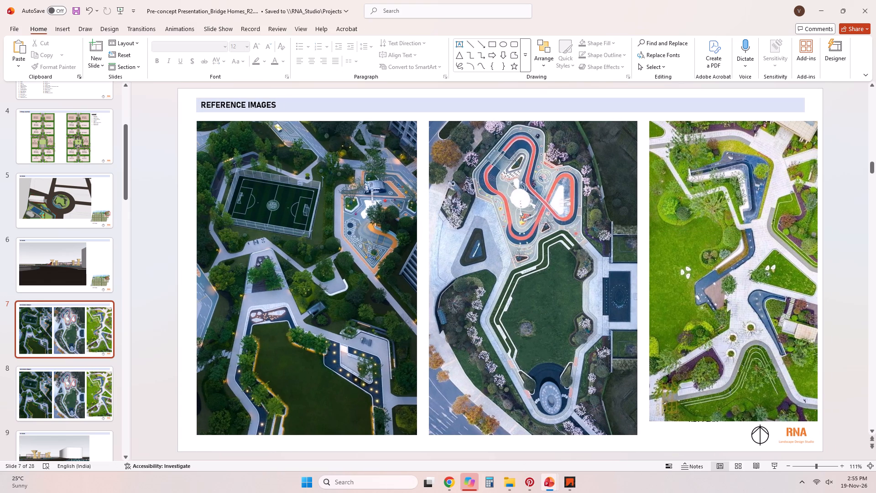
click(814, 420)
drag(816, 420, 807, 372)
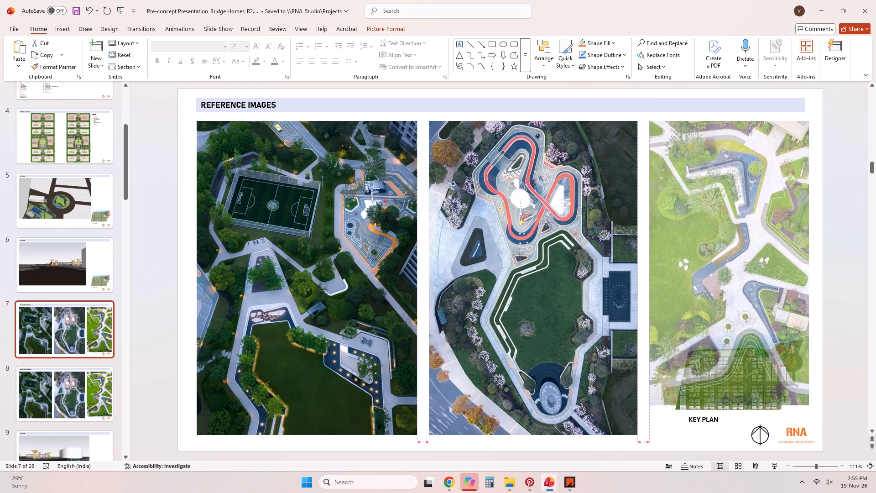
drag(807, 372, 806, 319)
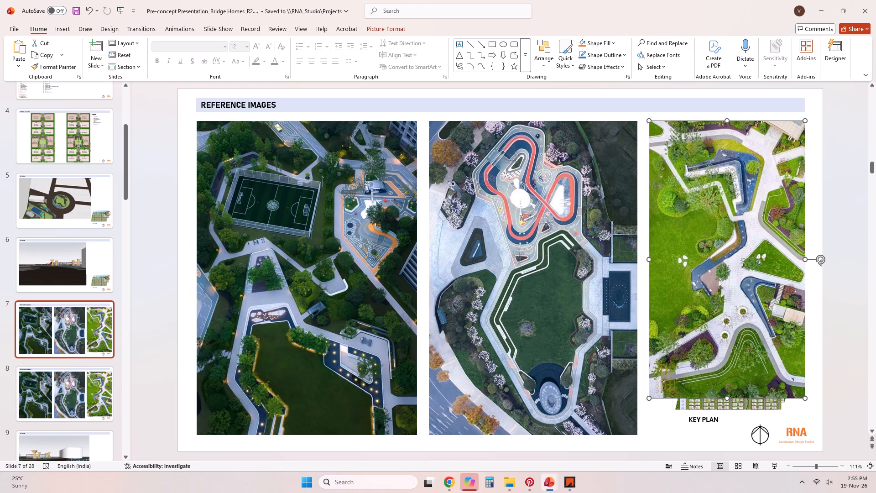
Crop a strip off the top of the third aerial photo.
right_click(725, 242)
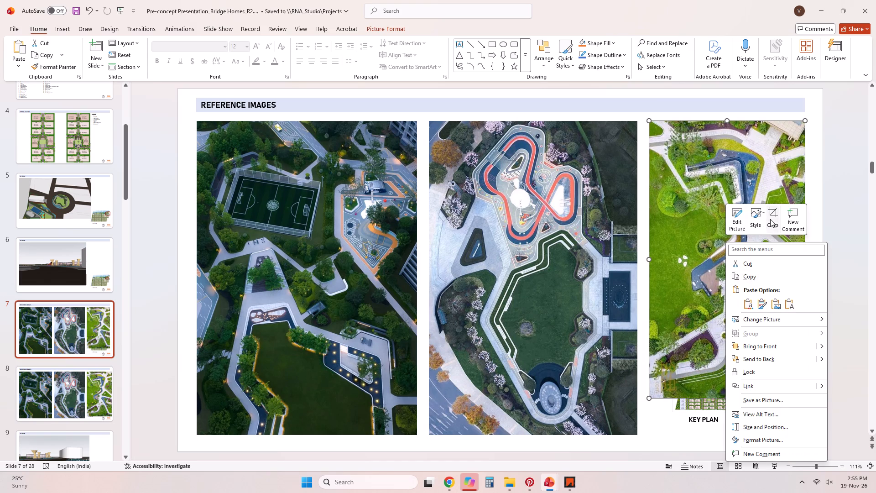
click(770, 219)
drag(729, 121, 728, 129)
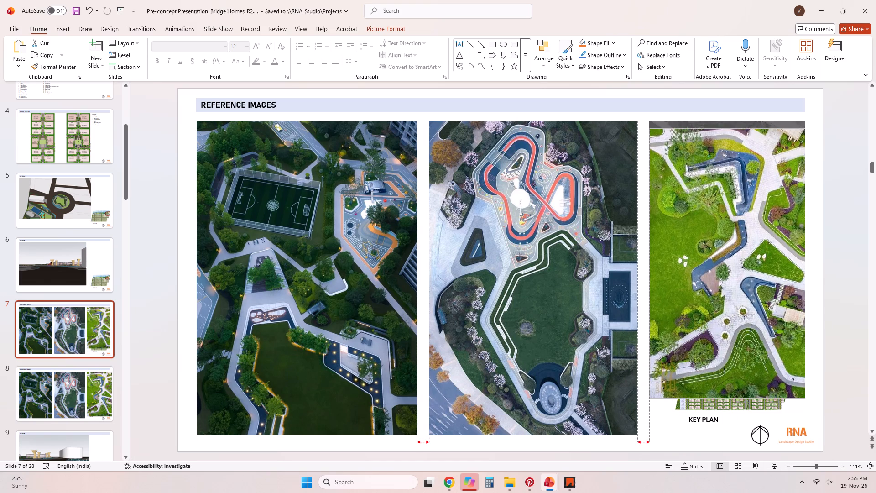
drag(728, 129, 728, 141)
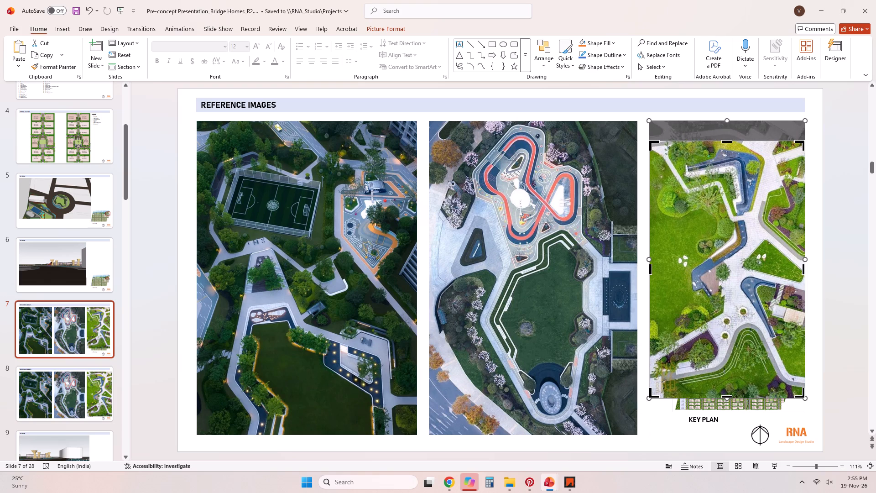
click(849, 213)
Move the cropped third photo up to align its top edge with the other two photos.
drag(753, 254, 755, 226)
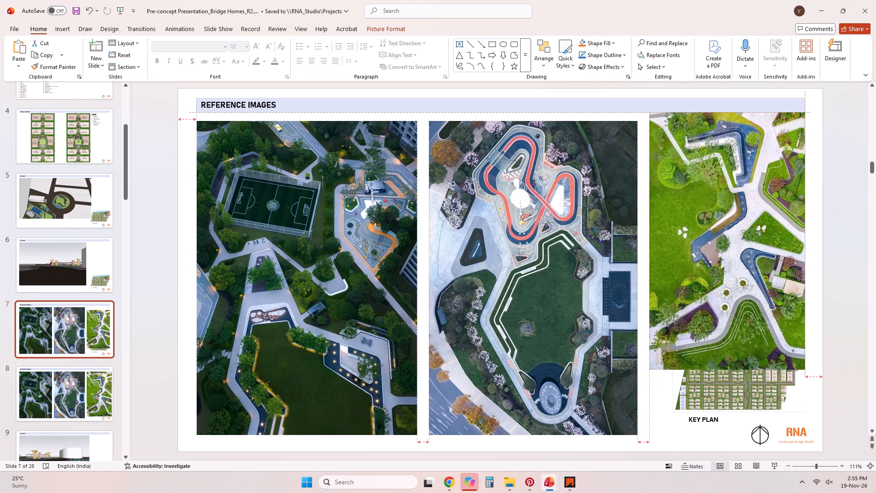
drag(755, 226, 754, 233)
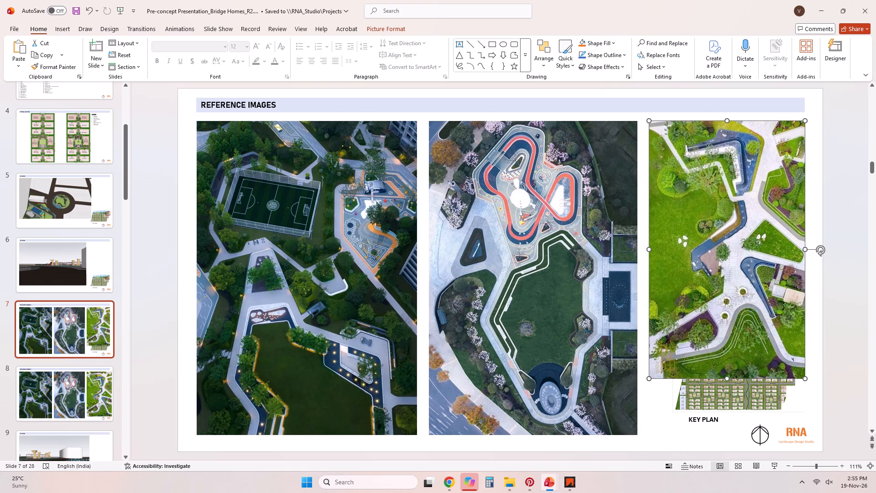
click(836, 281)
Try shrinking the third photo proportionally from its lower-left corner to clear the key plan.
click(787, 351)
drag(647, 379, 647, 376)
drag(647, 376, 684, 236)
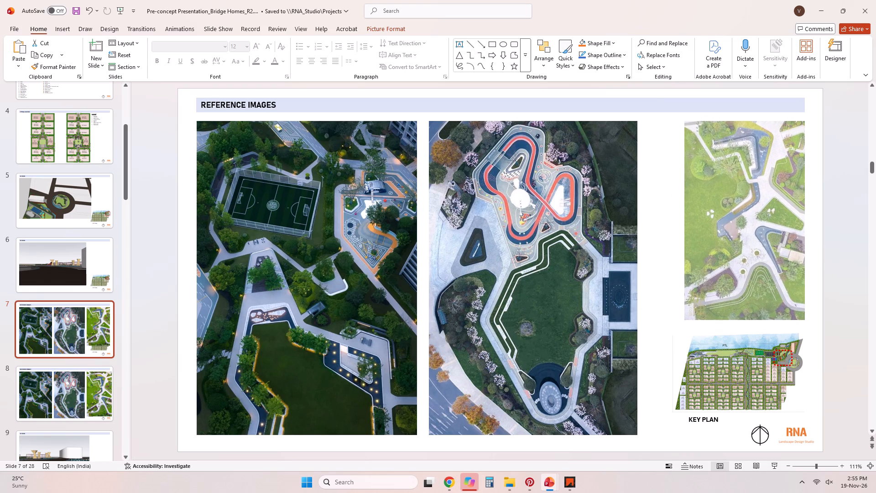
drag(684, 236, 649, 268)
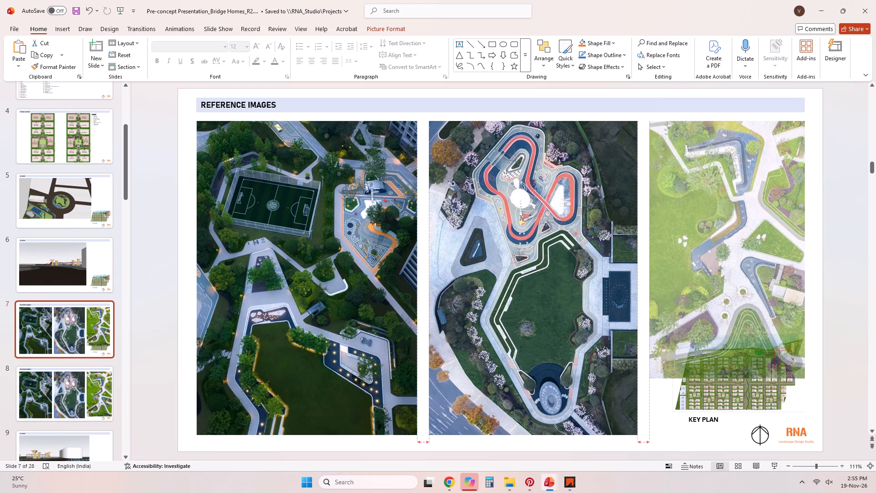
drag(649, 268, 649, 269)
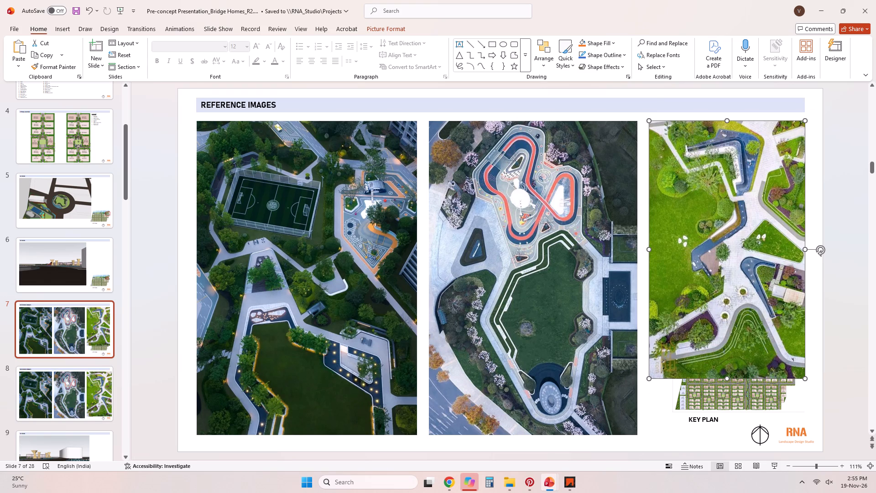
Crop a further narrow strip off the top of the third aerial photo.
right_click(718, 307)
click(772, 323)
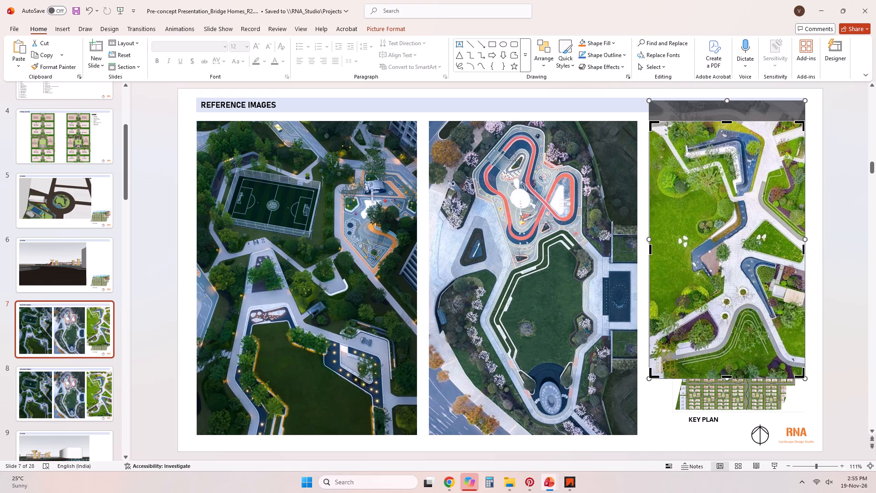
click(730, 376)
drag(726, 122, 726, 131)
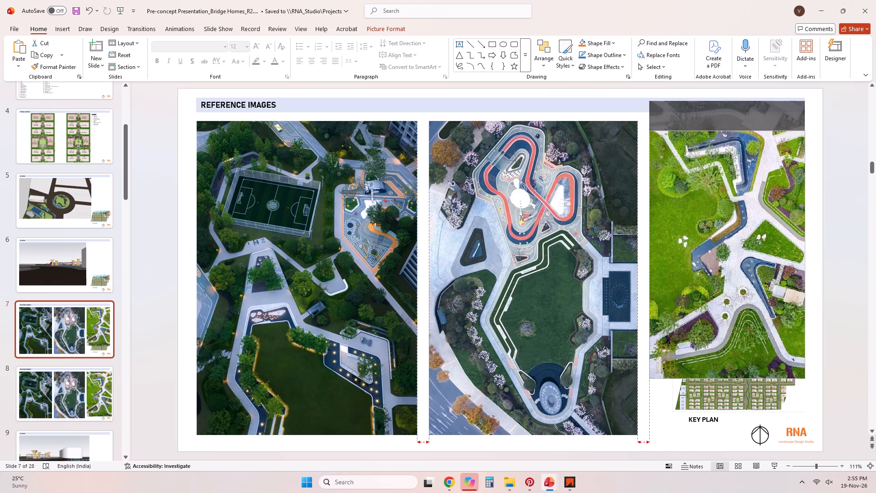
drag(726, 131, 726, 132)
click(844, 257)
Move the third photo up again so that its top edge aligns with the other two photos.
drag(788, 257, 786, 245)
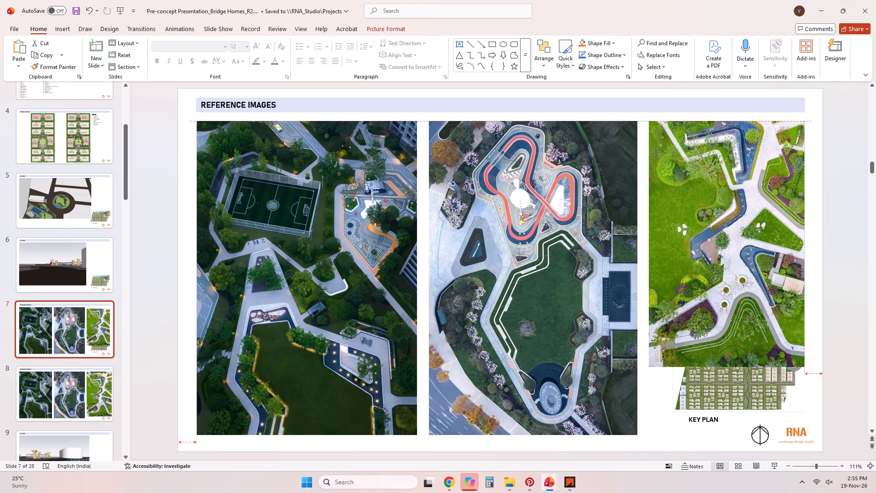
drag(786, 245, 786, 247)
click(845, 280)
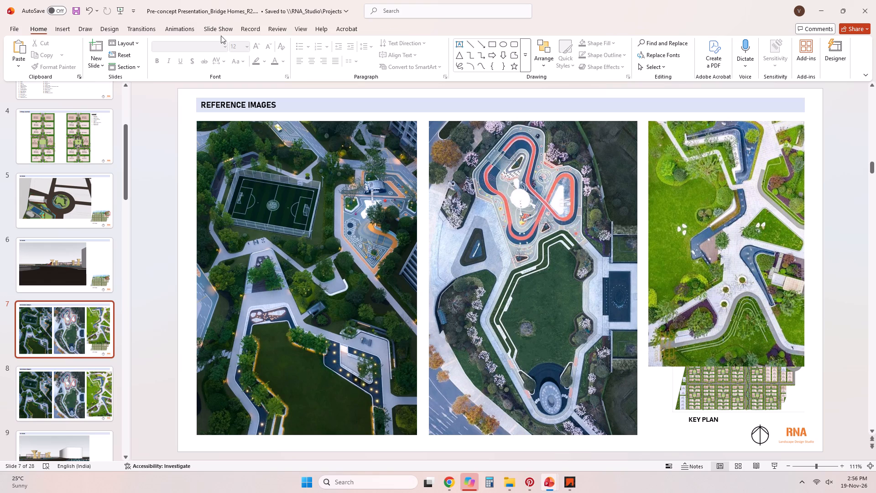
Open the slide master and shrink the key plan image on this slide's layout, keeping its lower-right corner in place.
click(294, 31)
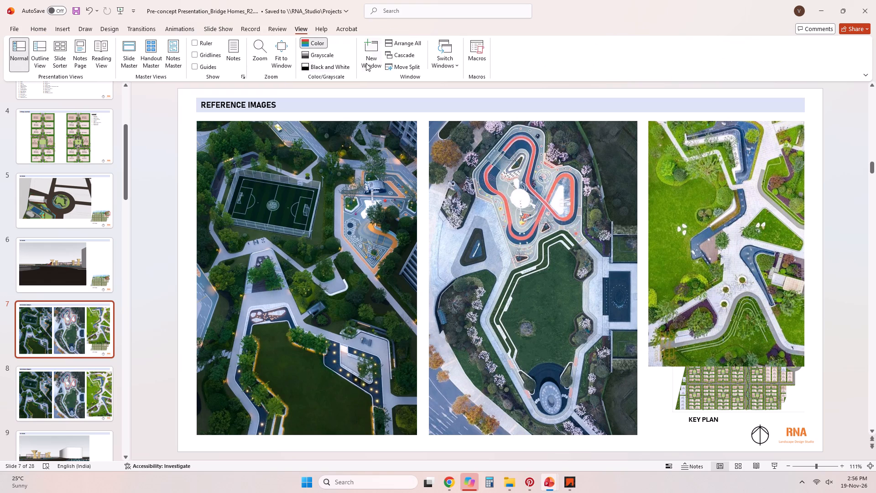
click(136, 69)
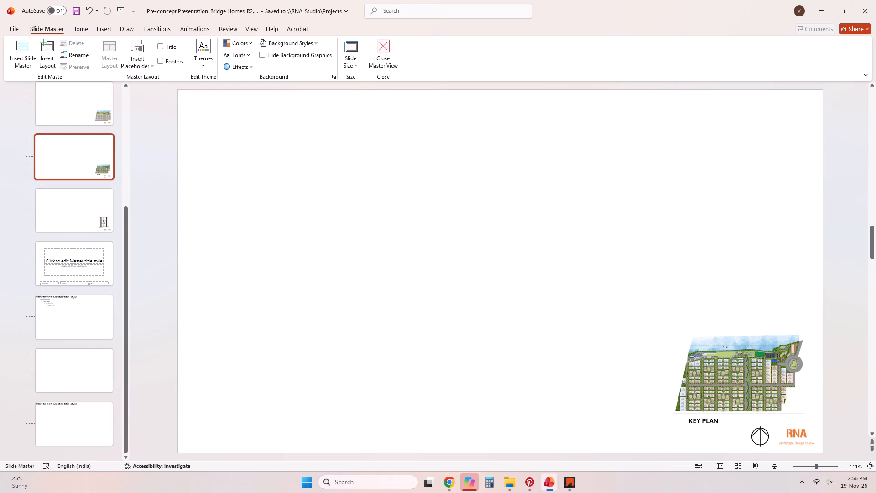
click(777, 392)
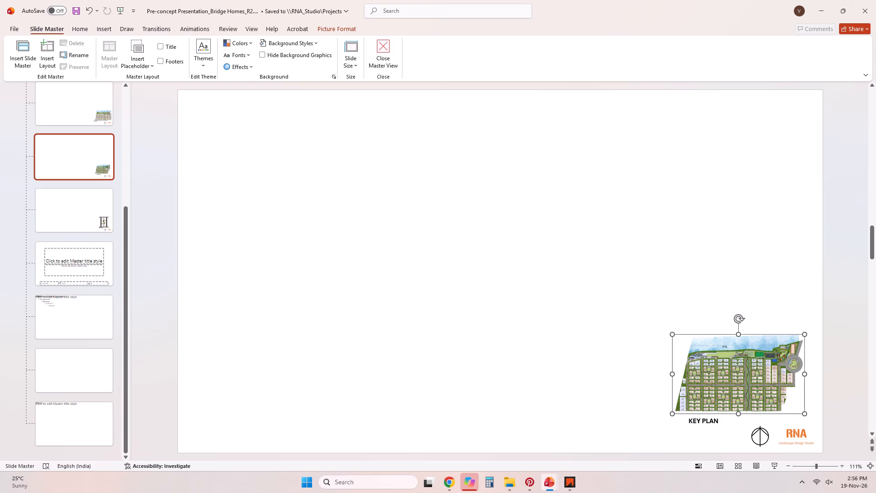
drag(673, 336, 680, 341)
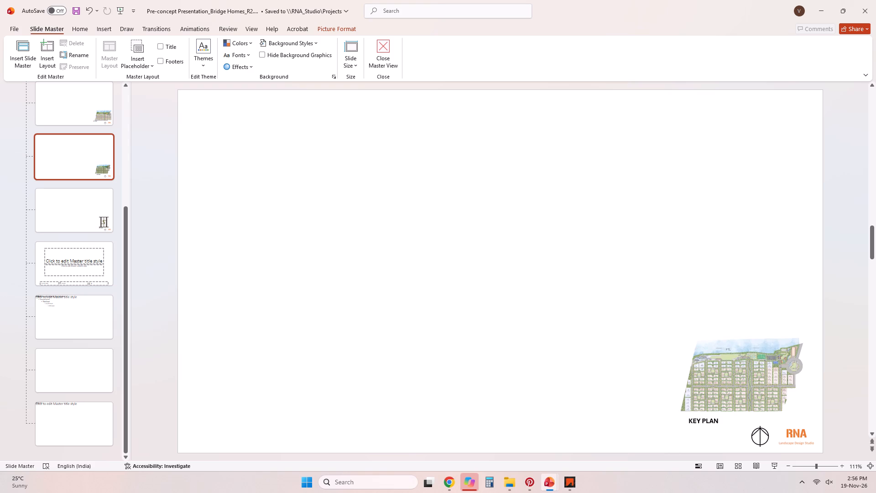
drag(680, 341, 687, 346)
click(641, 325)
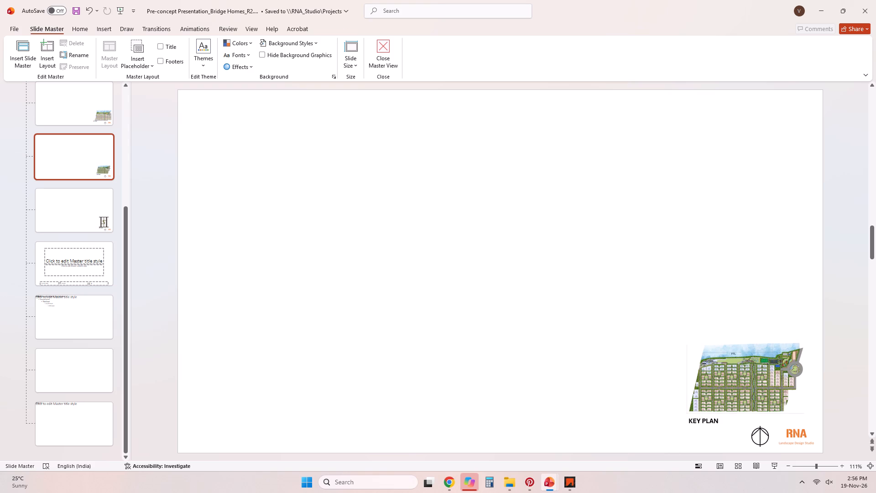
Lower the KEY PLAN label level with the north symbol, shift the key plan image down and right above it, and leave the slide master.
click(718, 426)
drag(718, 426, 718, 440)
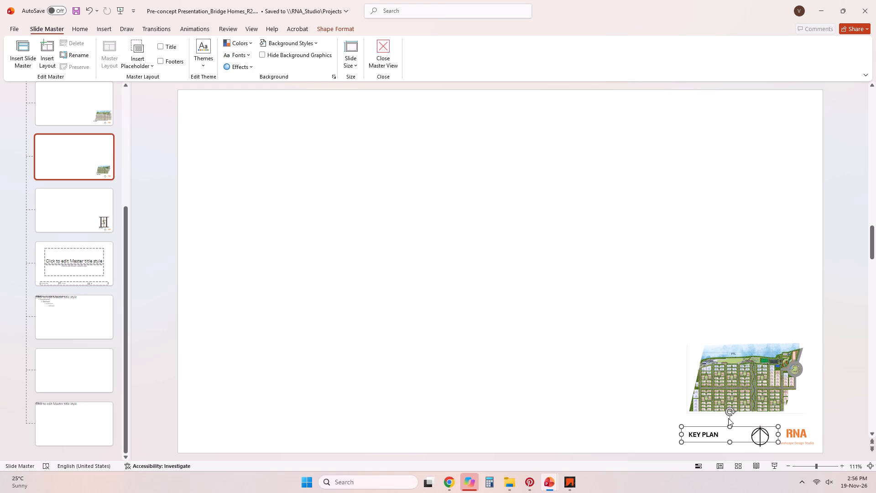
drag(748, 400, 748, 409)
drag(762, 400, 770, 403)
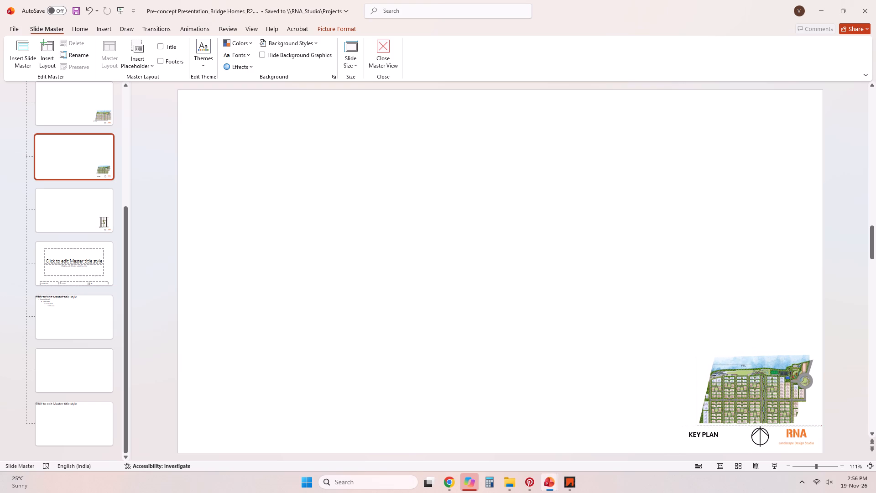
click(762, 330)
click(398, 66)
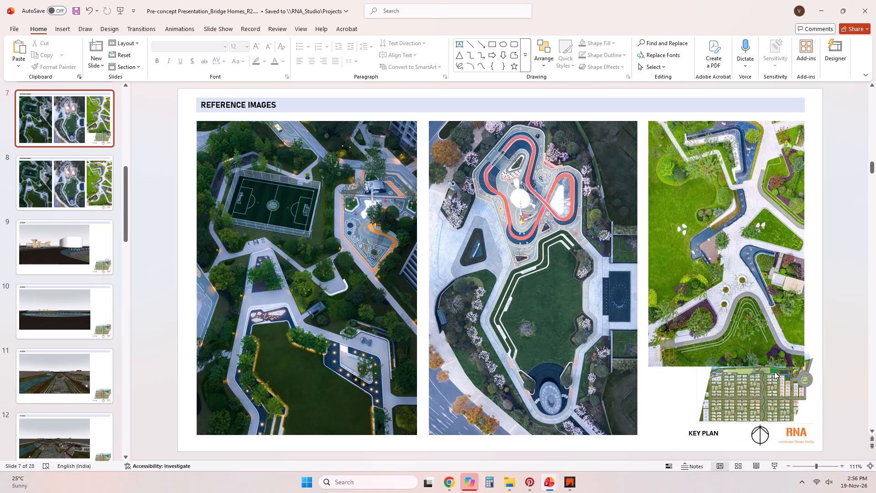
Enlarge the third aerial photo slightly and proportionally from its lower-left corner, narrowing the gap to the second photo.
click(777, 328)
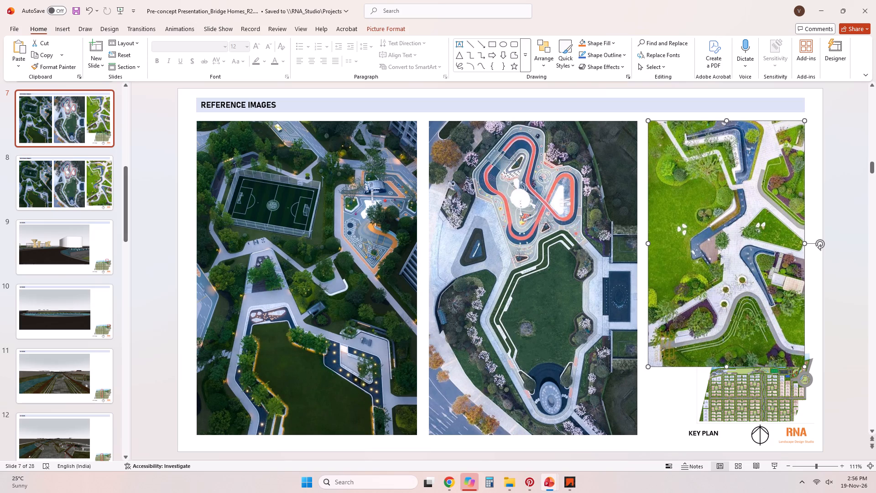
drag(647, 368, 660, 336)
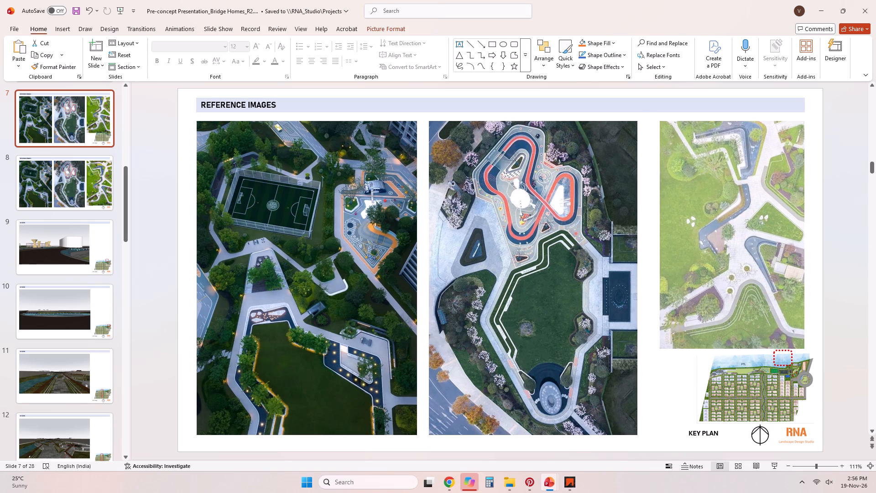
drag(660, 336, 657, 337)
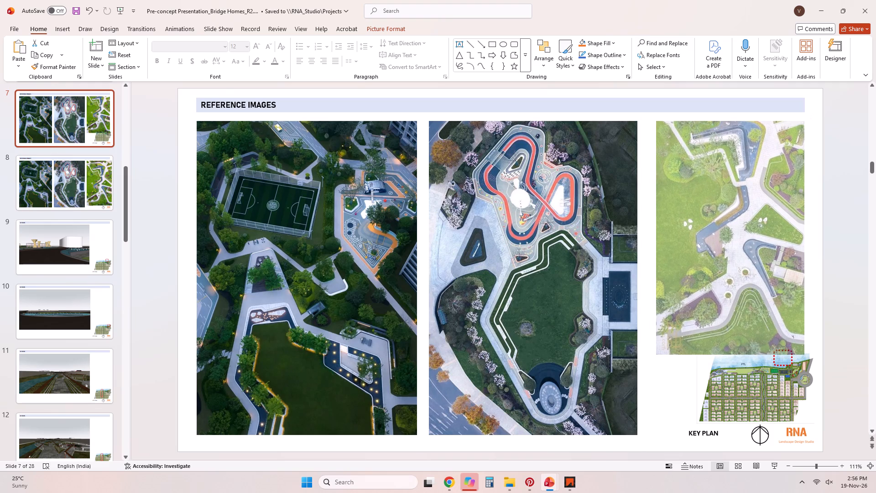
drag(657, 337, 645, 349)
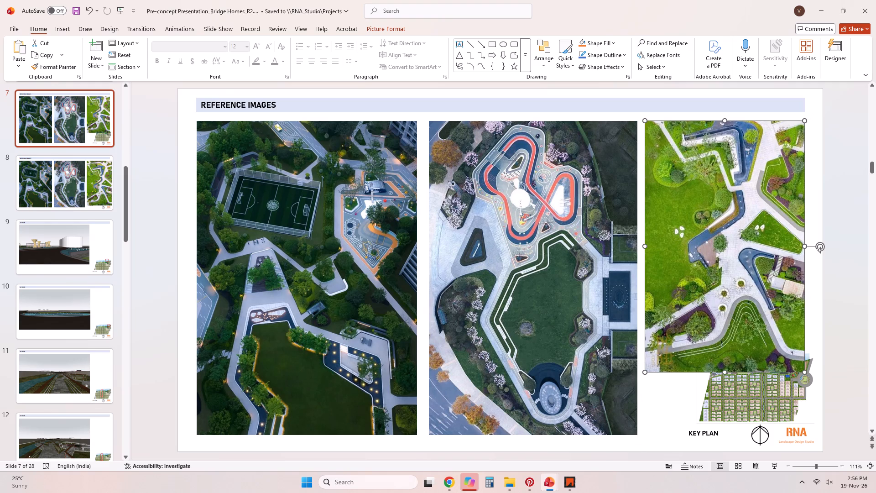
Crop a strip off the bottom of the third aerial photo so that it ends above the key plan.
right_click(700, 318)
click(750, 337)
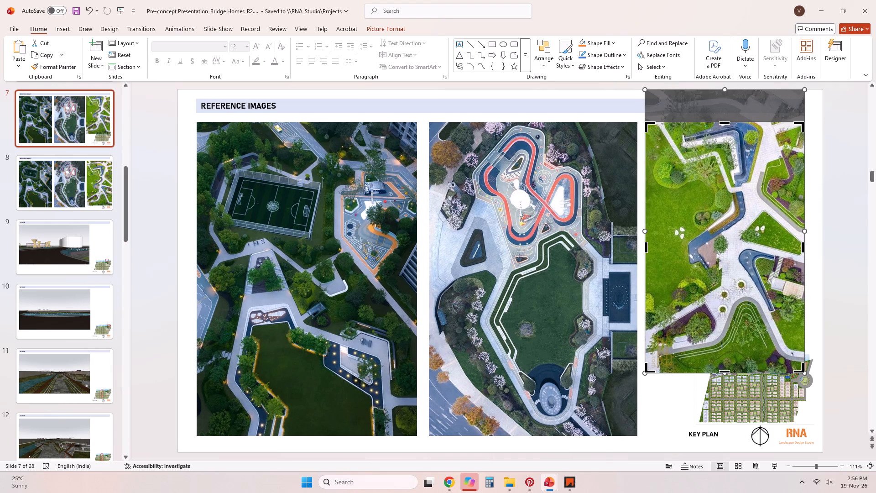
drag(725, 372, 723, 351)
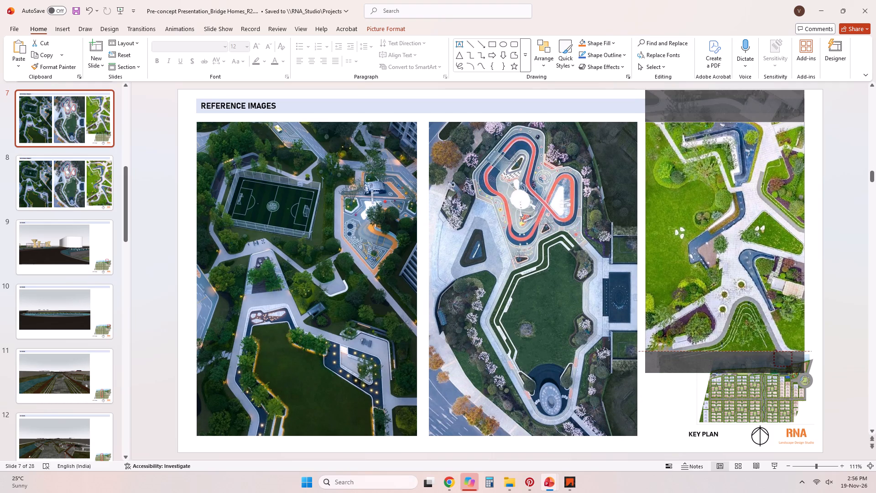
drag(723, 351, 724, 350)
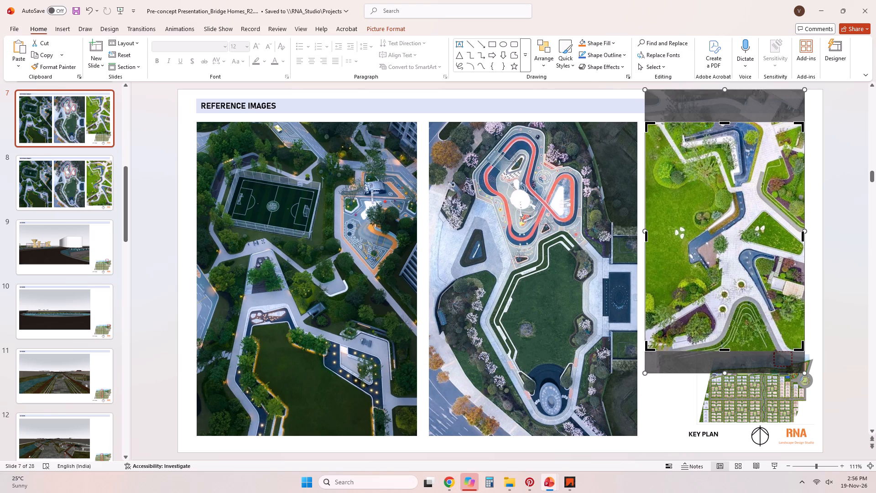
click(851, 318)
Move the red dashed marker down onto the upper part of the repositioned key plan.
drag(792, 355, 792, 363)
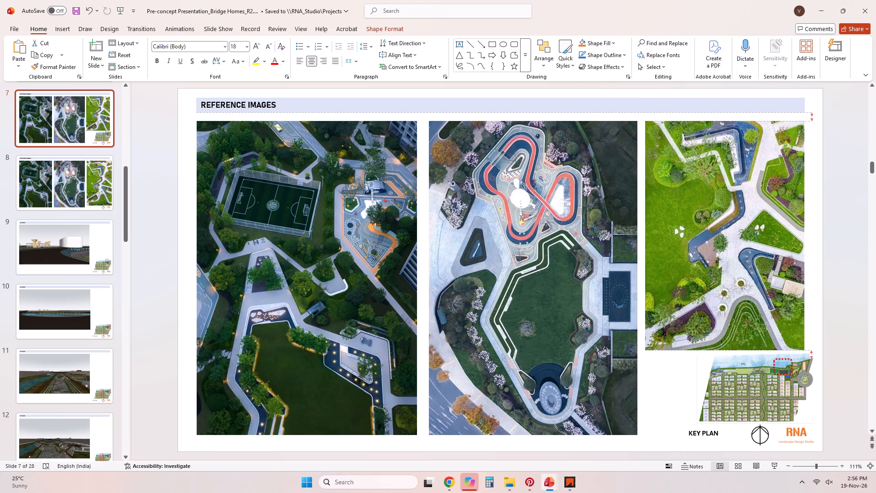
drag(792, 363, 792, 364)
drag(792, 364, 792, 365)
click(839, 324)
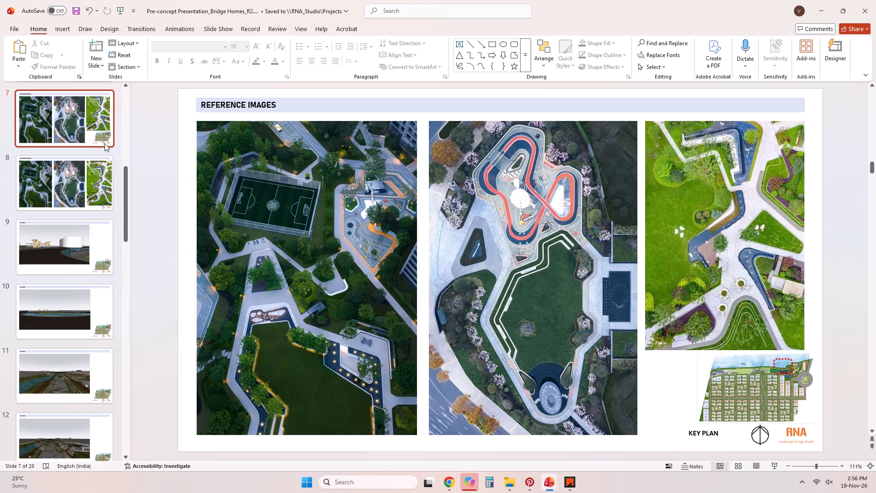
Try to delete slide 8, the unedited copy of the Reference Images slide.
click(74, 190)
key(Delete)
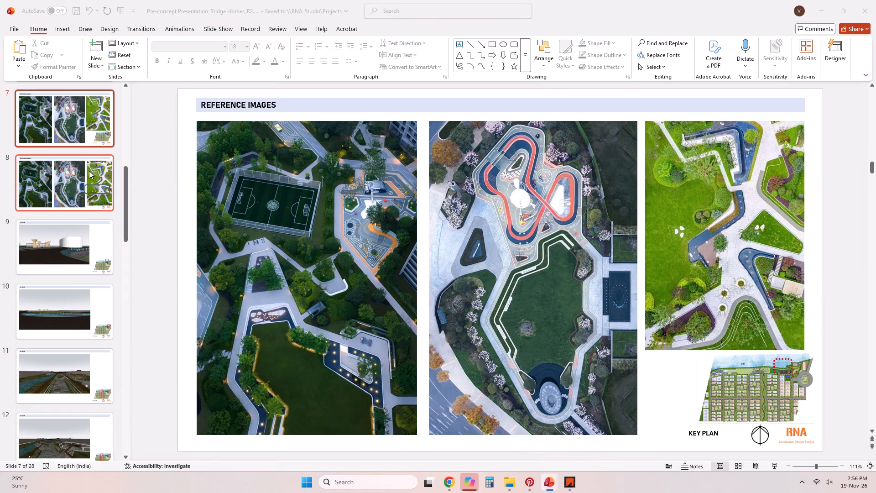
Look over the earlier slides and check the Reference Images slide in the Bridge Homes R0 presentation, then return to R2.
scroll(85, 205, up, 5)
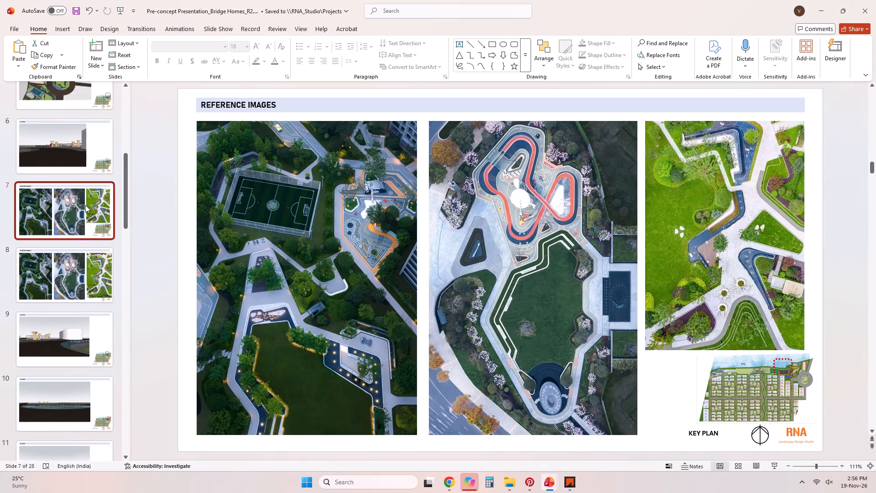
scroll(85, 205, up, 6)
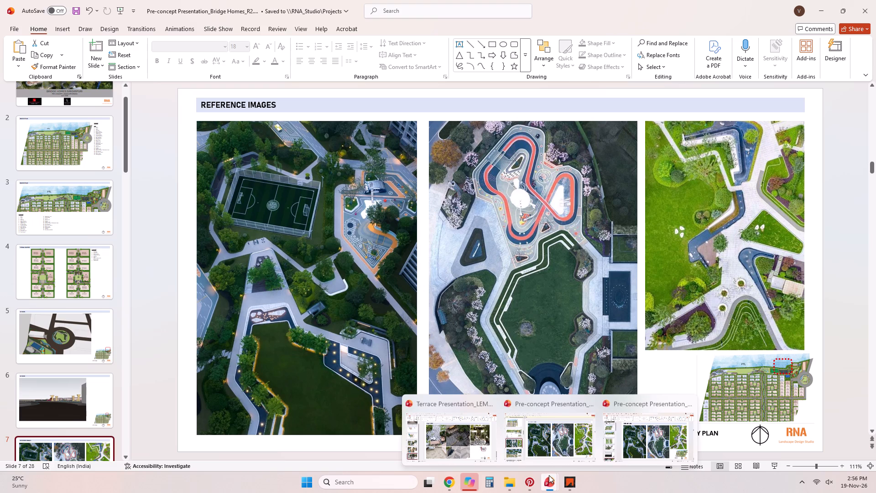
click(558, 450)
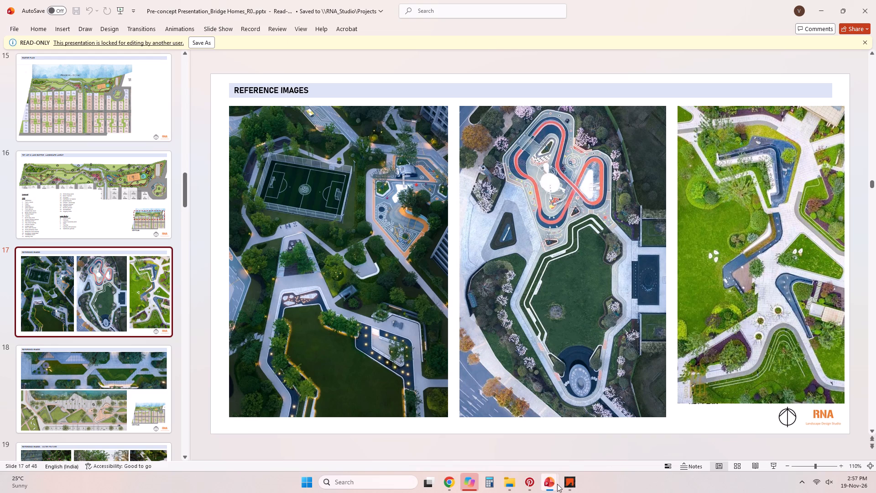
click(650, 441)
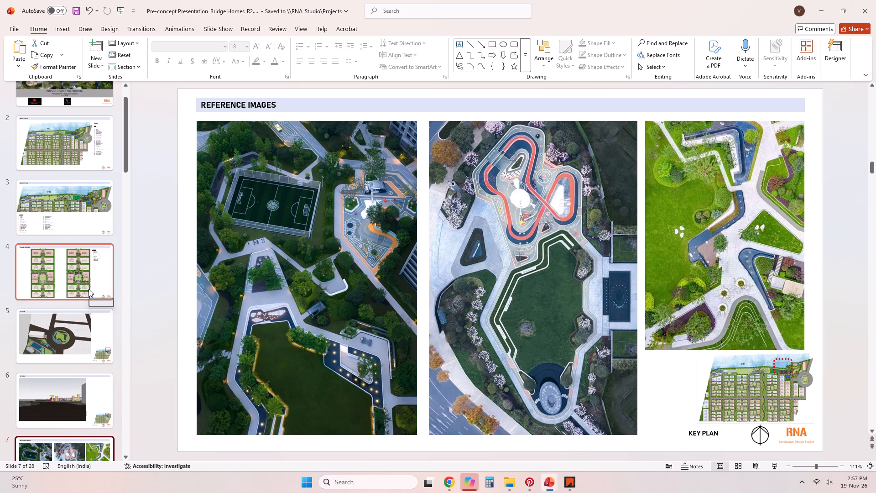
Delete slide 7, the edited Reference Images slide with the key plan.
scroll(91, 301, down, 4)
scroll(103, 365, down, 1)
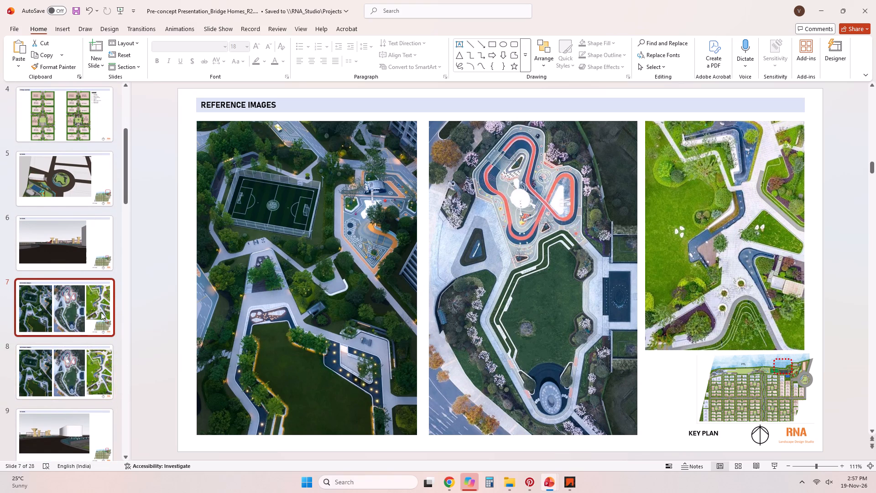
click(101, 310)
key(Delete)
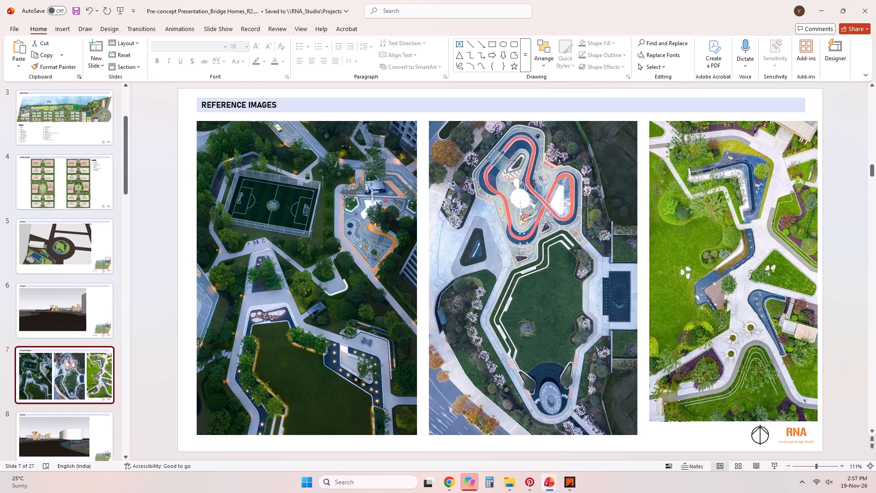
Delete the 3D Views slide directly before the remaining Reference Images slide.
click(68, 315)
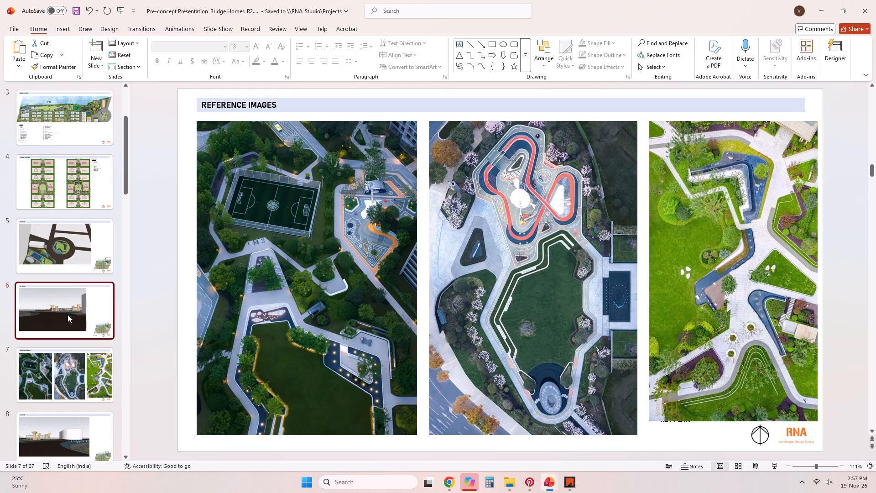
key(Delete)
Delete the slides following the Reference Images slide one after another, through the Typical Cluster Landscape Layout - Option-1 slide.
click(89, 414)
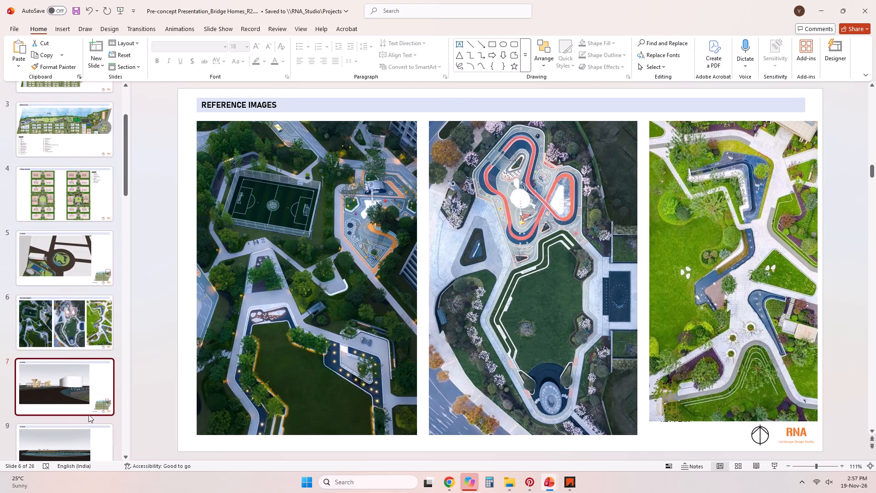
key(Delete)
key(Delete)
key(Delete)
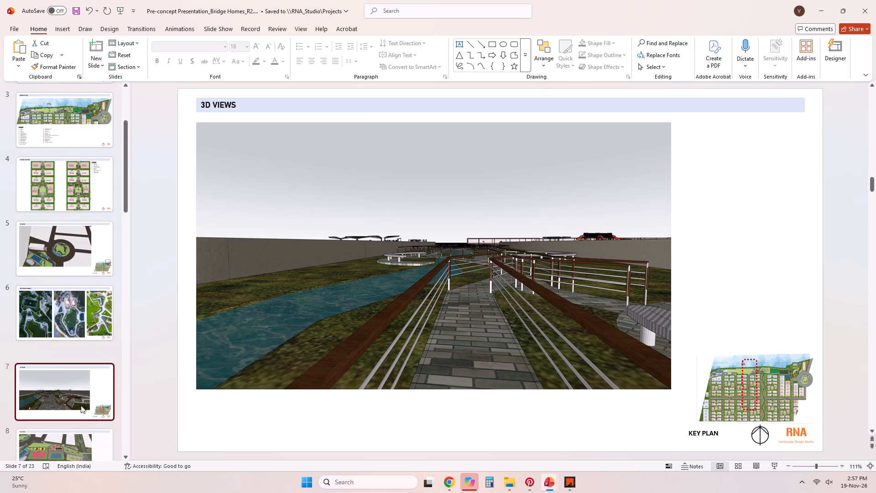
key(Delete)
key(Delete)
key(Delete)
key(Delete)
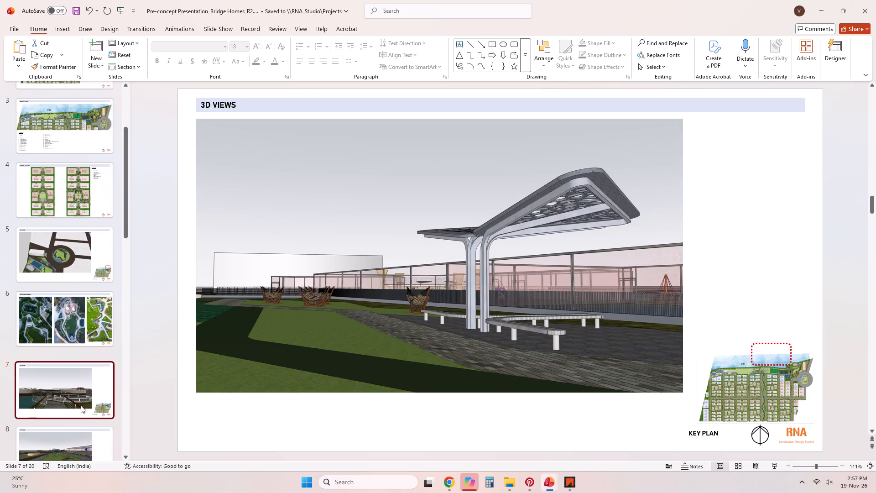
key(Delete)
key(Delete)
key(Delete)
key(Delete)
key(Delete)
key(Delete)
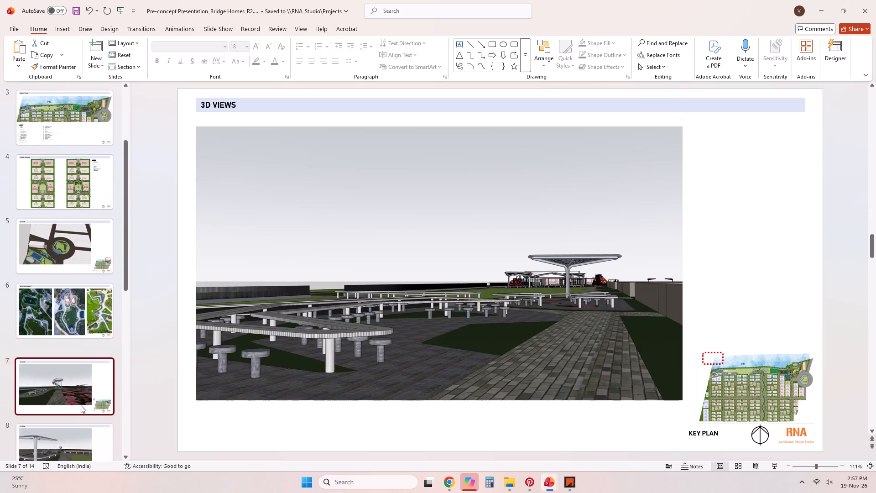
key(Delete)
key(Delete)
key(Delete)
key(Delete)
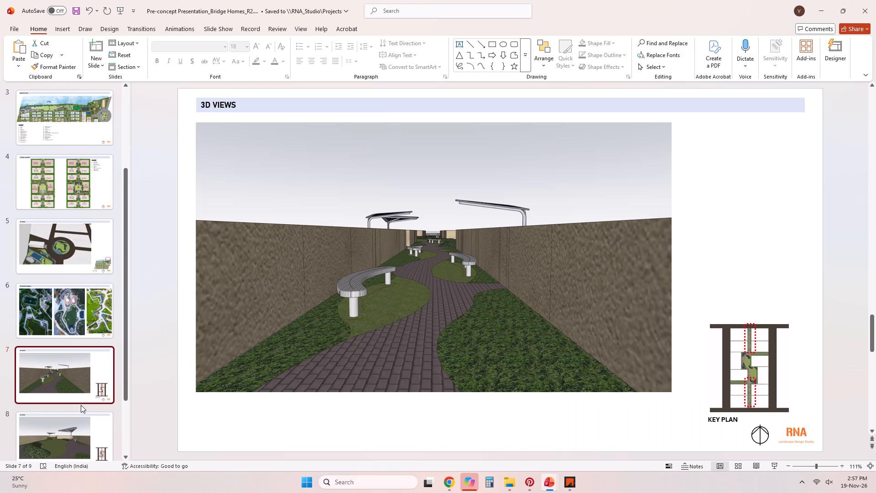
Undo the last slide deletion, then delete the Typical Cluster Landscape Layout - Option-1 slide and the 3D Views slides after it.
key(ctrl+z)
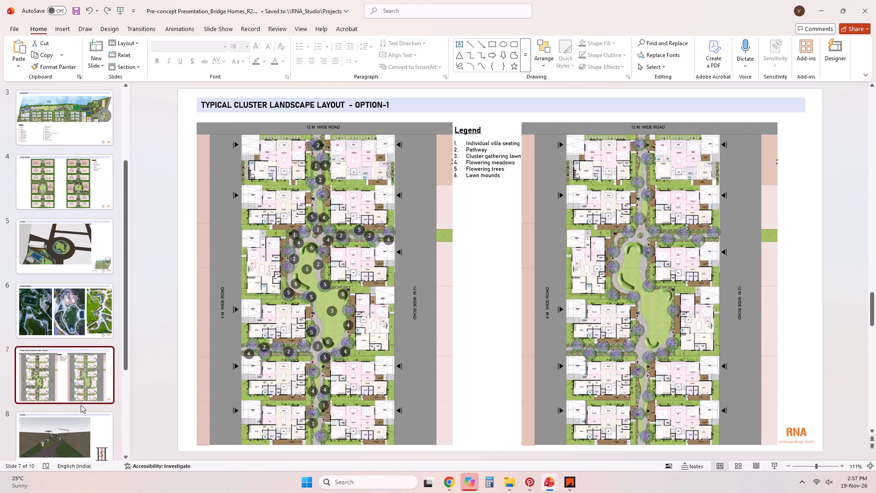
key(Delete)
key(Delete)
key(Delete)
key(Delete)
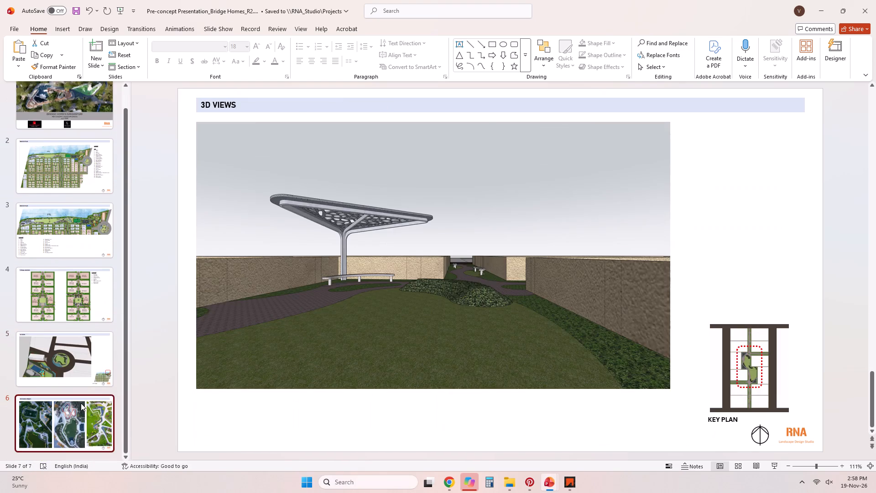
Delete the last remaining 3D Views slide, located between the Typical Cluster and Reference Images slides.
click(67, 352)
key(Delete)
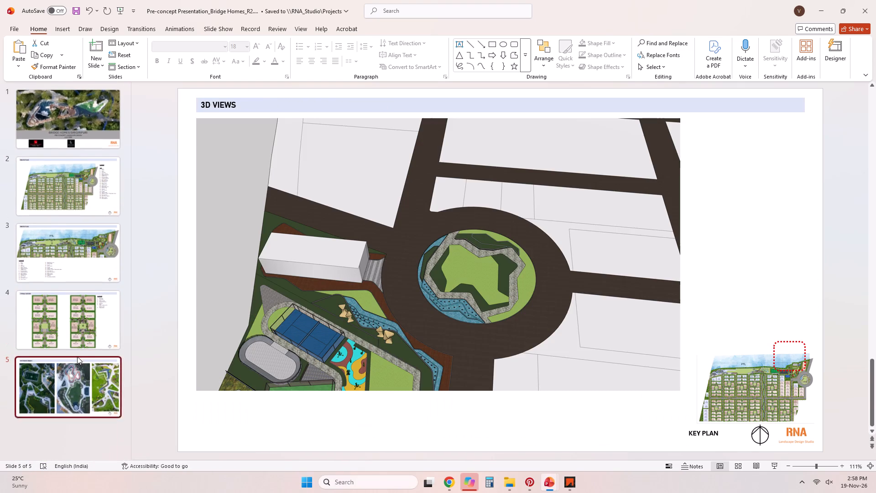
Move the Reference Images slide ahead of the Typical Cluster slide to position 4 and check it against the preceding Master Plan slide.
click(77, 320)
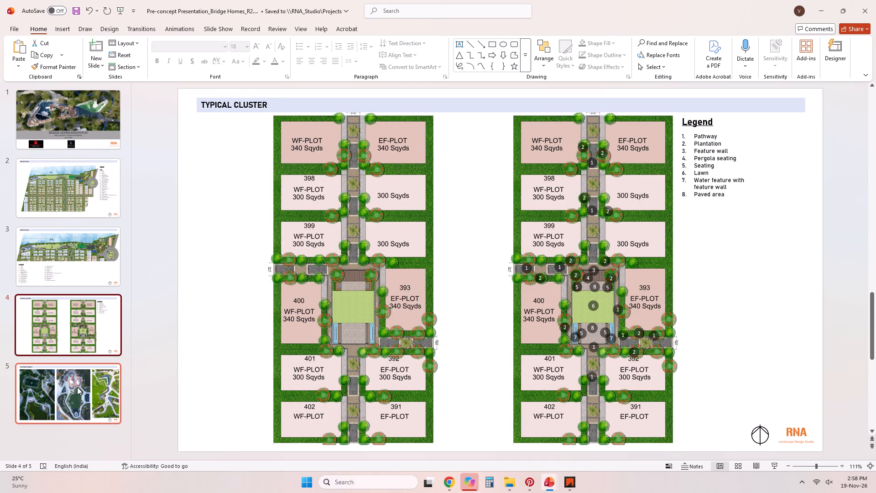
click(77, 387)
drag(100, 392, 96, 348)
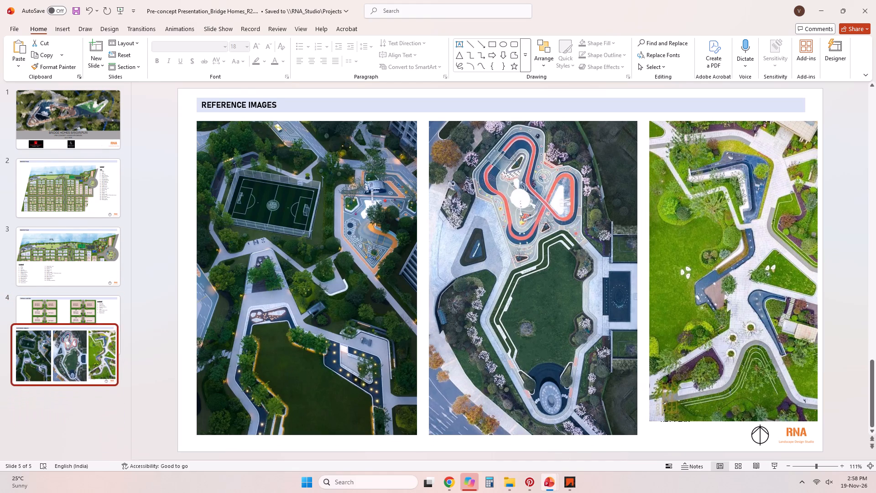
drag(96, 348, 100, 315)
click(93, 259)
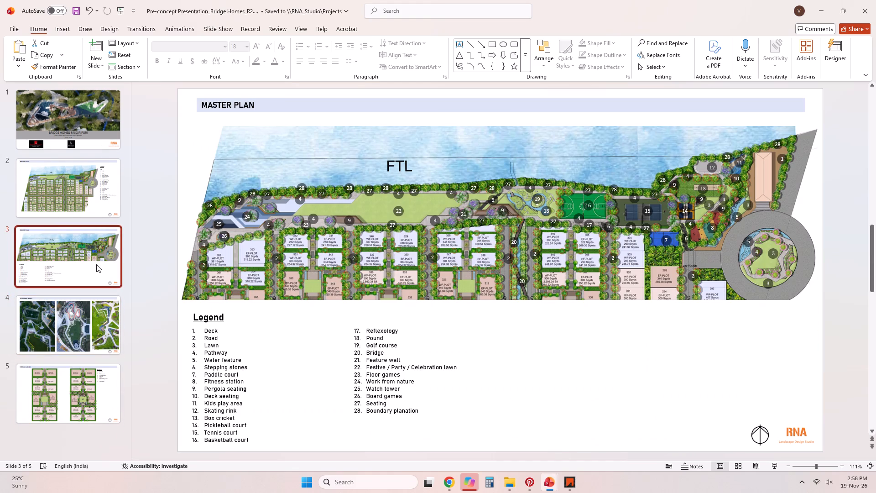
click(107, 325)
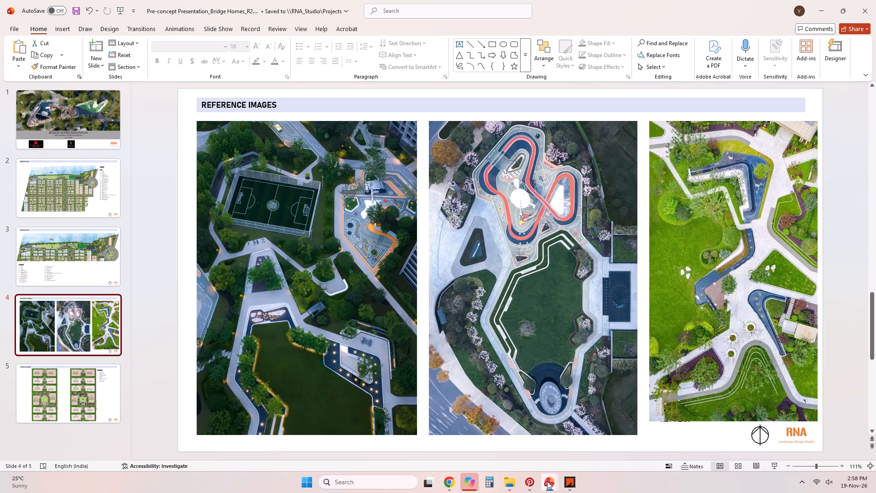
Copy slide 18, Reference Images with the two aerial plaza views, from the R0 presentation and paste it after slide 4 of R2.
click(542, 441)
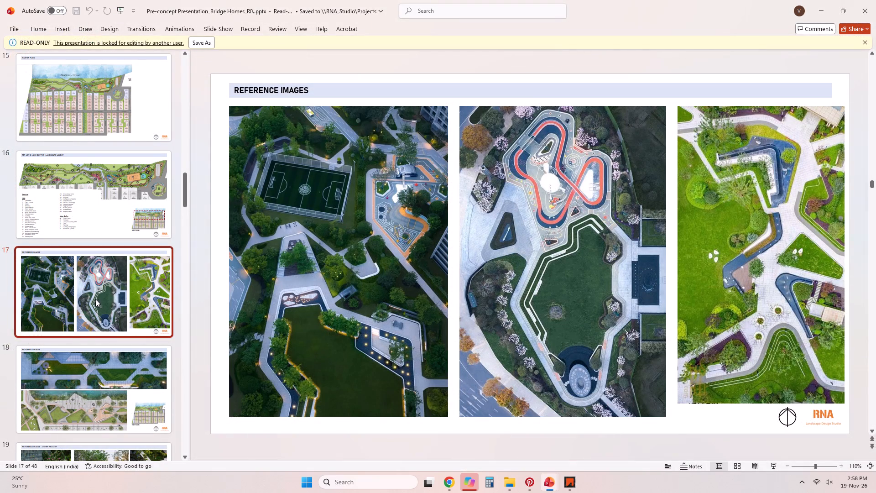
scroll(156, 326, down, 1)
click(144, 341)
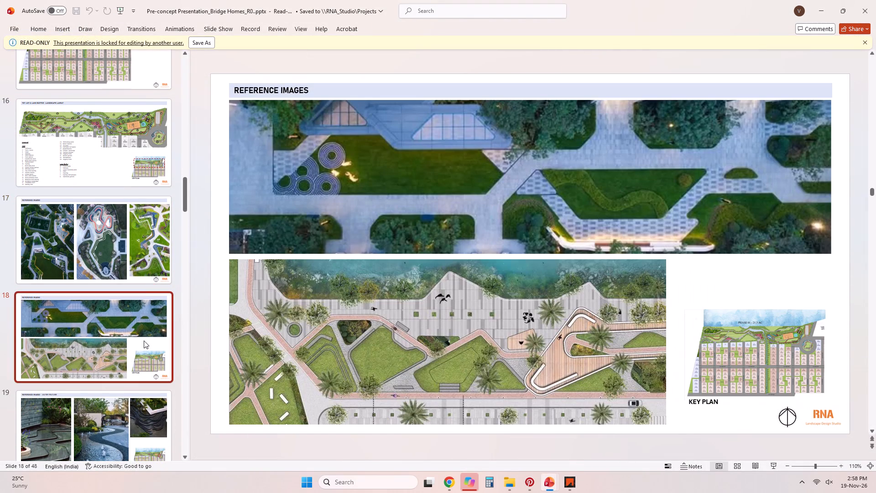
click(141, 269)
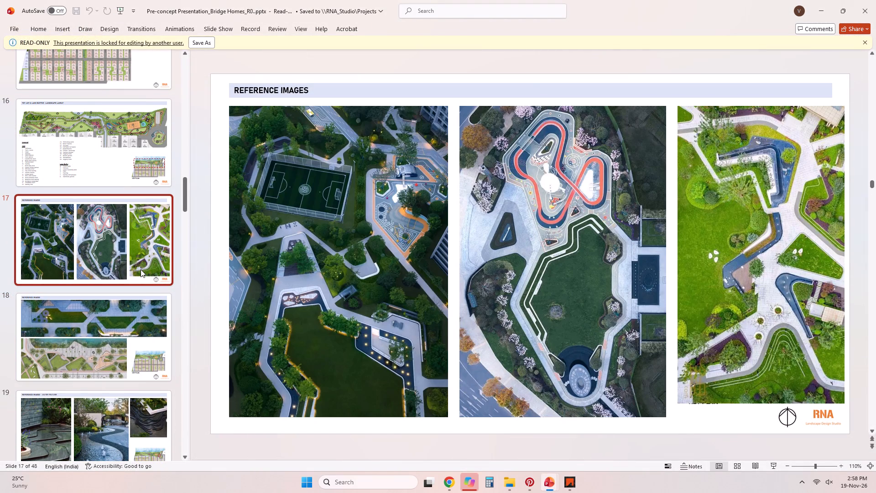
click(147, 360)
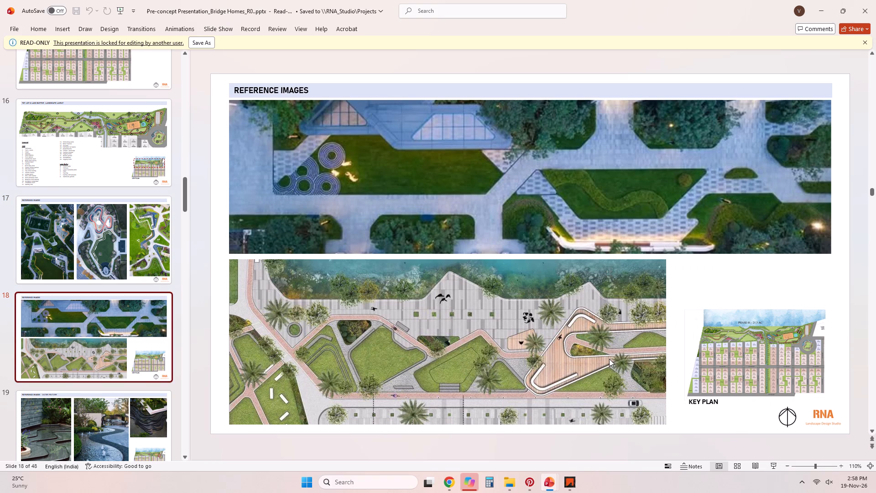
right_click(129, 352)
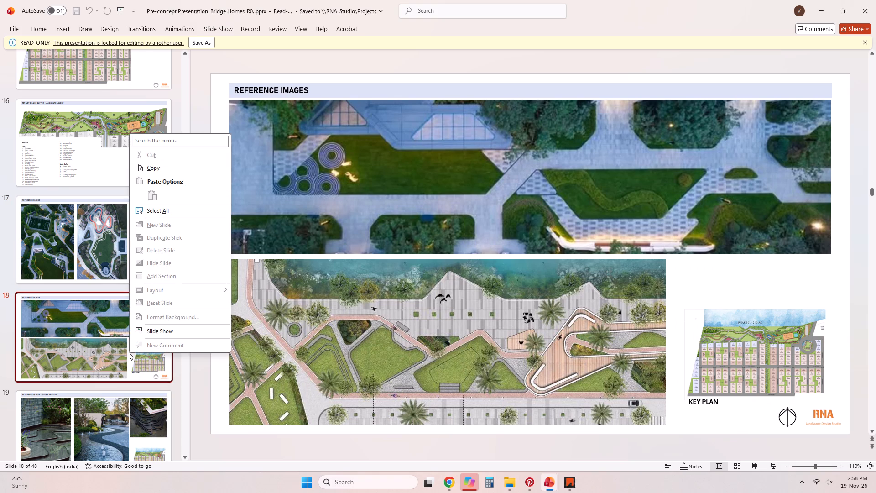
click(147, 166)
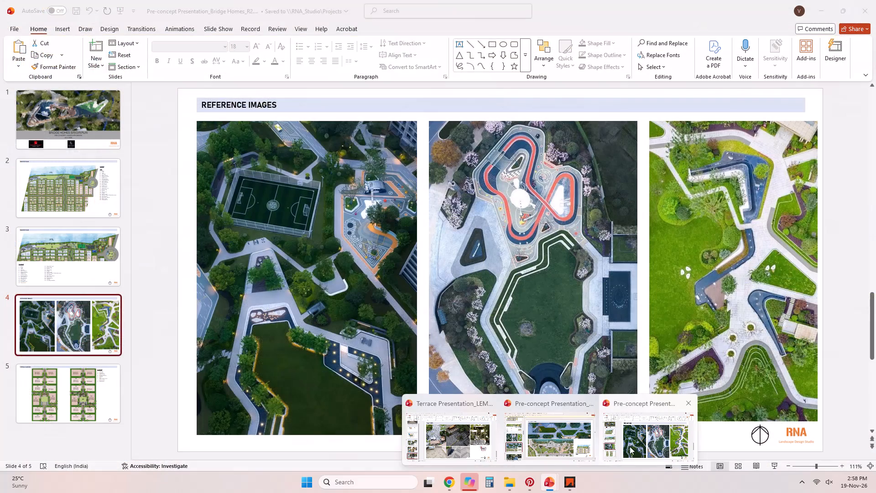
click(630, 446)
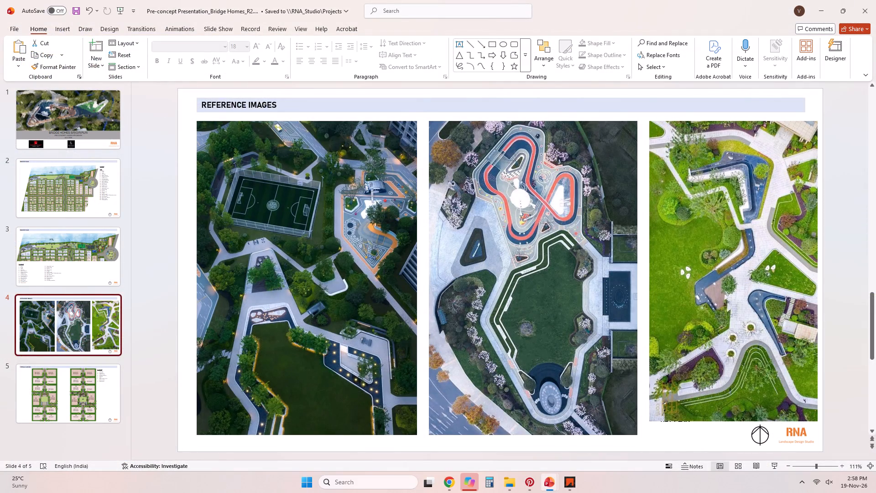
key(ctrl+v)
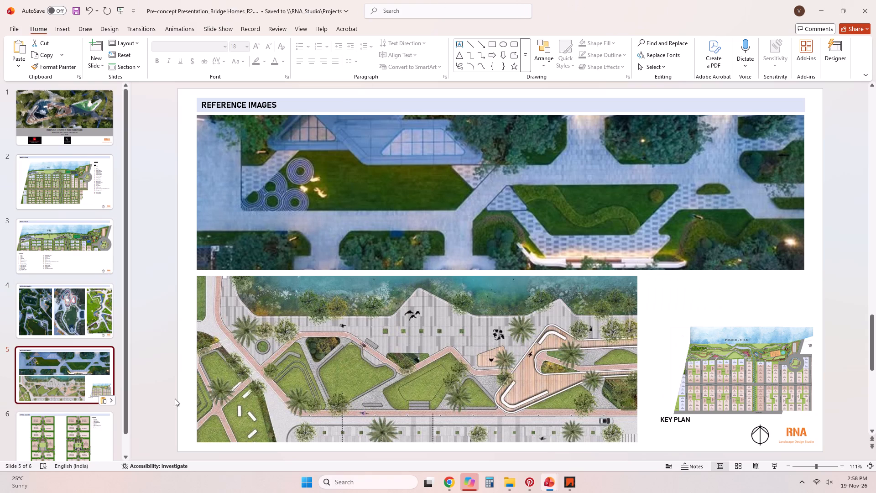
Apply the 2_Title and Content layout without a key plan to the pasted Reference Images slide 5.
right_click(95, 375)
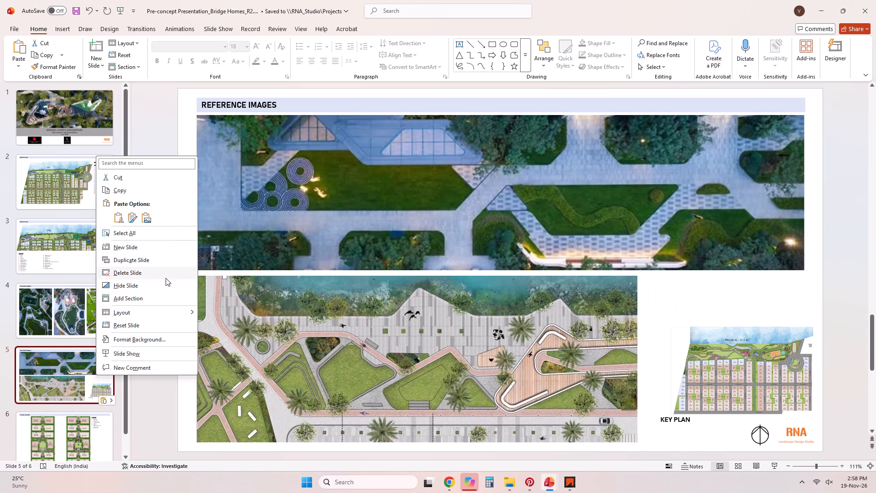
click(260, 342)
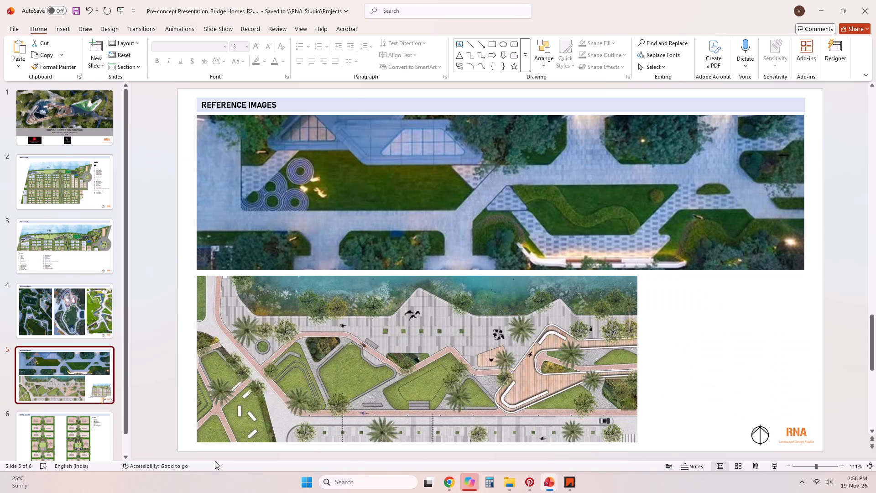
Shift the lower riverside plan image toward the slide's middle and extend its crop slightly at the right edge.
click(553, 376)
drag(562, 365, 618, 365)
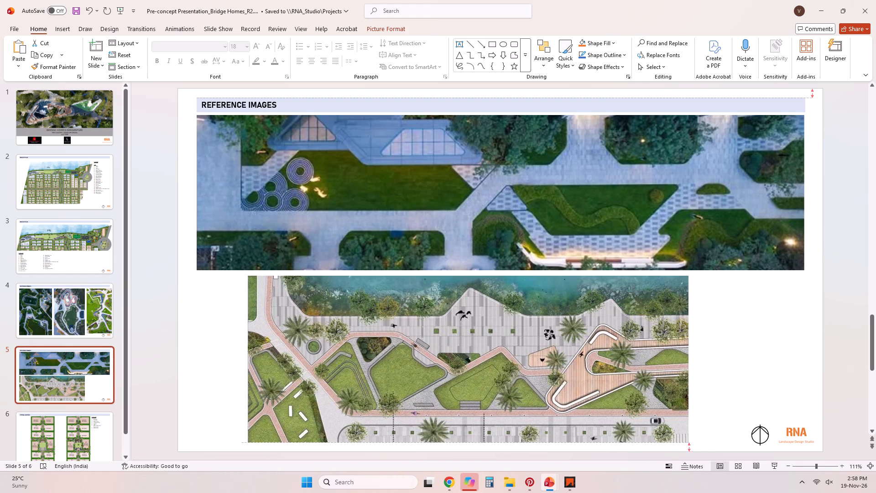
drag(618, 365, 641, 369)
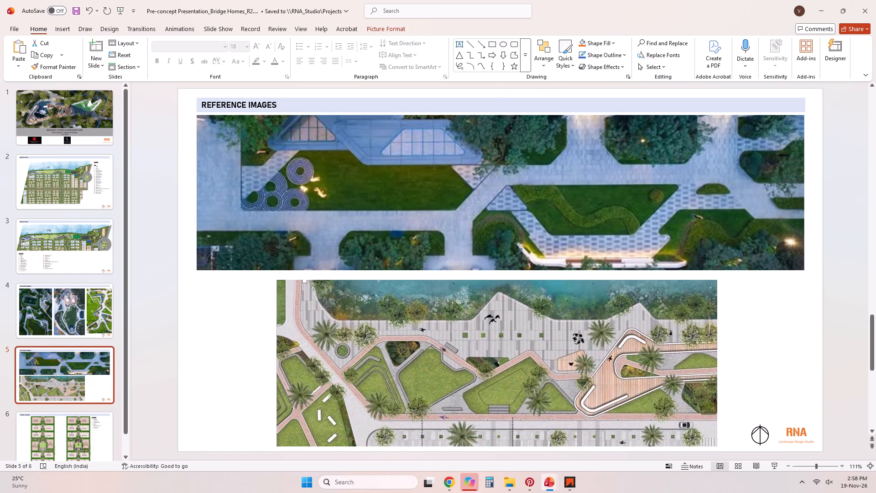
drag(641, 369, 641, 369)
right_click(641, 369)
click(689, 385)
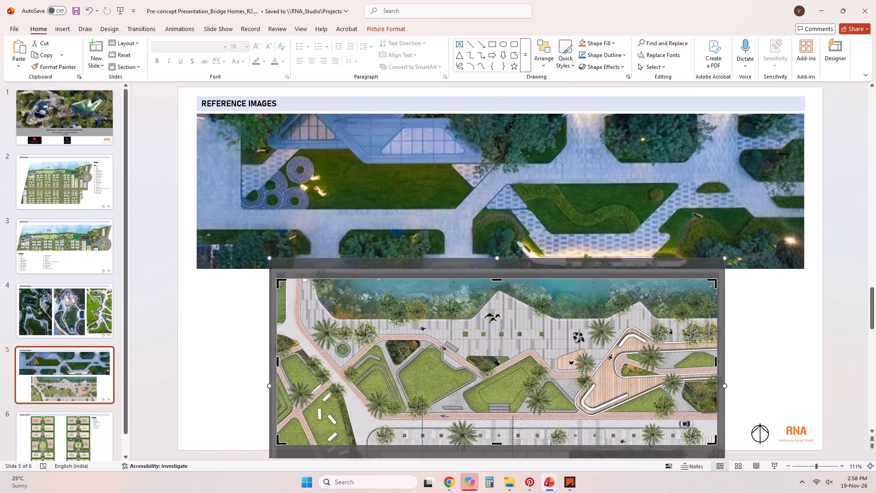
click(276, 362)
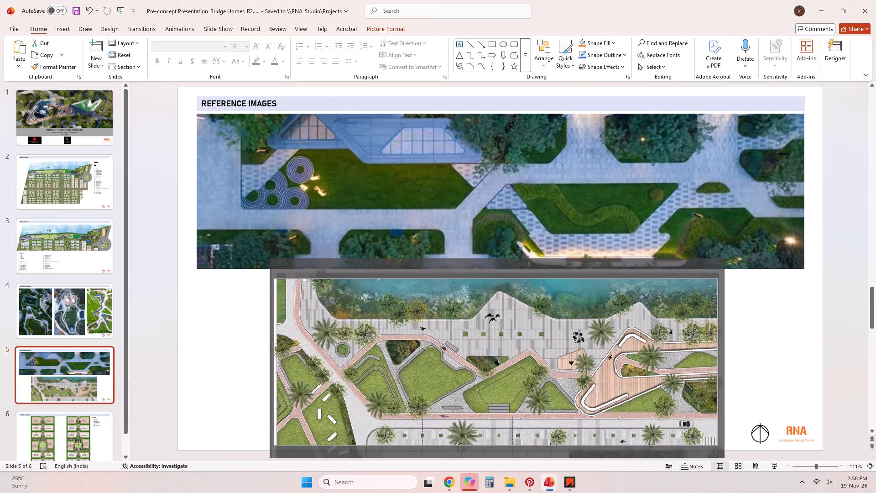
click(716, 361)
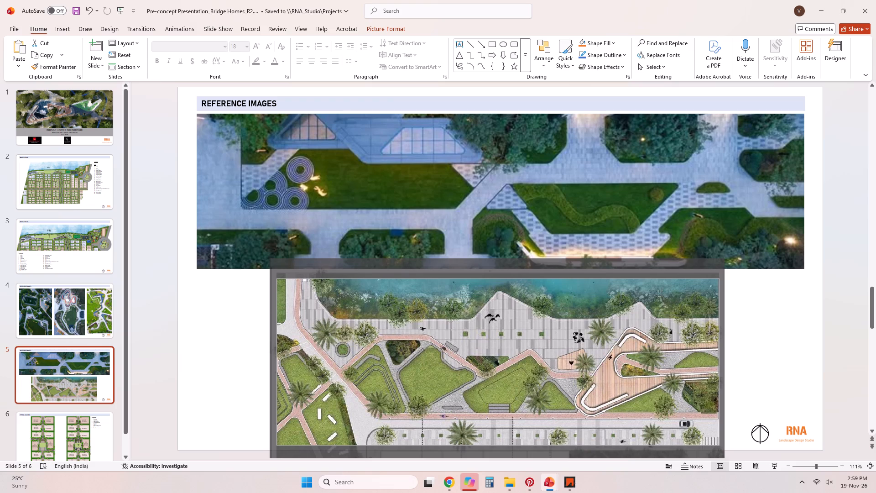
click(756, 365)
Move the riverside plan image back beneath the upper image, aligned with that image's left edge.
click(560, 352)
drag(559, 352, 507, 345)
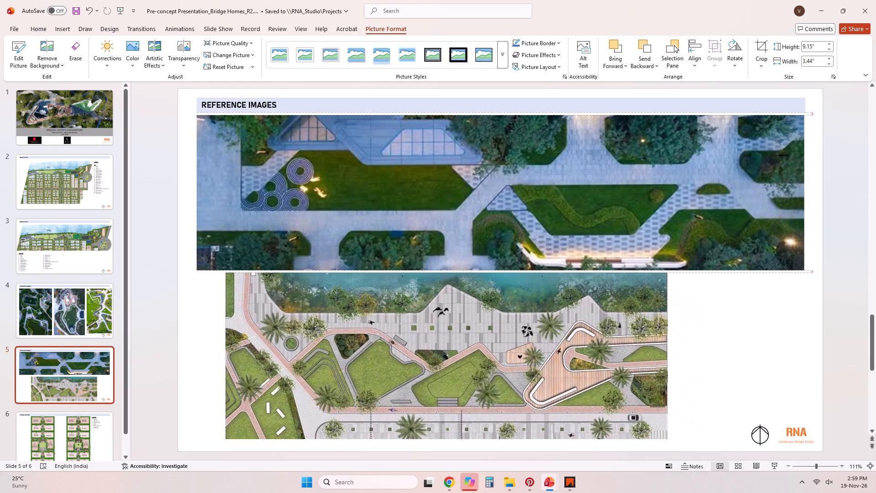
drag(507, 345, 481, 350)
click(652, 357)
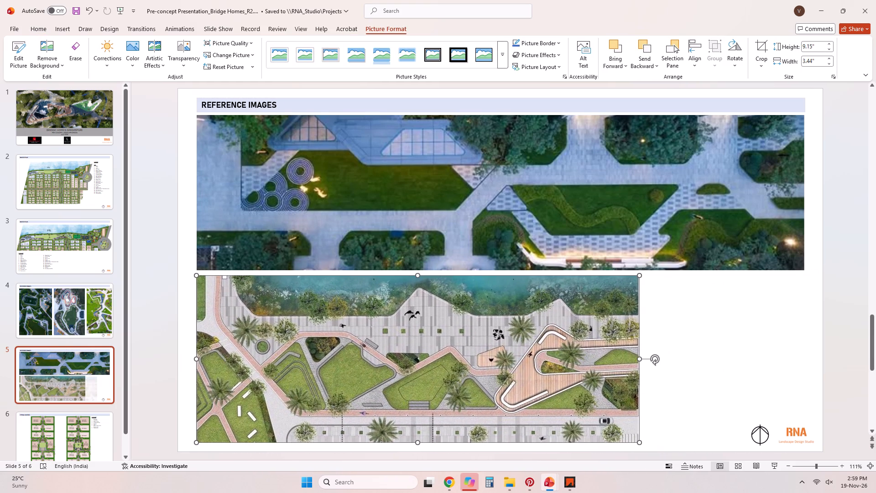
click(694, 382)
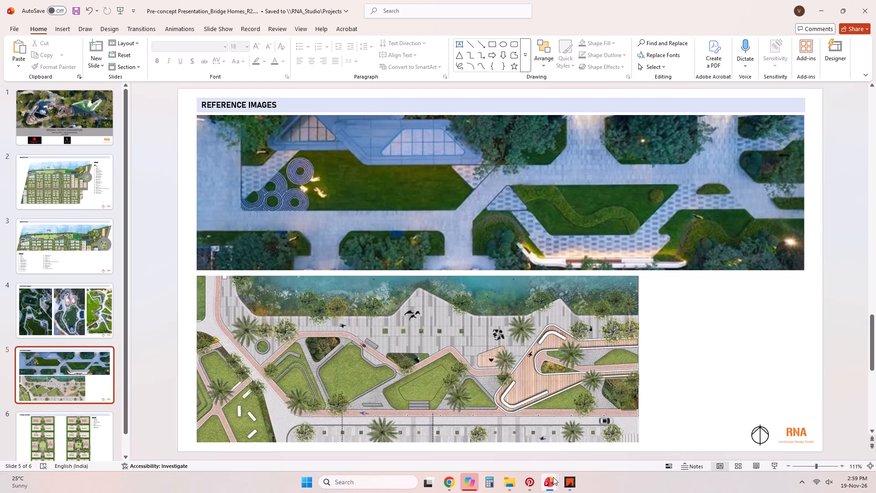
Switch to the Lemon Tree, Dehradun terrace presentation, save it and close it.
click(462, 424)
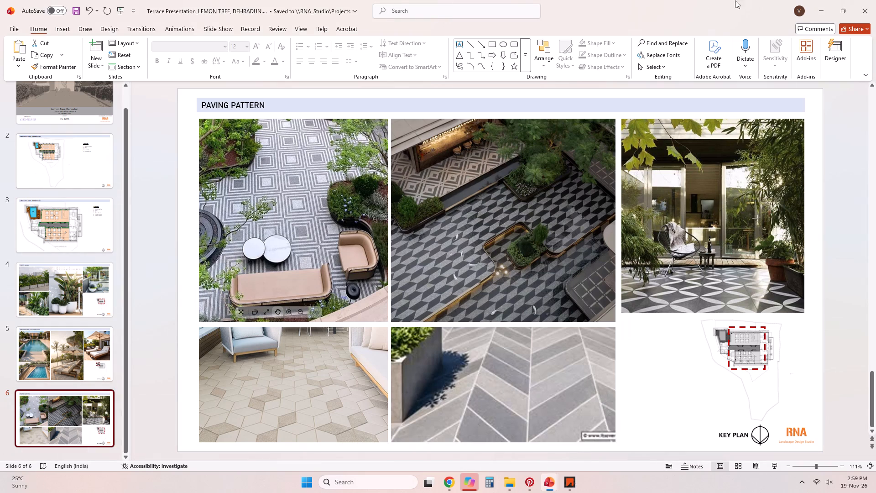
key(ctrl+s)
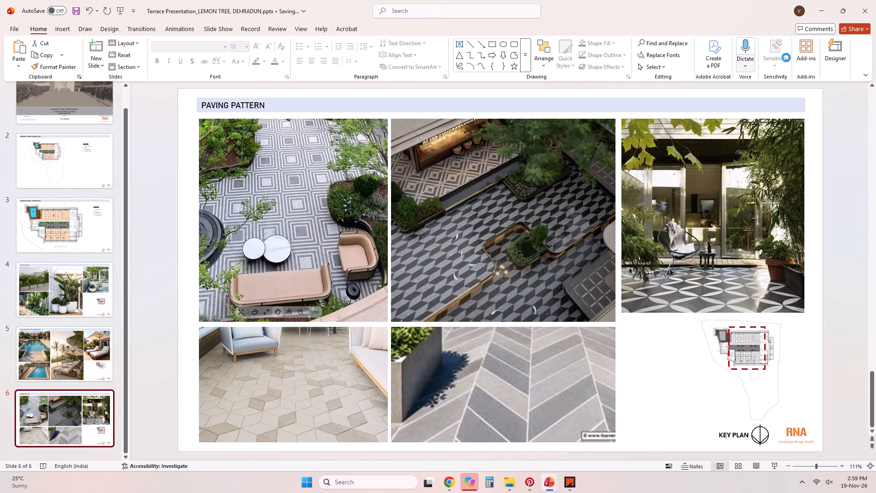
click(862, 10)
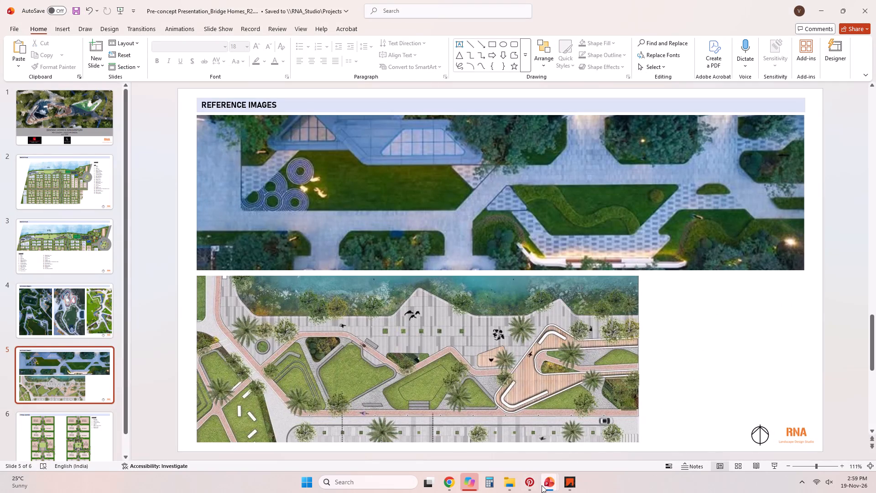
Copy slide 19, Reference Images – Water Feature, from the R0 presentation and paste it after slide 5 of R2.
click(511, 445)
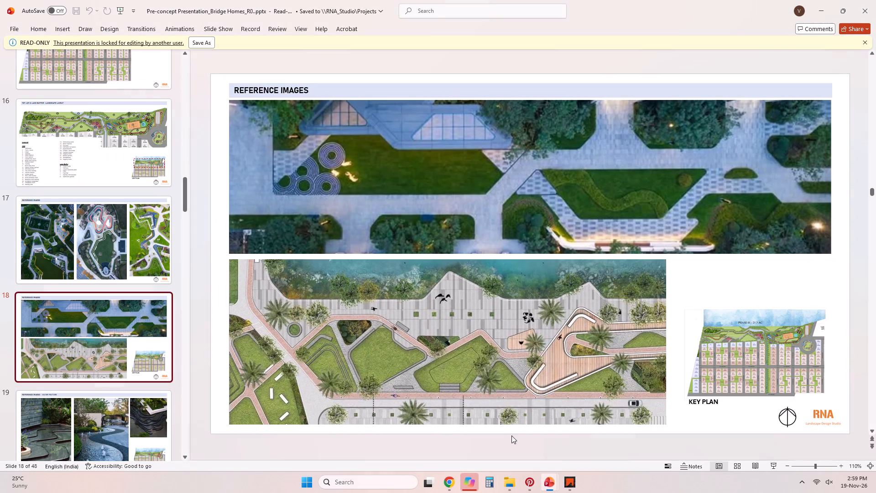
click(86, 425)
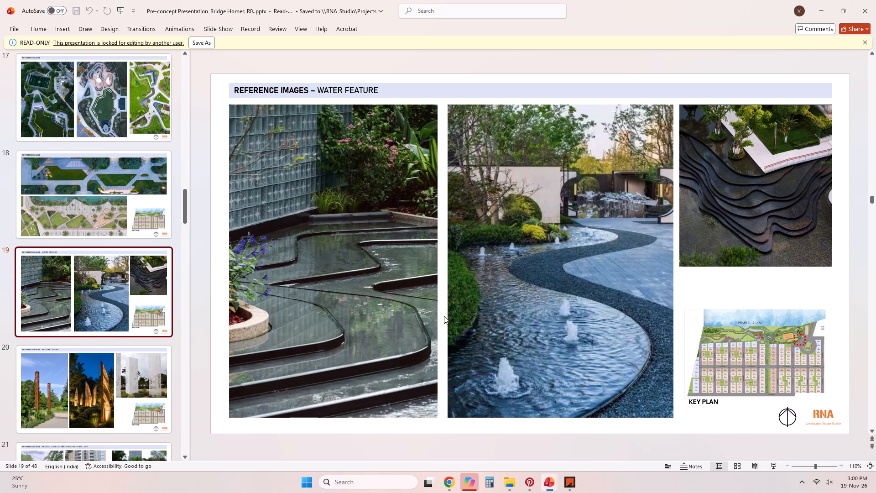
right_click(66, 285)
click(113, 97)
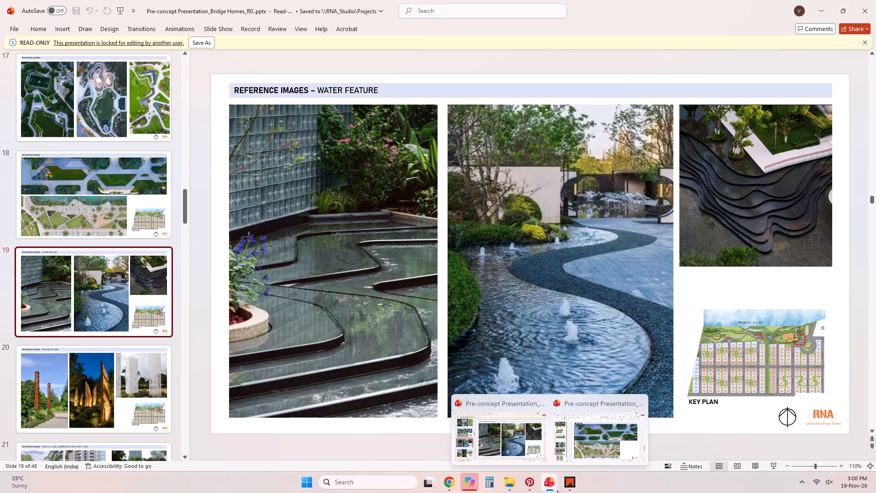
click(594, 439)
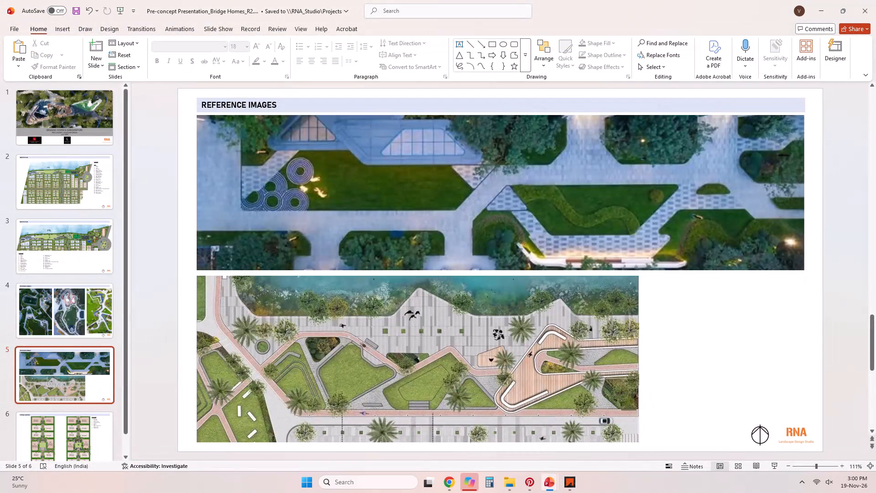
key(ctrl+v)
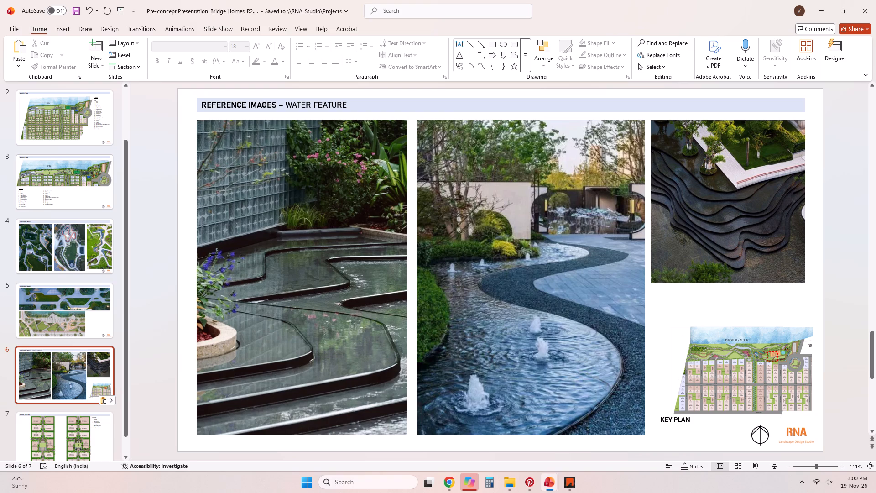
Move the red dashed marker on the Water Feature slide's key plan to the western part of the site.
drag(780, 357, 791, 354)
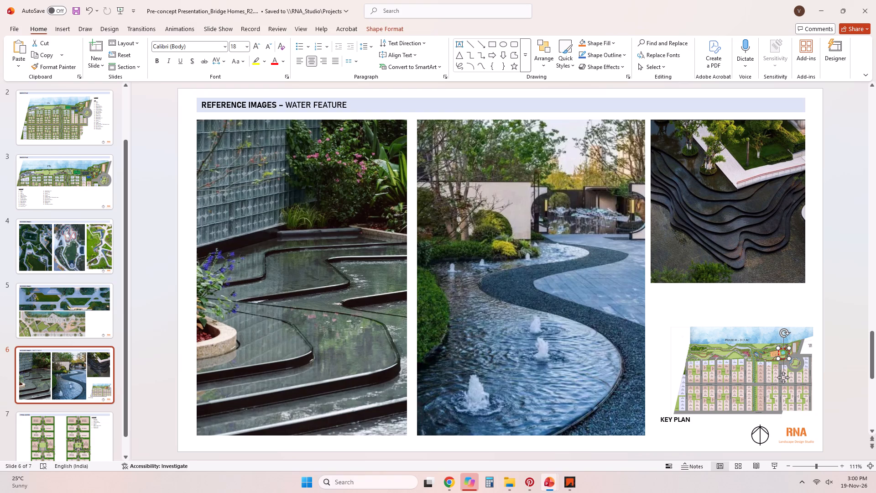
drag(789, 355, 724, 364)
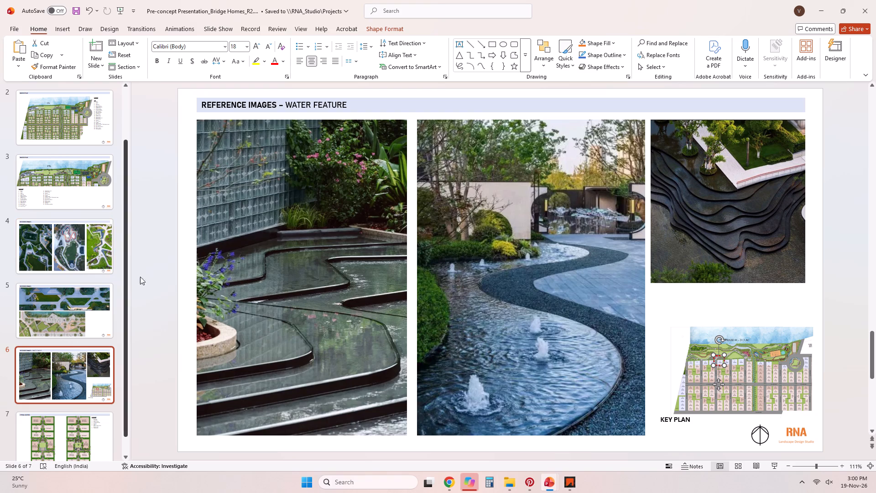
Apply the 4_Title and Content layout with the green key plan to the Water Feature slide.
right_click(67, 378)
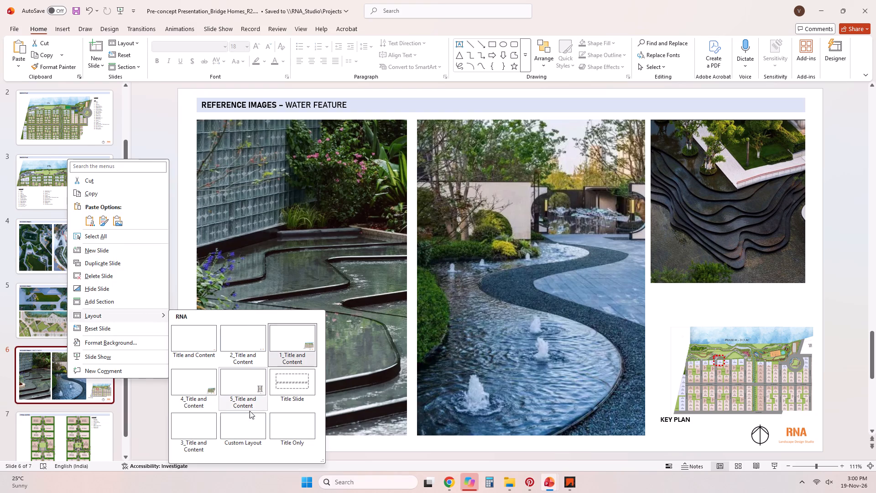
click(209, 389)
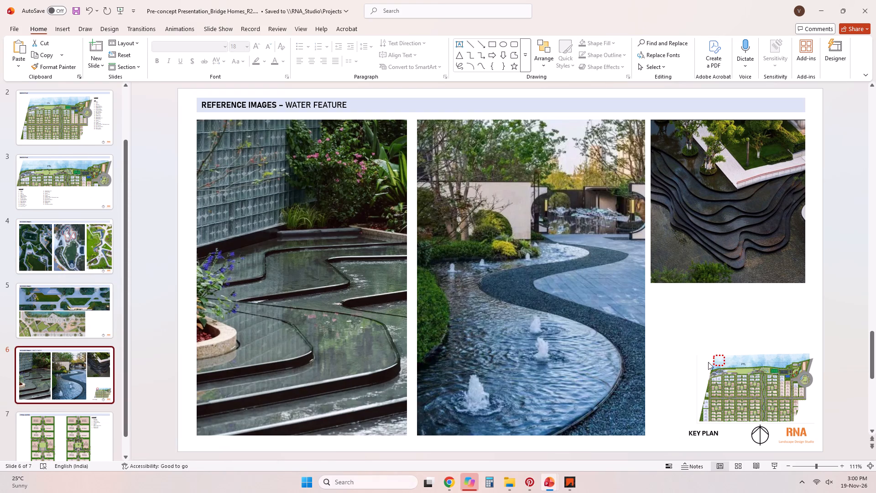
Position the red dashed marker on the new key plan beside the grey roundabout at the site's eastern end.
click(725, 361)
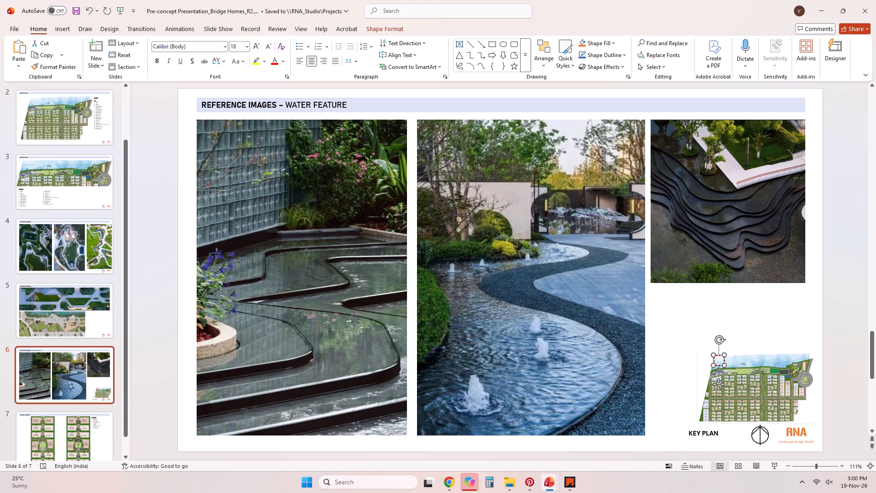
drag(719, 381, 801, 398)
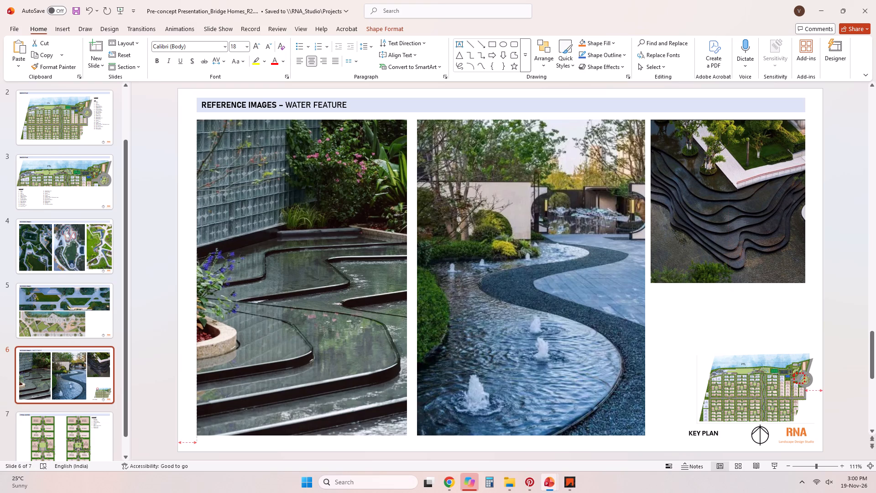
drag(801, 398, 800, 397)
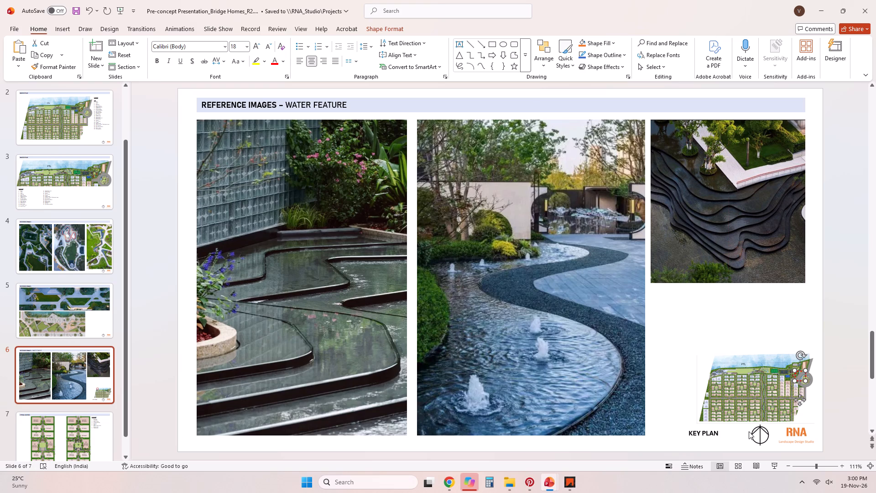
click(621, 375)
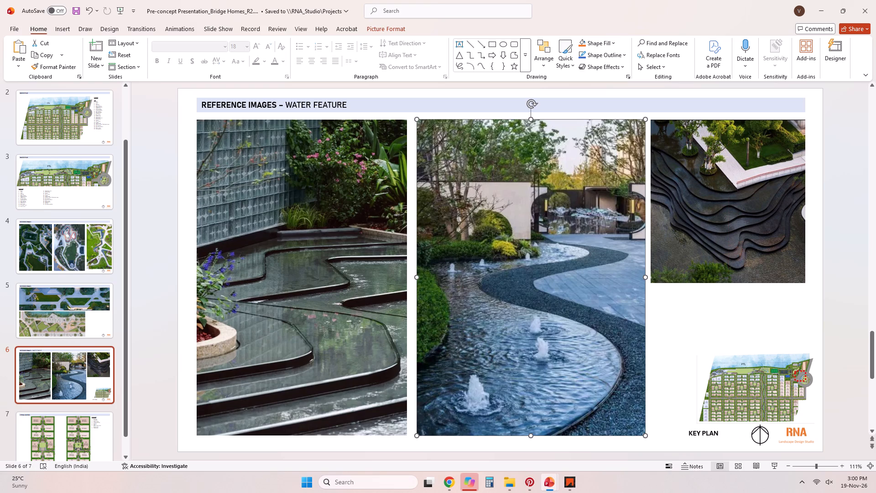
click(771, 315)
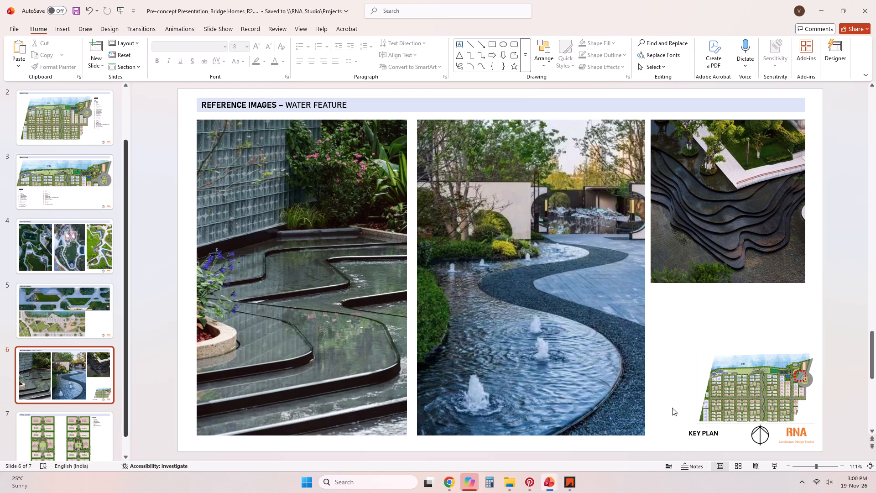
Copy slide 20, Reference Images – Feature Column, from the R0 presentation and paste it after slide 6 of R2.
click(516, 442)
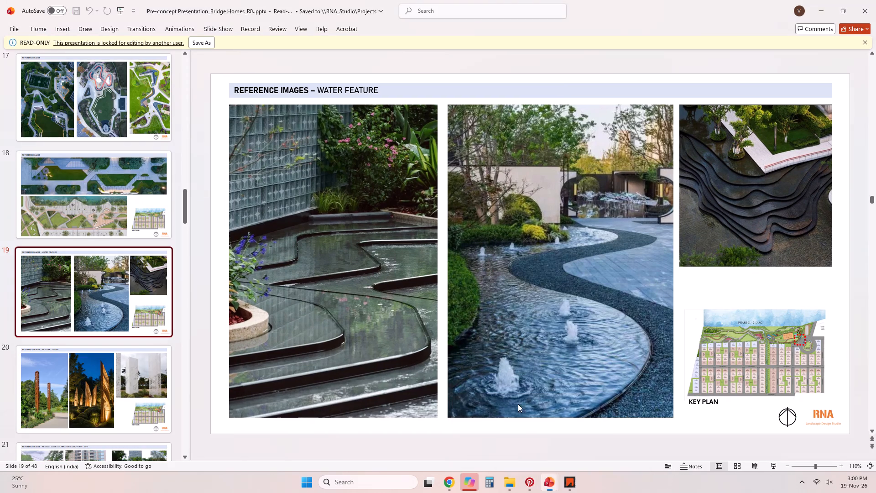
click(84, 394)
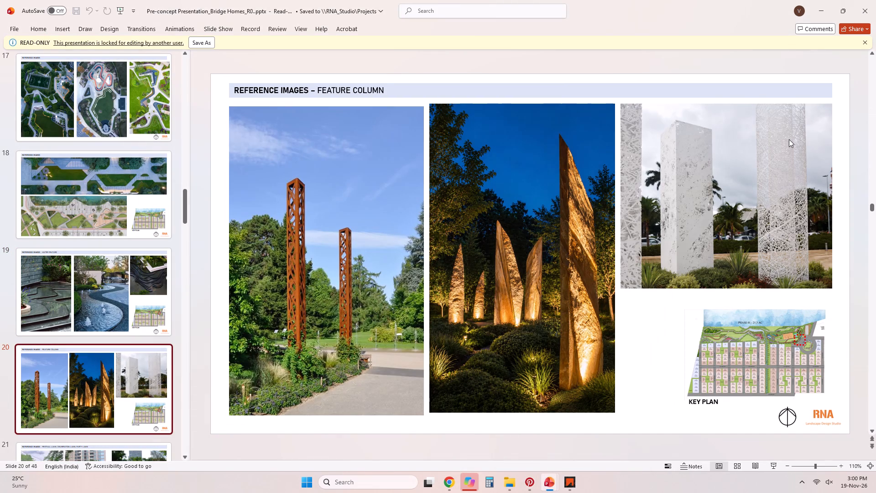
key(ctrl+c)
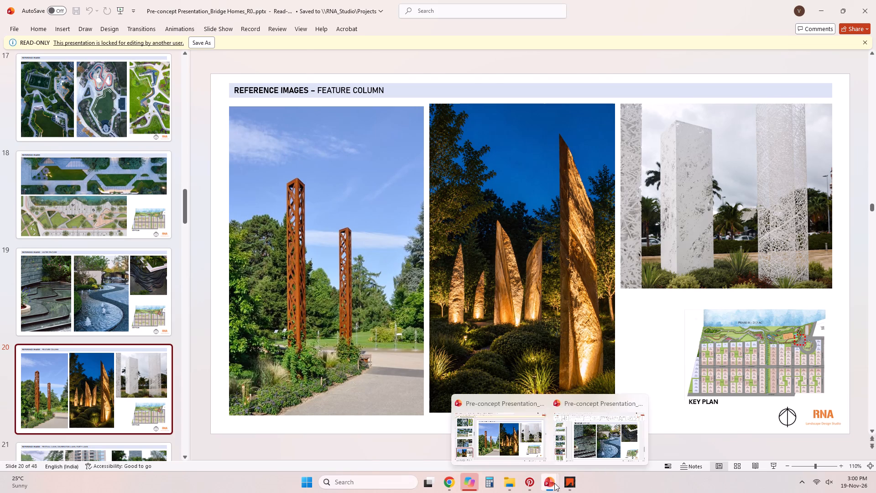
click(607, 440)
key(ctrl+v)
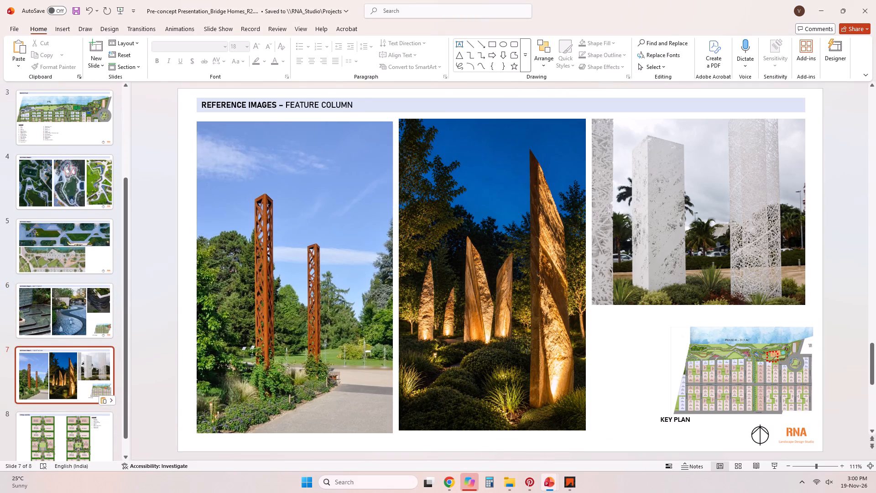
Apply the 4_Title and Content layout with the green key plan to the Feature Column slide.
right_click(89, 388)
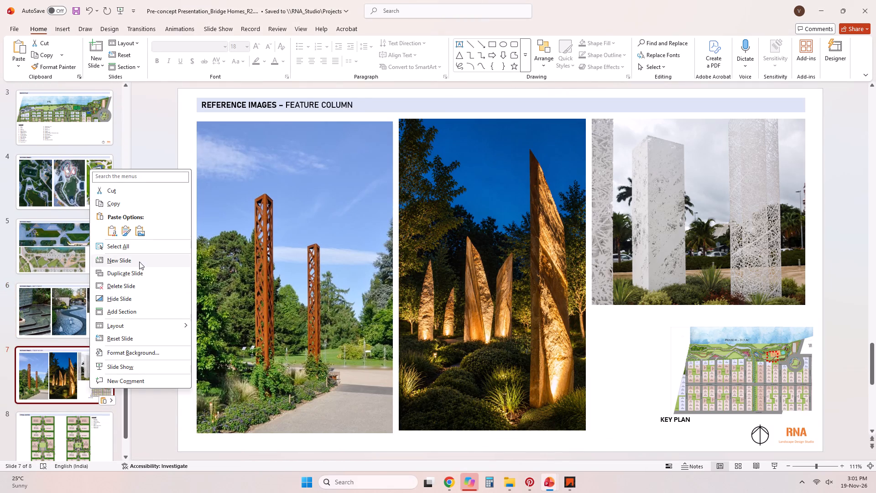
click(141, 325)
click(230, 391)
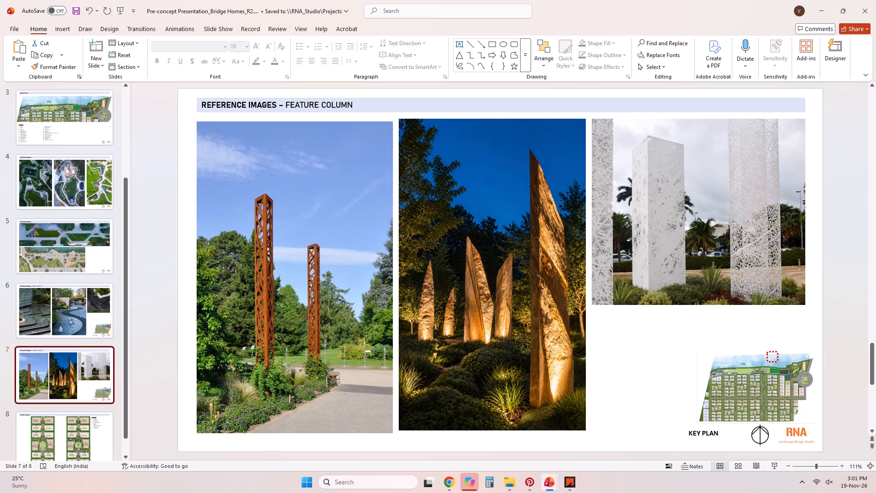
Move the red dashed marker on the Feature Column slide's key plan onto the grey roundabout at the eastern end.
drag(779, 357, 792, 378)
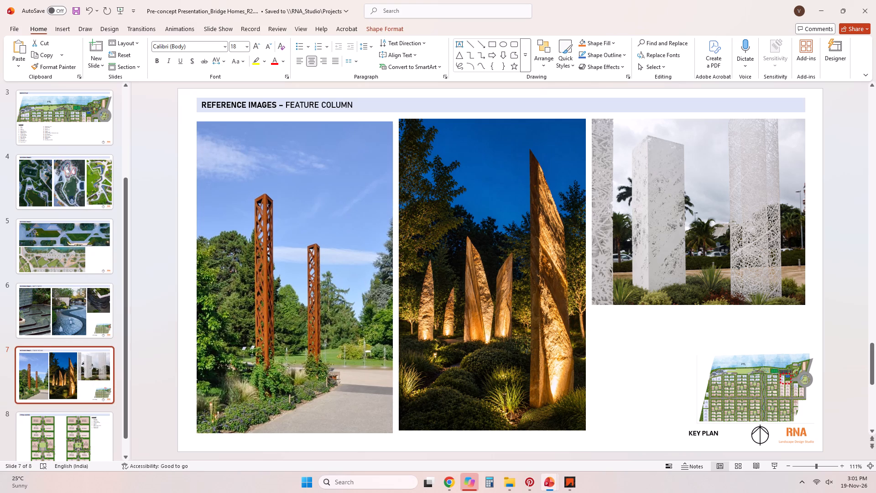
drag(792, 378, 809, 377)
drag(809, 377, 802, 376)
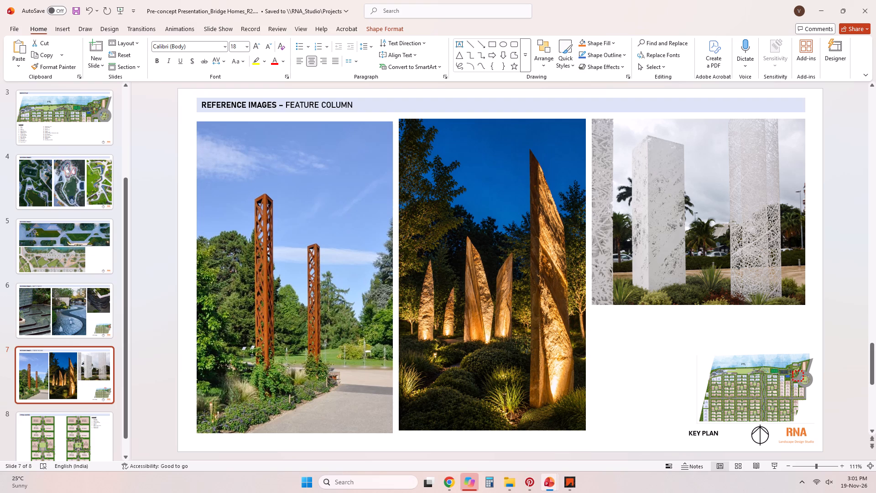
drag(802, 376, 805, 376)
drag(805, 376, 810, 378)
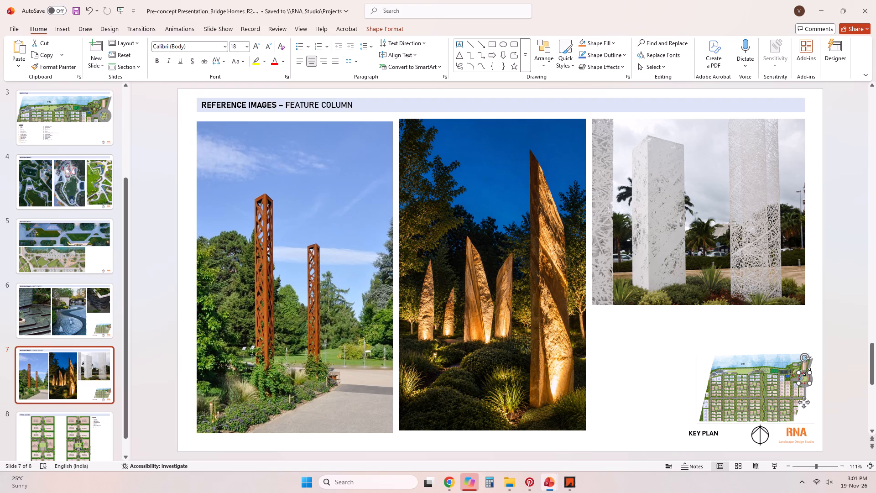
Consult the Master Plan slide and shift the Feature Column slide's red dashed marker just north-west of the grey roundabout.
click(82, 107)
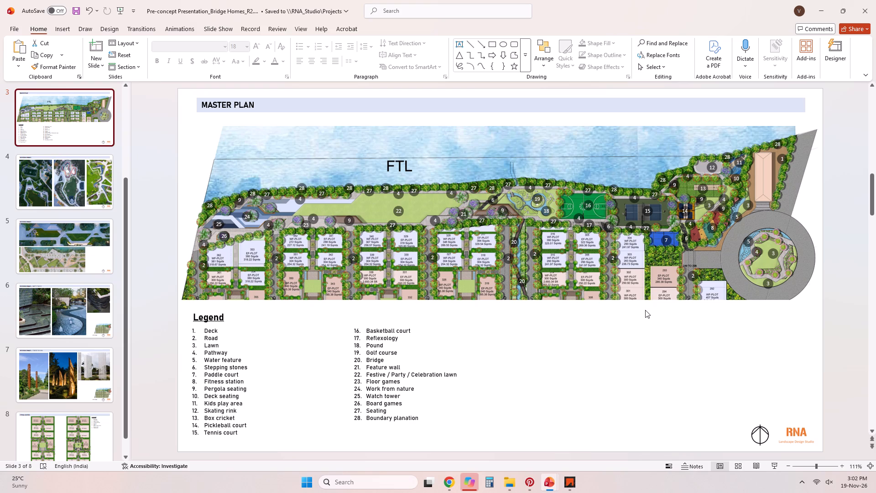
click(97, 393)
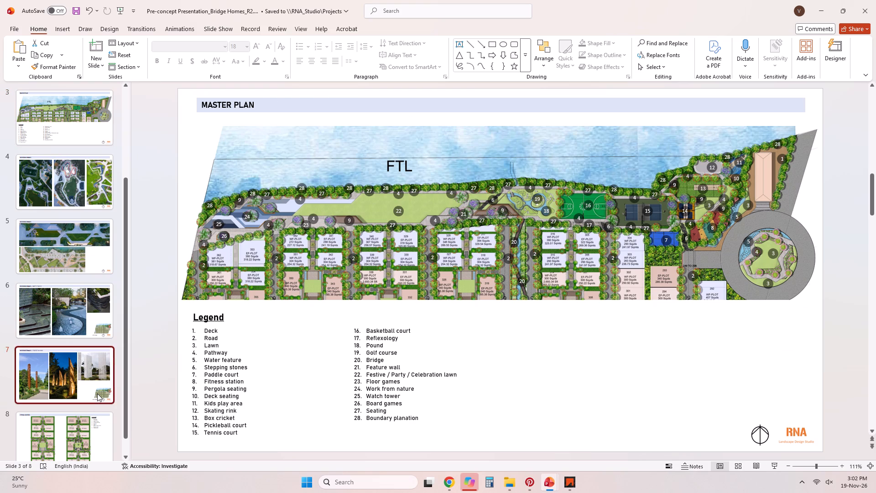
right_click(90, 371)
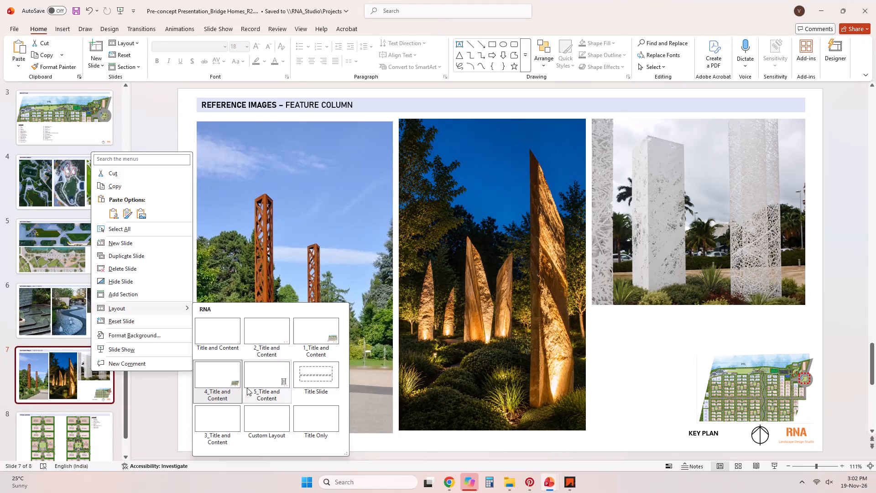
click(227, 375)
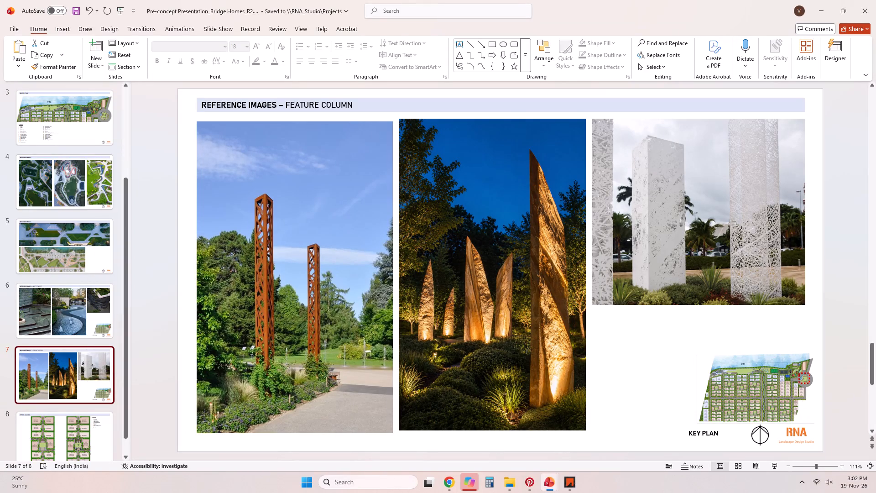
click(808, 379)
drag(806, 400, 800, 392)
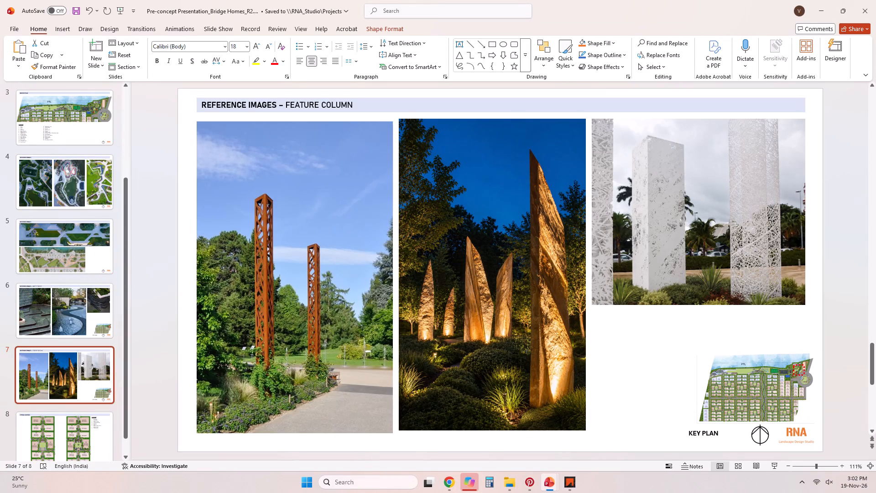
drag(800, 392, 796, 391)
click(679, 361)
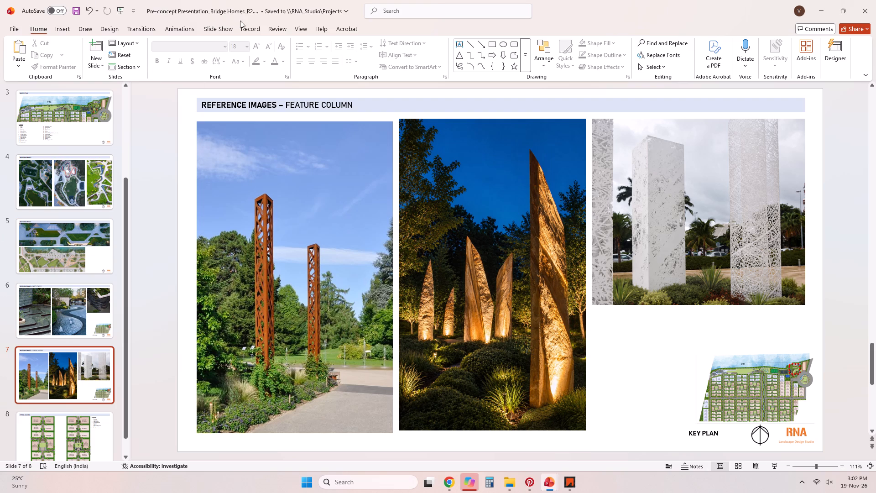
Enlarge the key plan picture on the 4_Title and Content layout in the slide master.
click(301, 32)
click(132, 68)
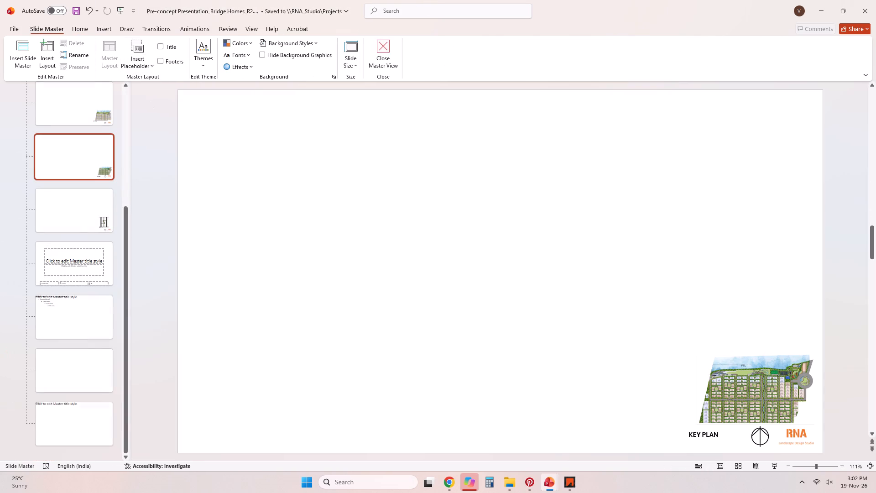
click(759, 402)
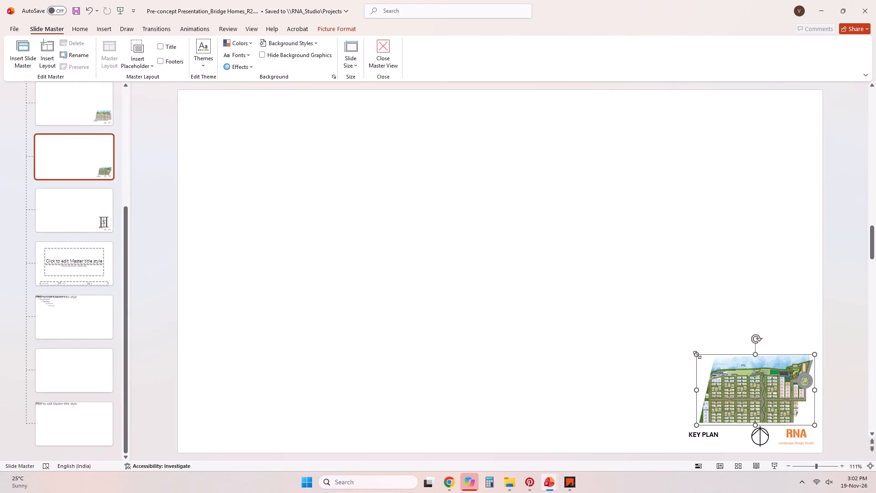
drag(697, 355, 685, 348)
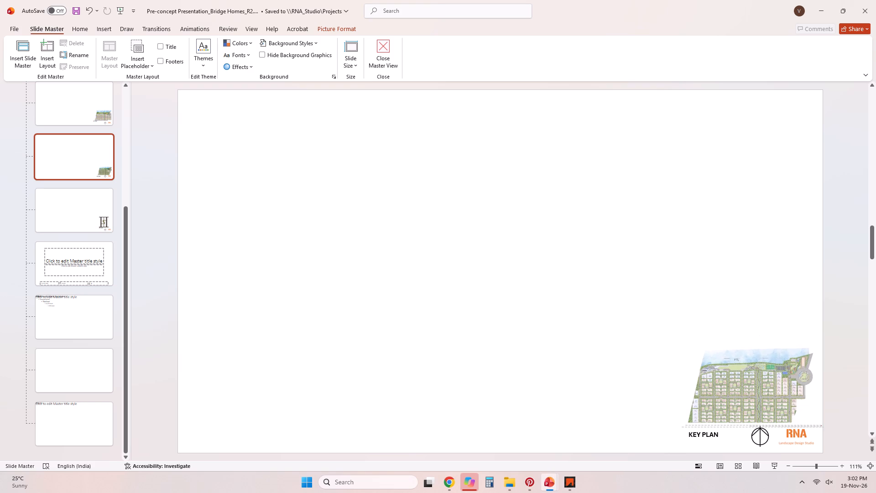
drag(685, 348, 685, 344)
Crop the southern strip of plots off the bottom of the layout's key plan picture.
click(765, 393)
right_click(765, 393)
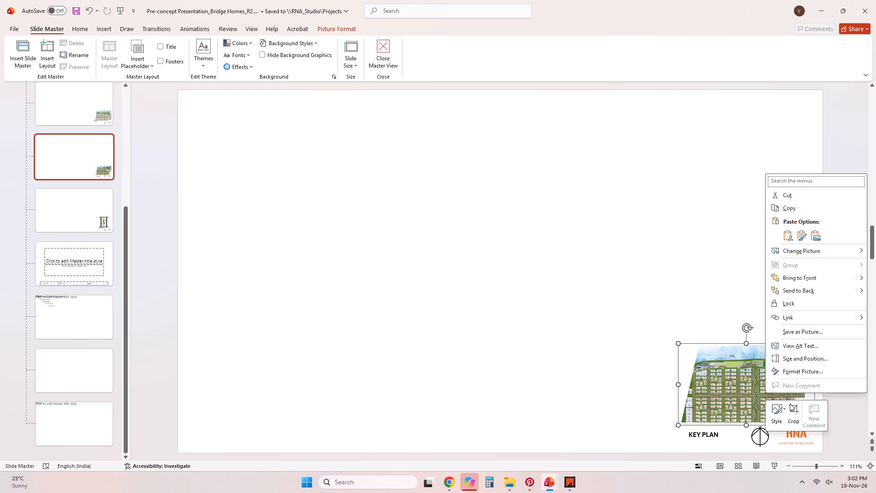
click(794, 416)
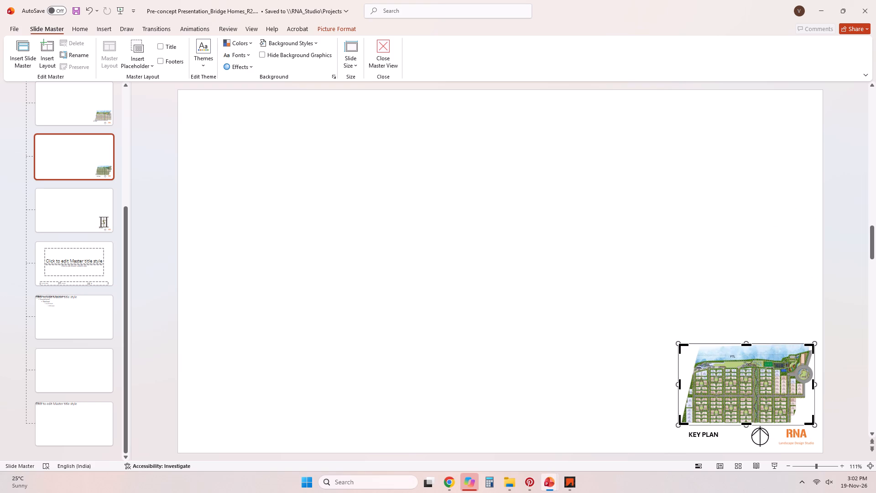
drag(746, 423, 746, 412)
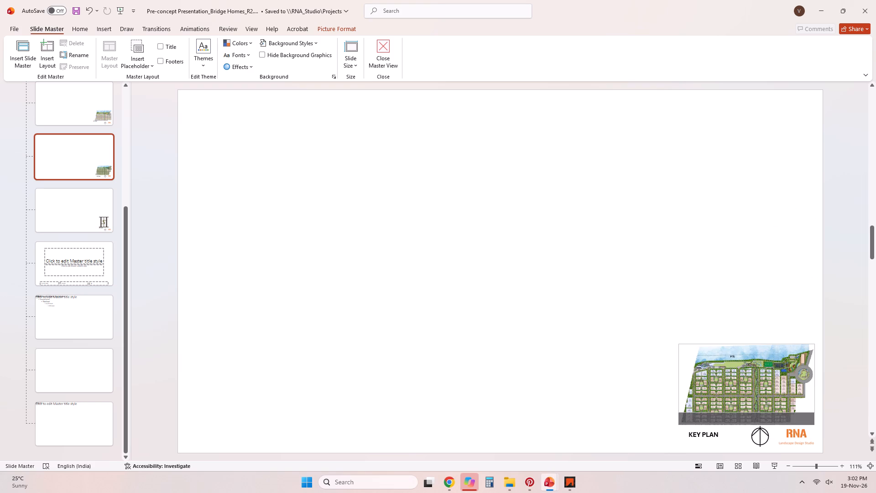
drag(746, 412, 748, 408)
click(616, 388)
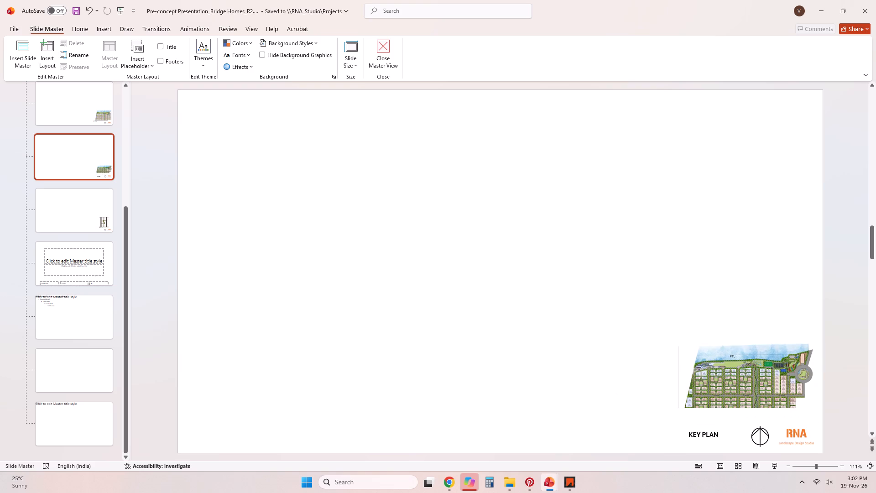
Move the cropped key plan down to just above the KEY PLAN label and crop its blank left margin.
drag(745, 389, 747, 408)
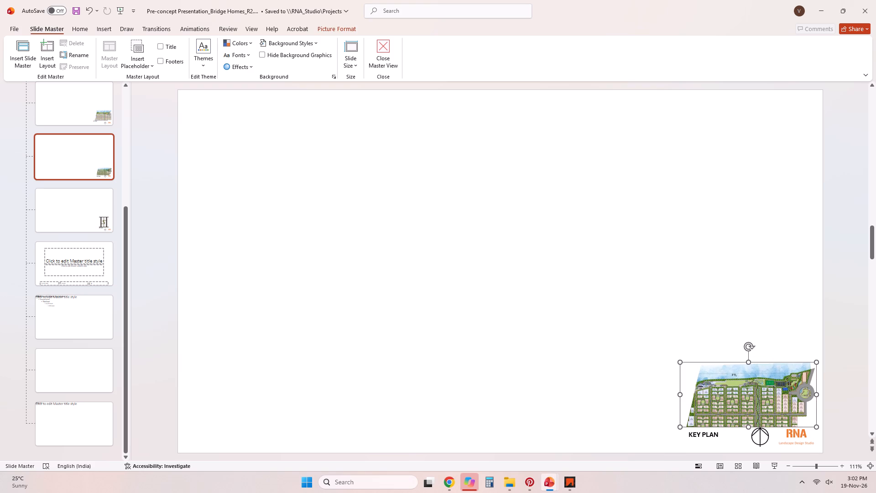
right_click(740, 384)
click(774, 403)
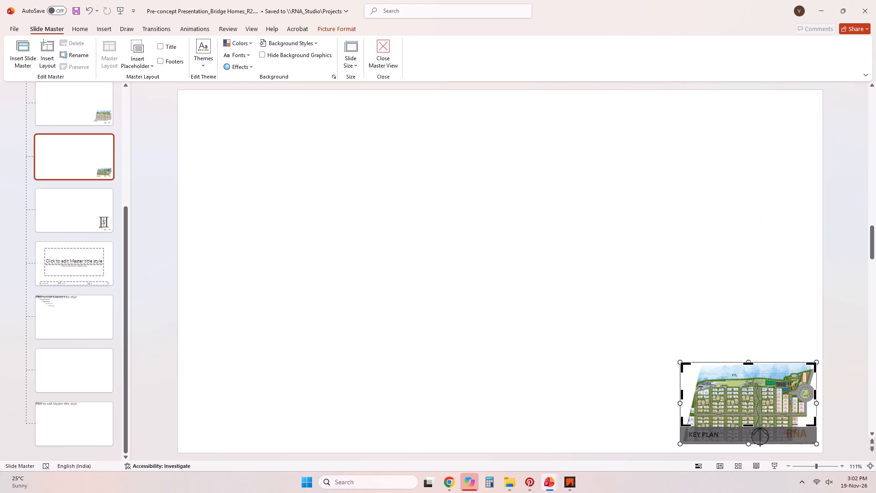
drag(681, 396, 689, 396)
click(646, 358)
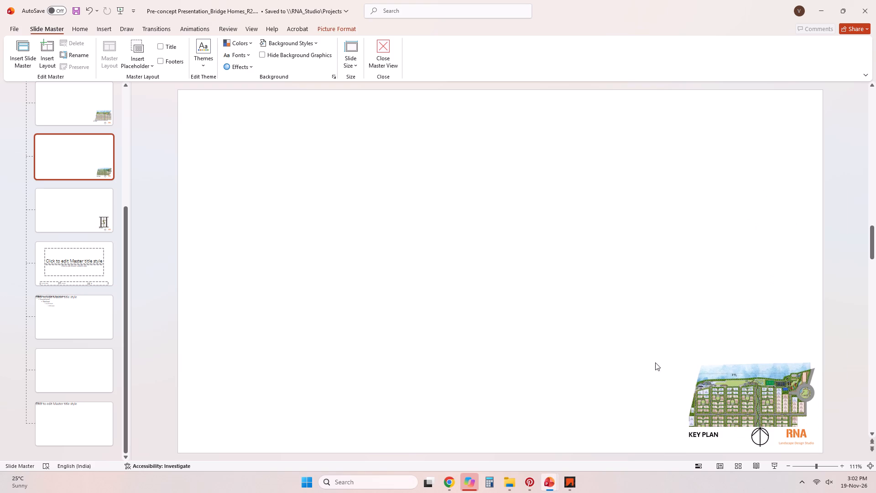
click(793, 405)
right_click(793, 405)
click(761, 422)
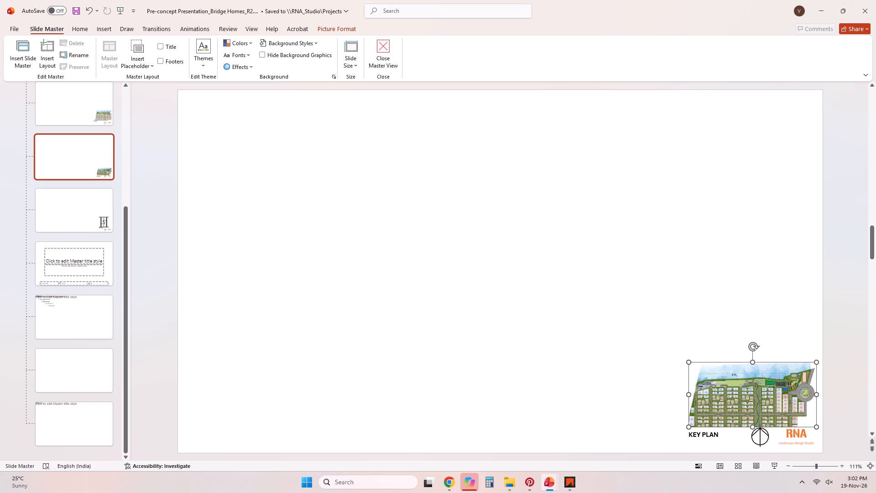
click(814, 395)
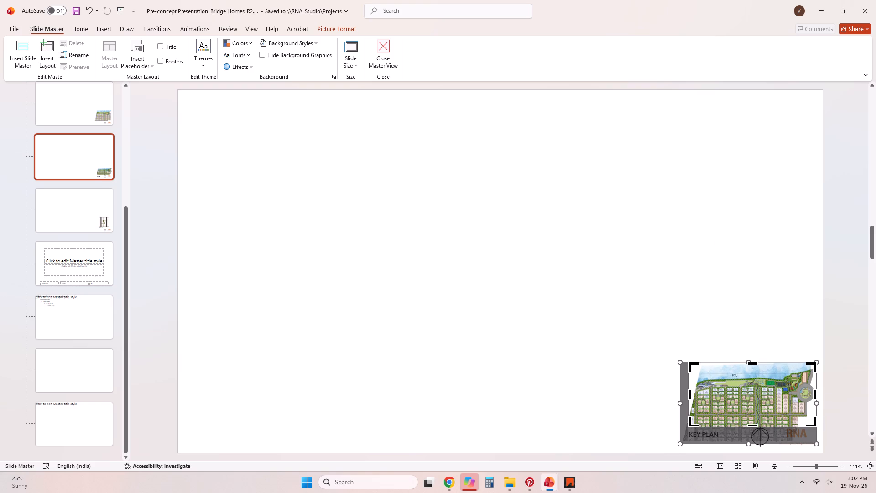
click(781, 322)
Enlarge the layout's key plan slightly, position it just above the KEY PLAN label and logo, and close the slide master.
click(768, 392)
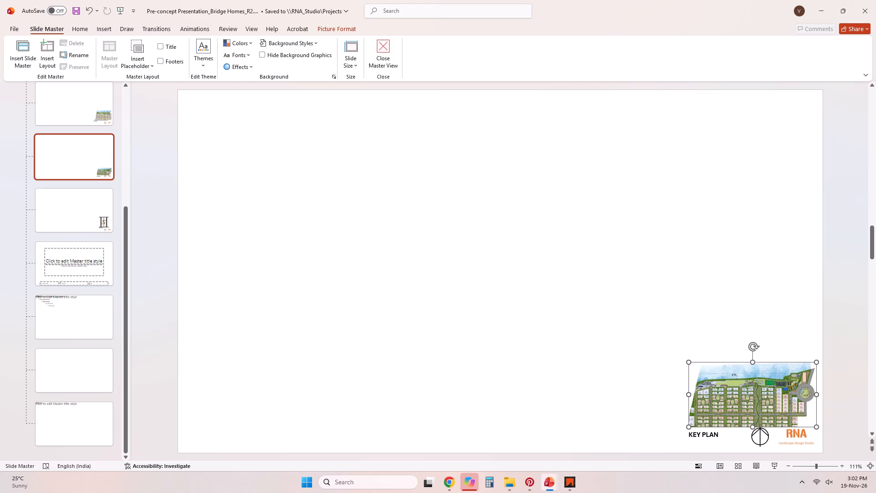
click(688, 361)
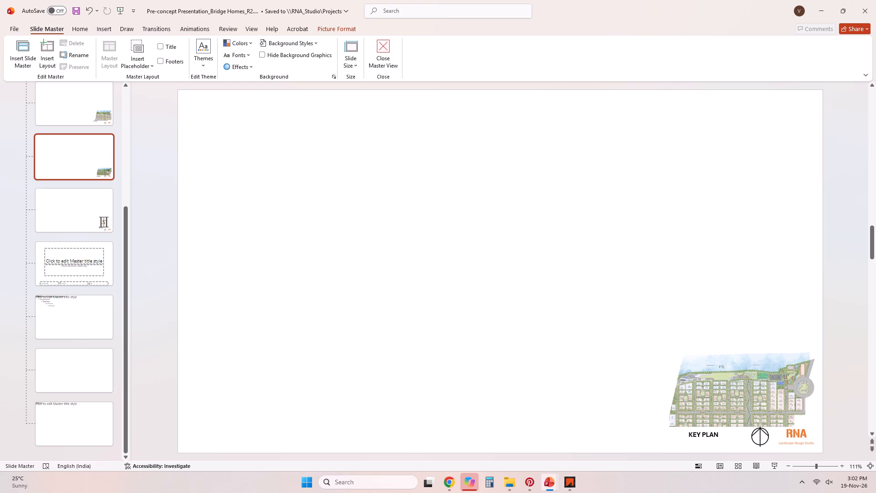
click(723, 385)
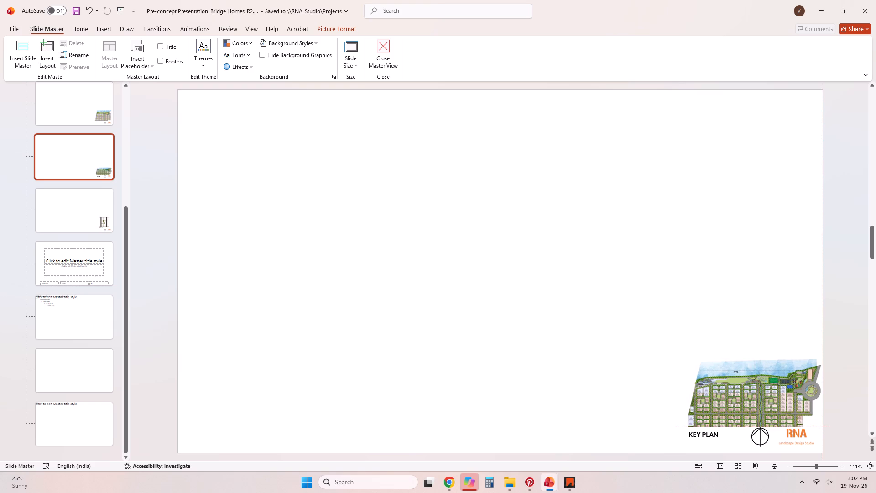
click(733, 385)
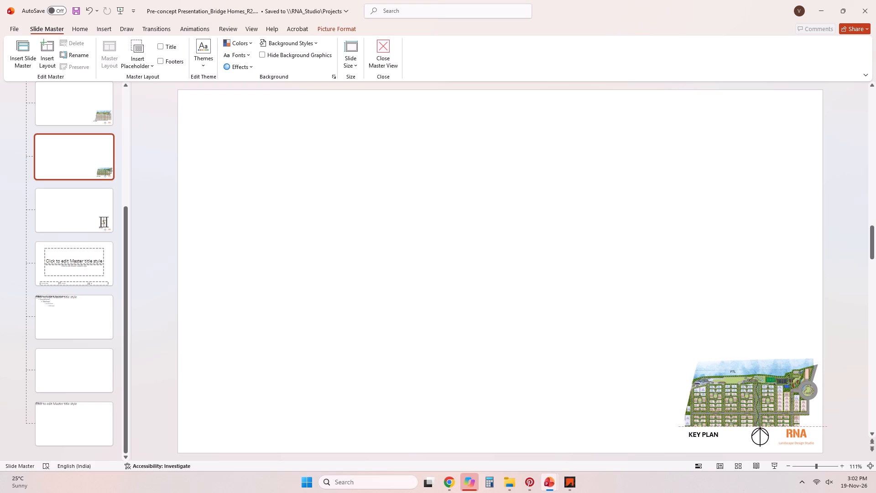
click(739, 317)
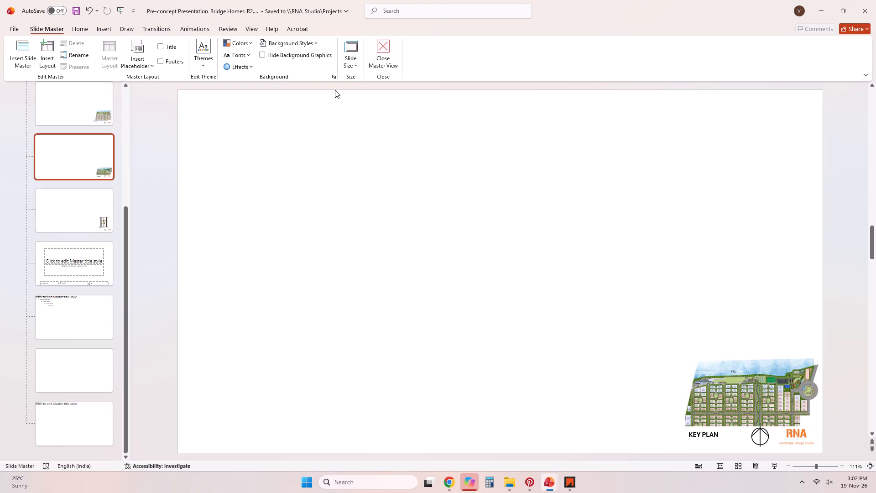
click(391, 58)
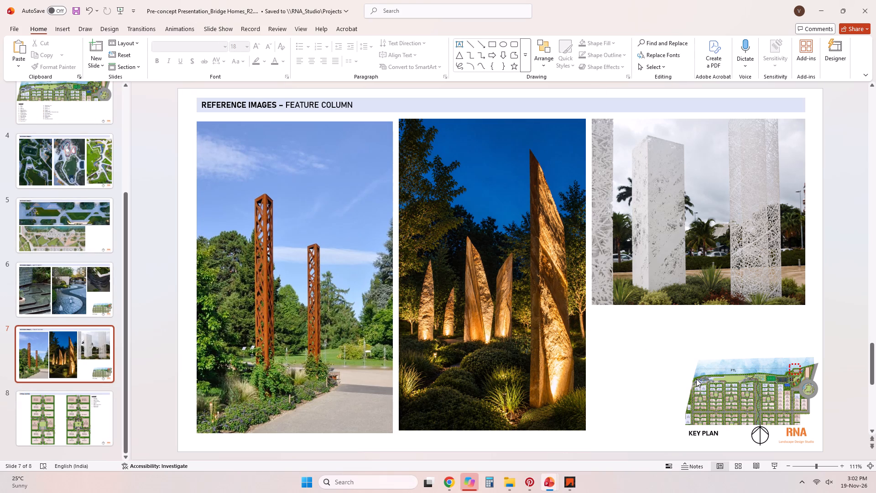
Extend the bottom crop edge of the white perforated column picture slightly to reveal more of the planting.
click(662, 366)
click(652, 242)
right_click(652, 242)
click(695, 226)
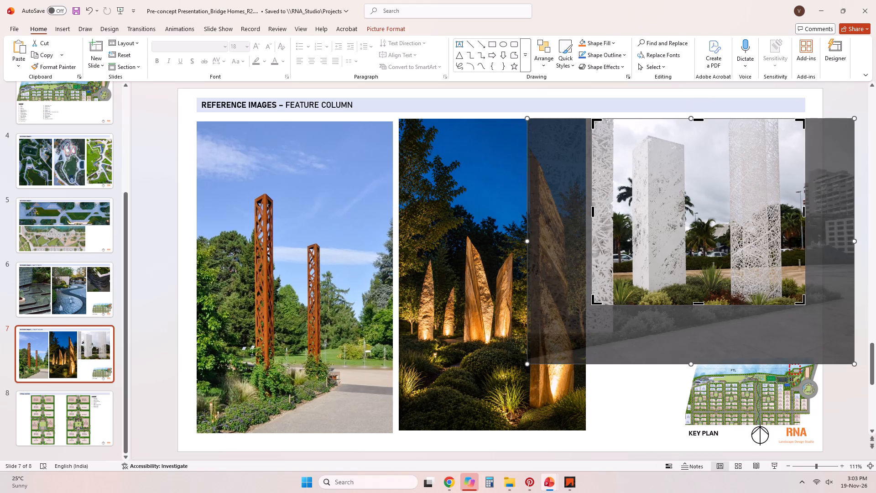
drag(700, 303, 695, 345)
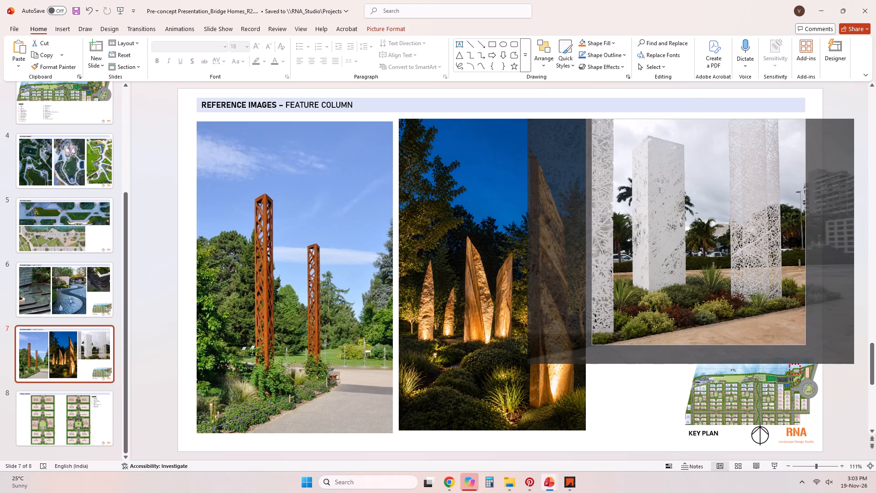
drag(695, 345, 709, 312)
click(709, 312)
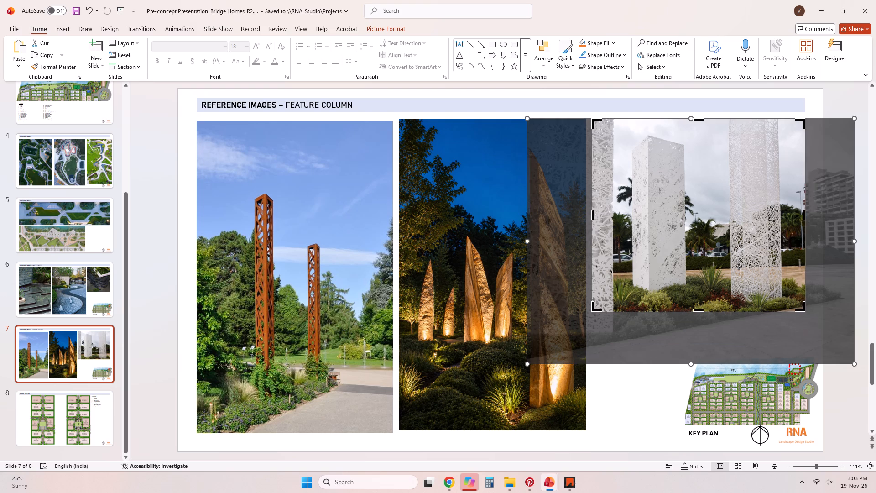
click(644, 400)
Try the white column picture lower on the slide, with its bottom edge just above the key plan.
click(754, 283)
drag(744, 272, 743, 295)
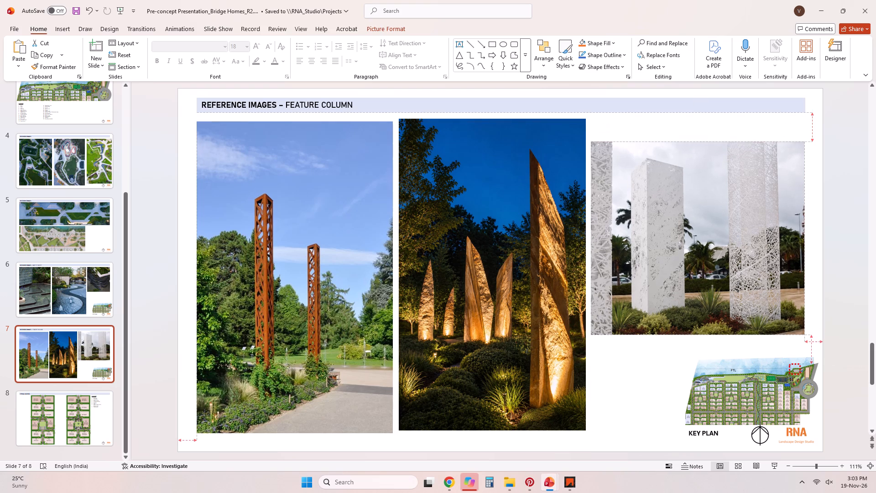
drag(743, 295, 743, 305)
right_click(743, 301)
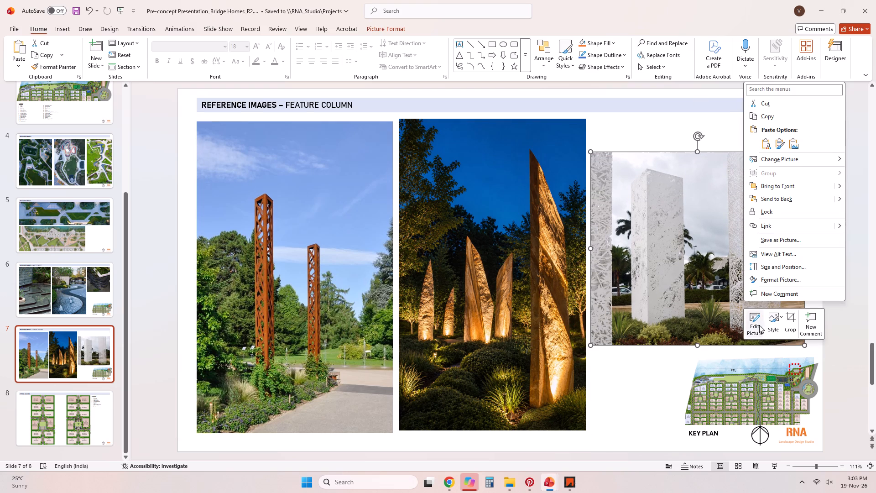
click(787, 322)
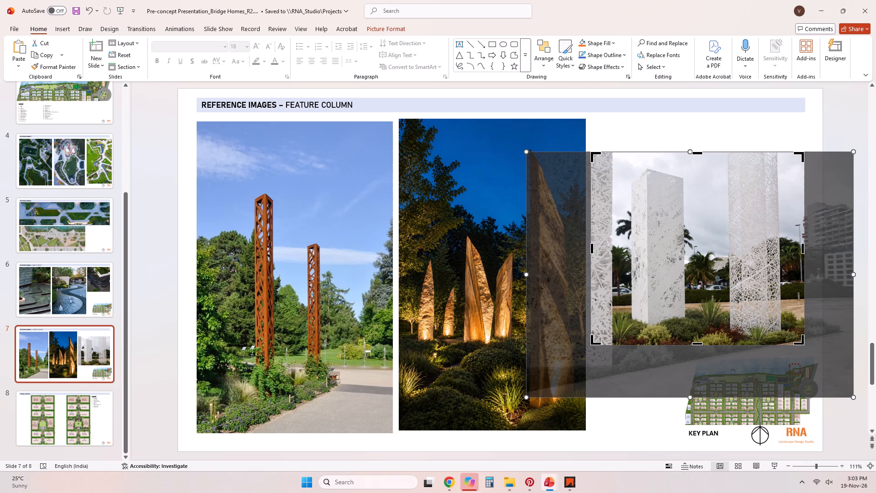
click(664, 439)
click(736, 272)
Move the white column picture back up and align its top and the night sculpture picture's top with the rust-coloured column picture.
drag(711, 291, 715, 270)
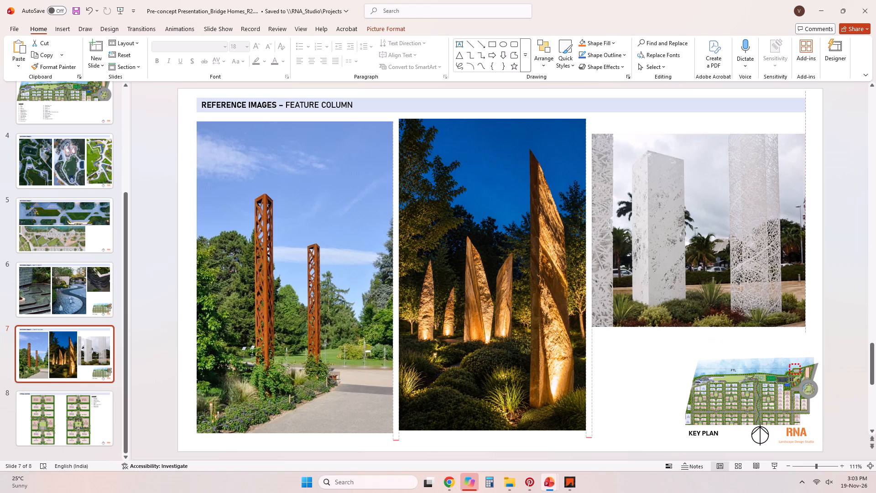
drag(715, 270, 716, 261)
click(564, 358)
click(530, 314)
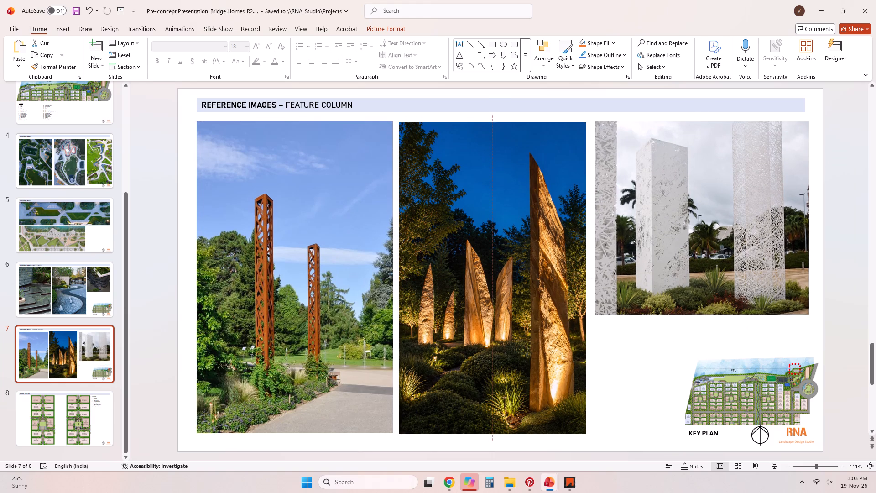
click(690, 282)
click(713, 268)
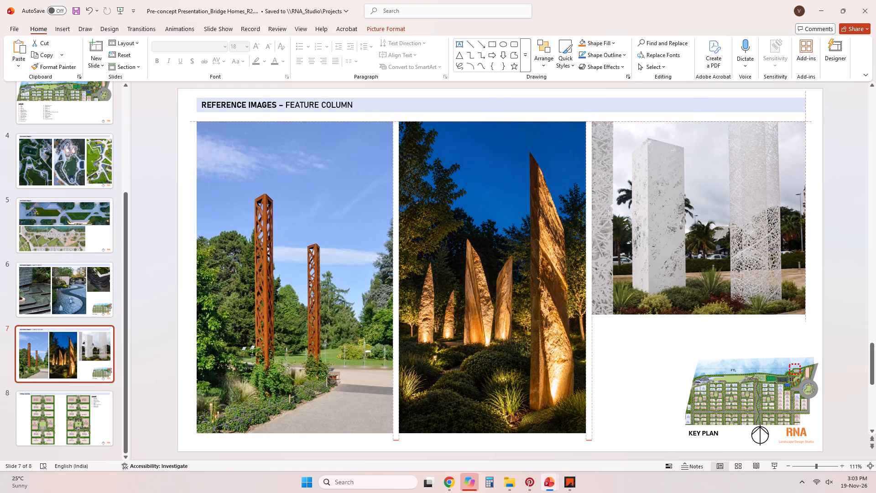
Extend the bottom crop edge of the white column picture until it ends just above the key plan.
right_click(711, 267)
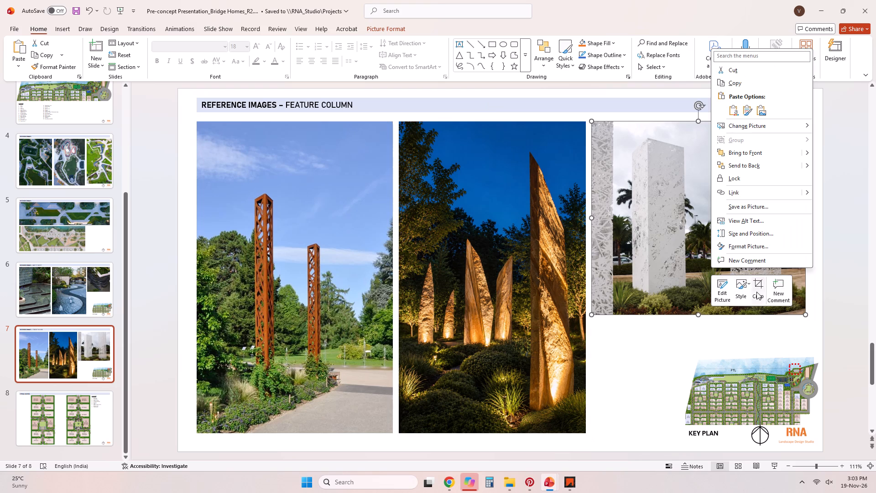
click(756, 291)
drag(699, 315, 699, 318)
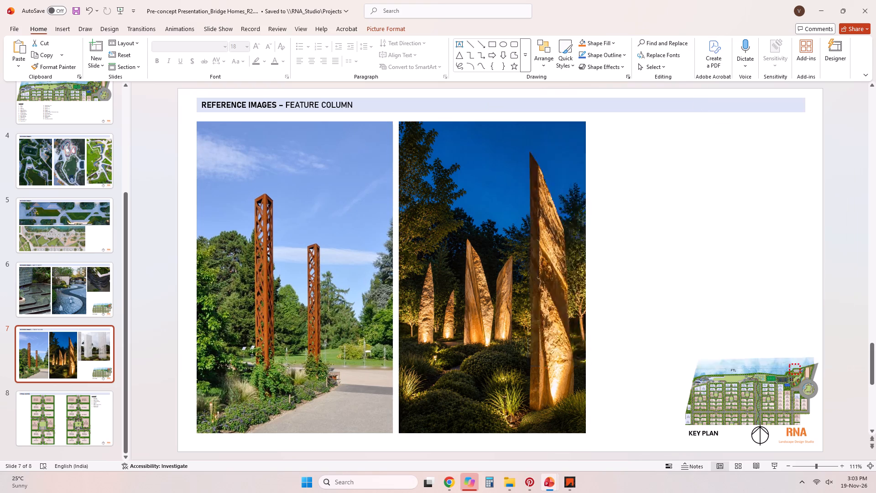
drag(699, 318, 699, 343)
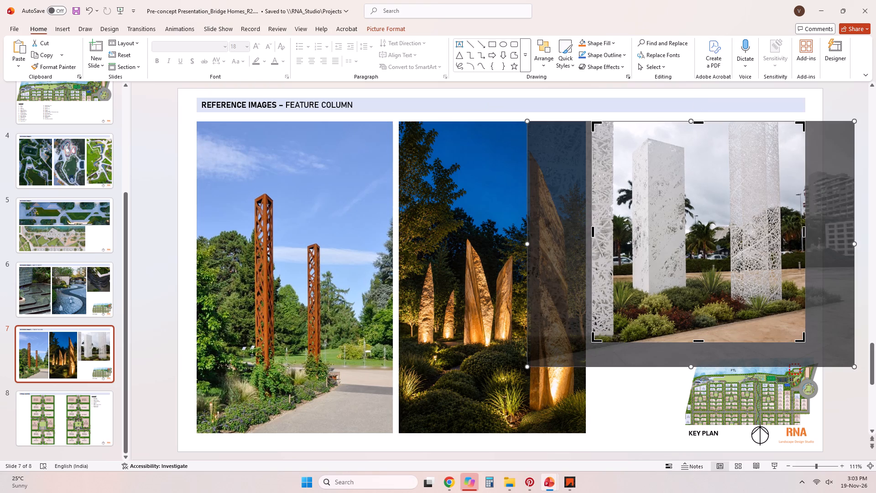
click(649, 405)
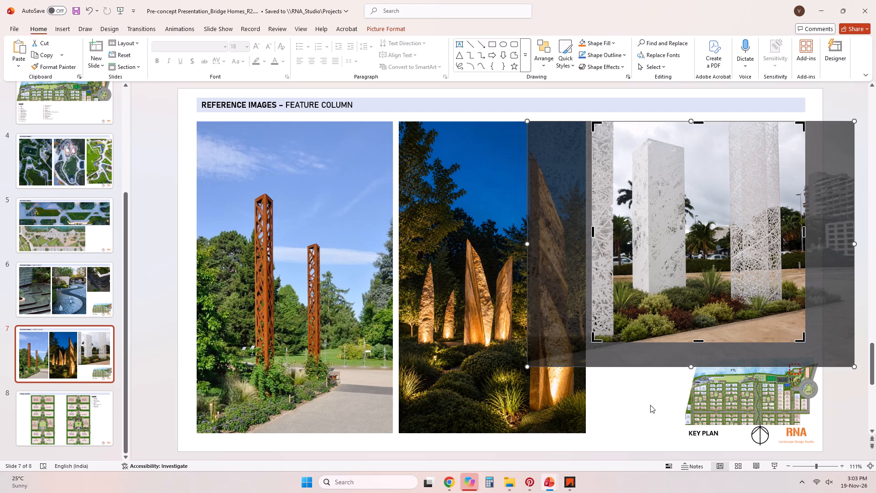
click(647, 405)
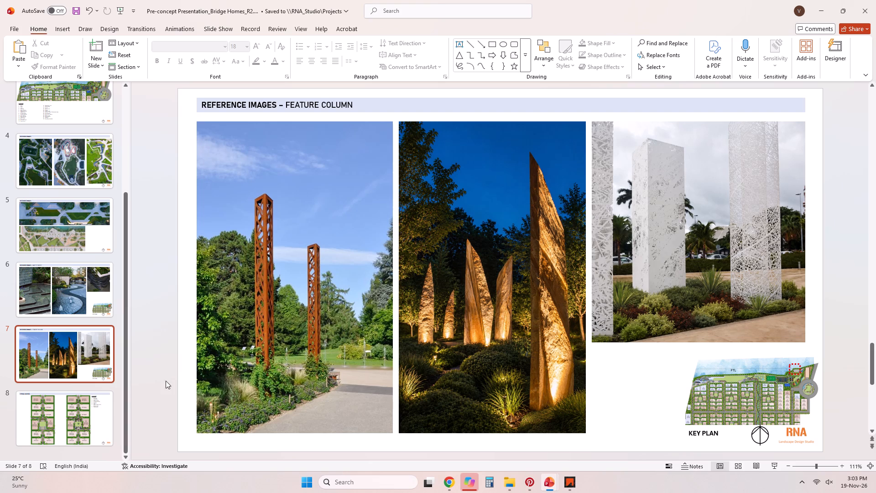
Copy the Festival Lawn, Celebration Lawn, Party Lawn slide from the R0 presentation and paste it after the Feature Column slide in R2.
click(549, 492)
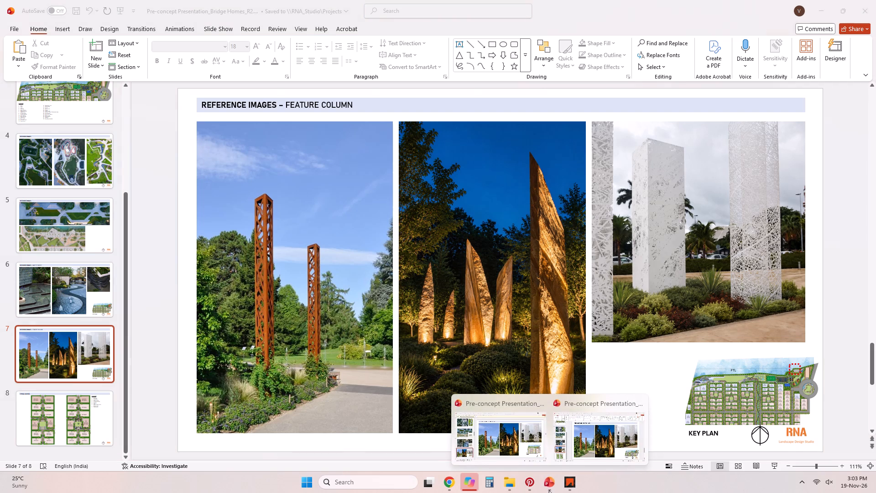
click(513, 451)
scroll(115, 361, down, 3)
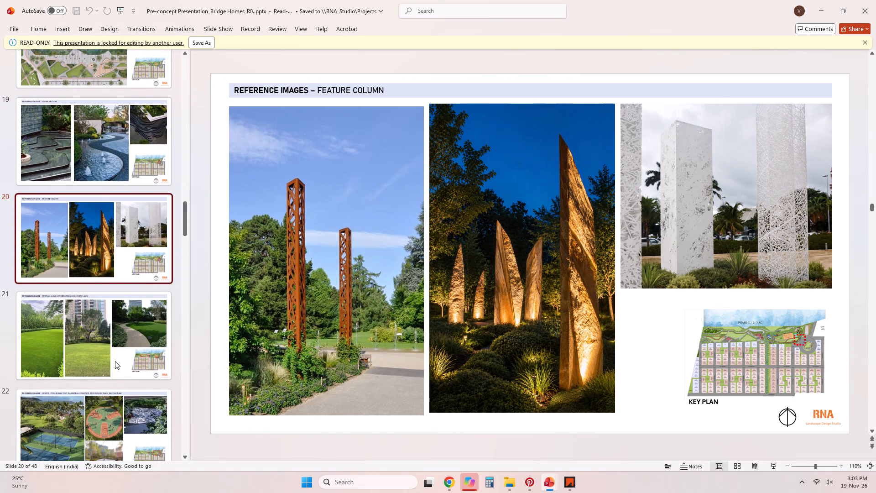
click(114, 341)
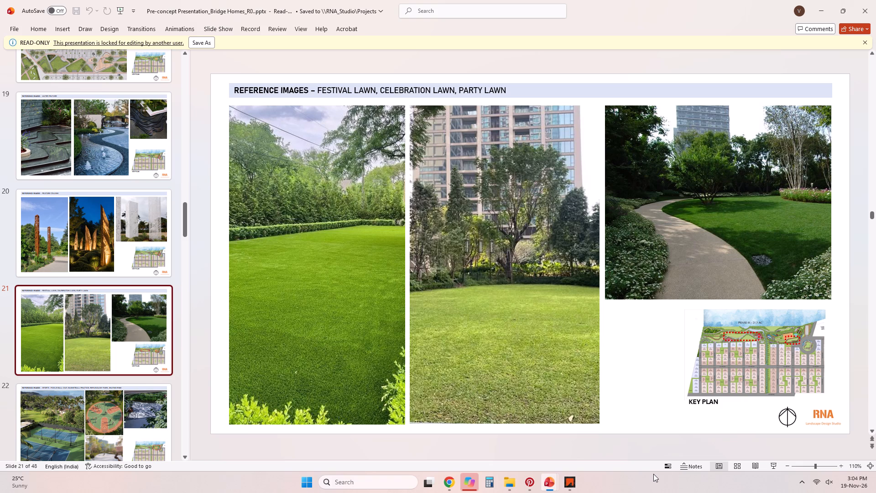
click(556, 484)
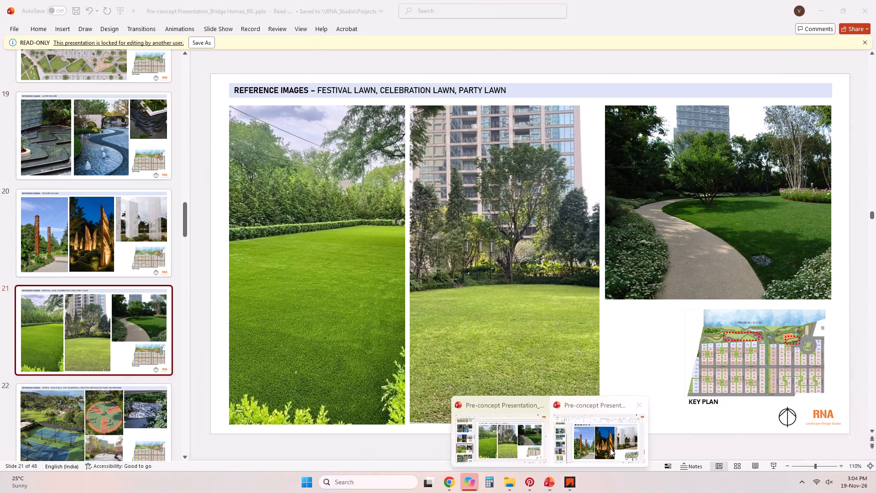
click(612, 446)
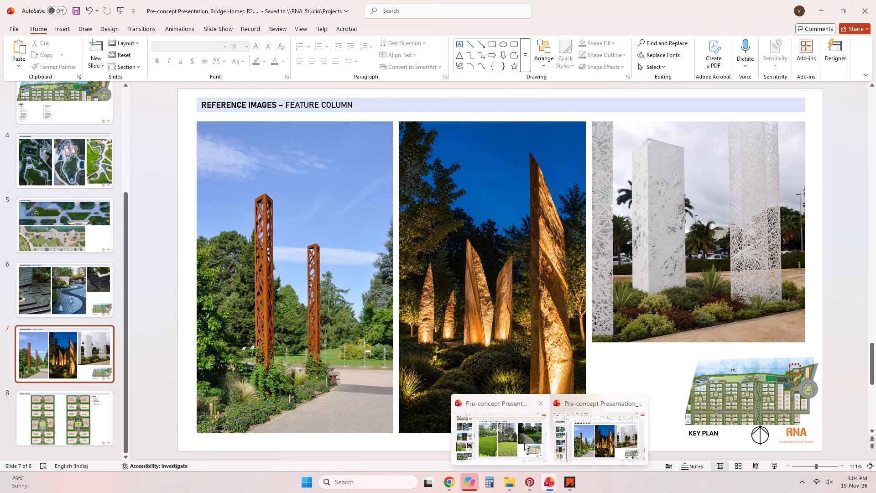
click(524, 443)
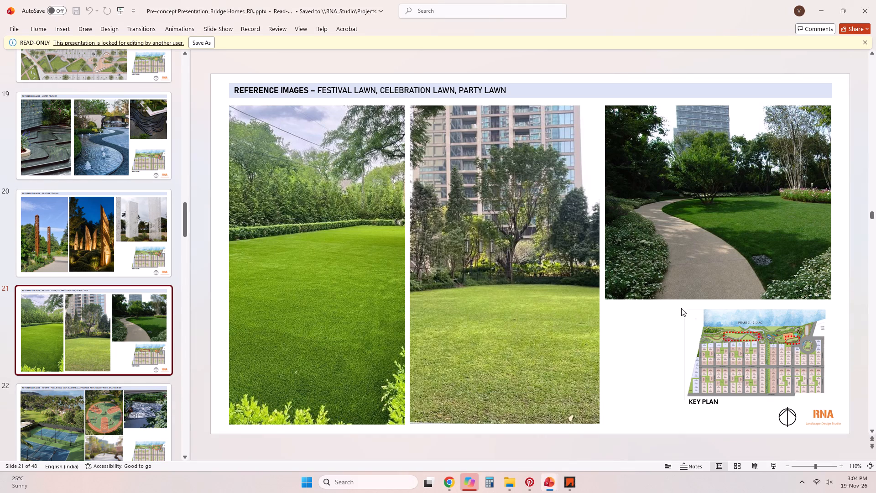
key(ctrl+c)
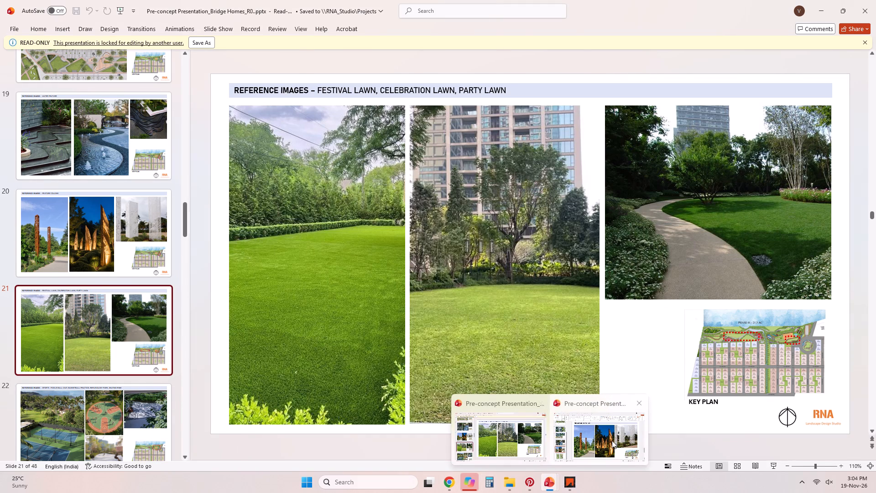
click(612, 441)
key(ctrl+v)
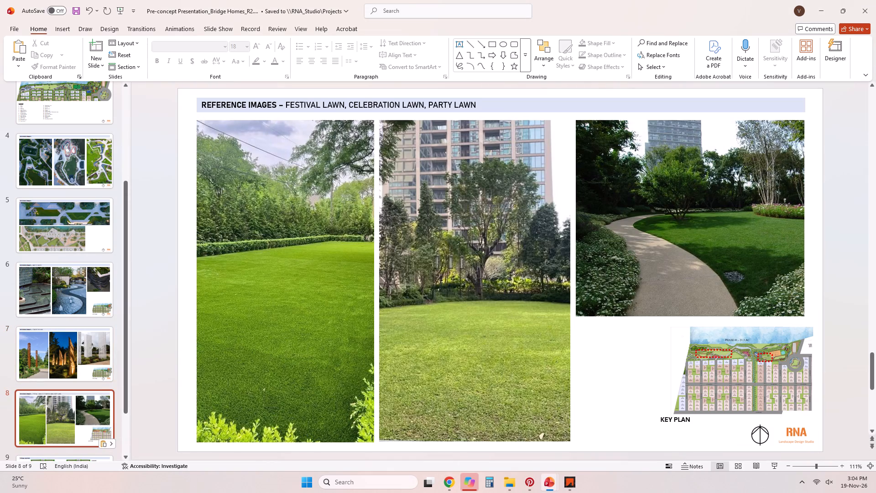
Apply the 4_Title and Content layout to the pasted lawn slide.
click(698, 377)
right_click(93, 407)
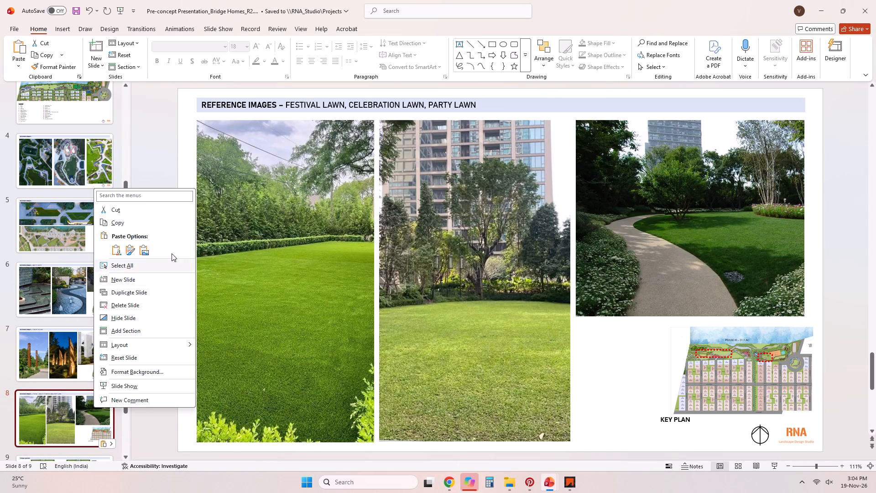
click(143, 349)
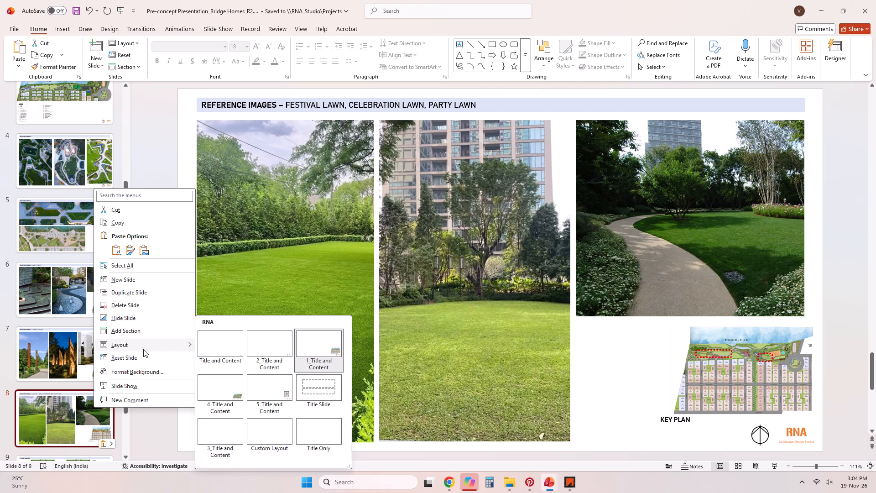
click(225, 399)
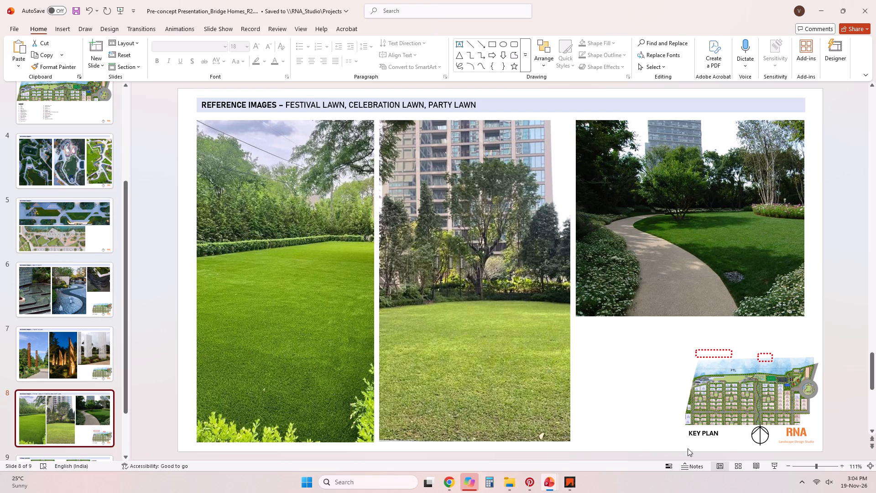
Move the smaller red dashed marker onto the key plan and stretch it along the lawn strip beneath the FTL label.
drag(761, 360, 722, 382)
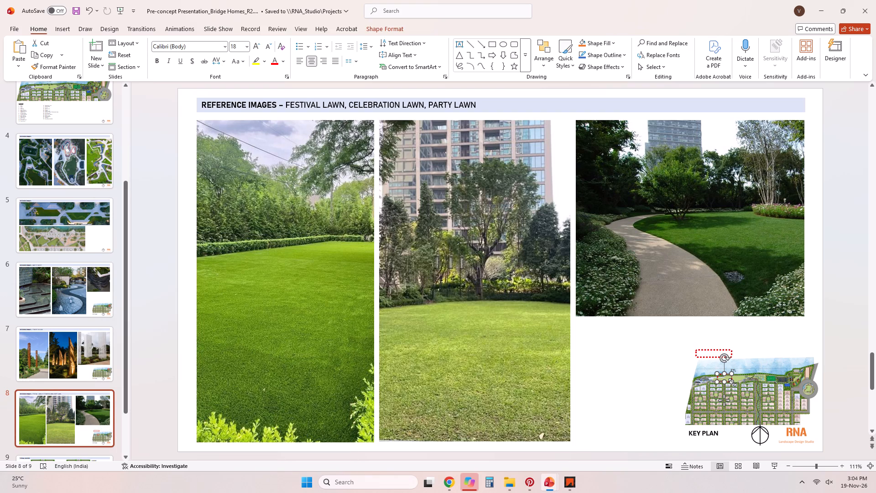
drag(732, 382, 760, 383)
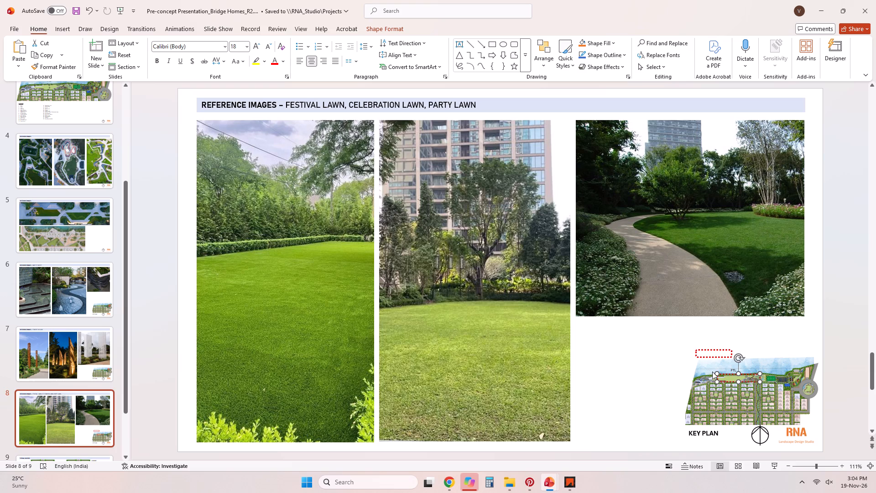
drag(716, 372, 708, 372)
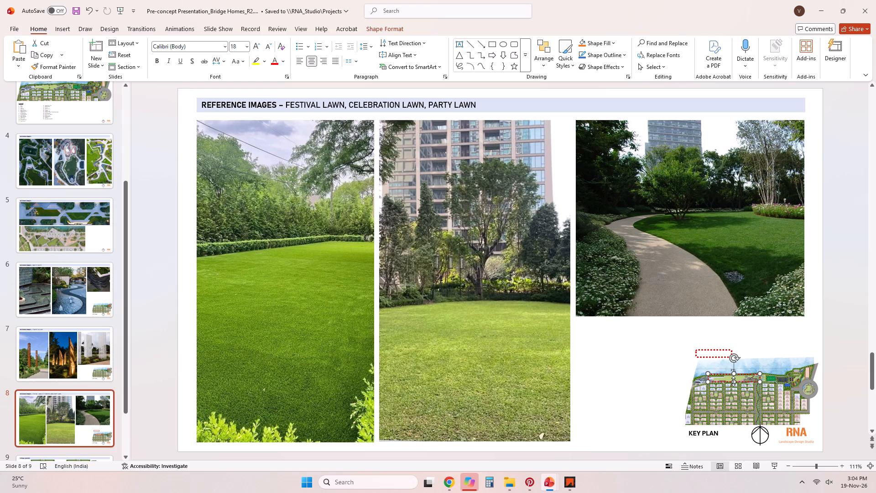
click(733, 381)
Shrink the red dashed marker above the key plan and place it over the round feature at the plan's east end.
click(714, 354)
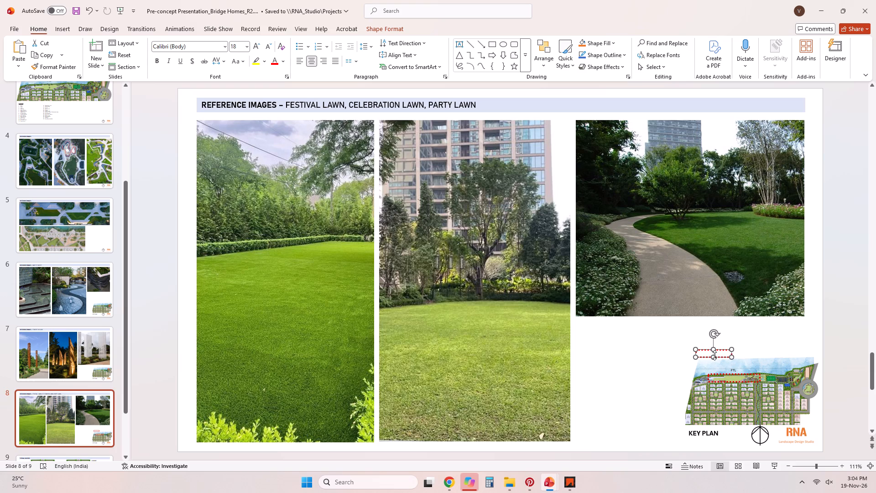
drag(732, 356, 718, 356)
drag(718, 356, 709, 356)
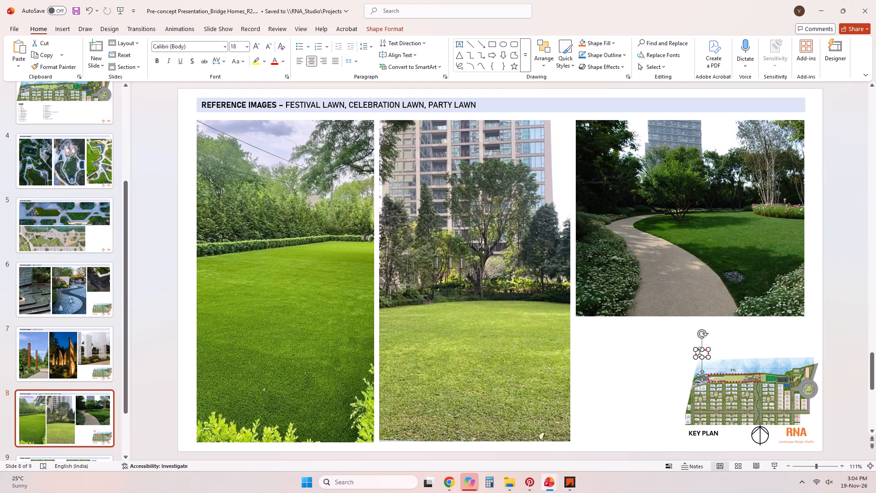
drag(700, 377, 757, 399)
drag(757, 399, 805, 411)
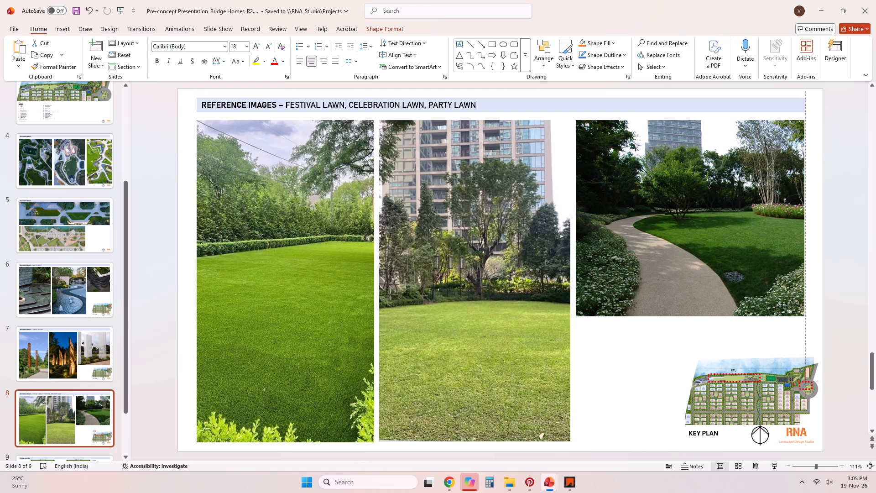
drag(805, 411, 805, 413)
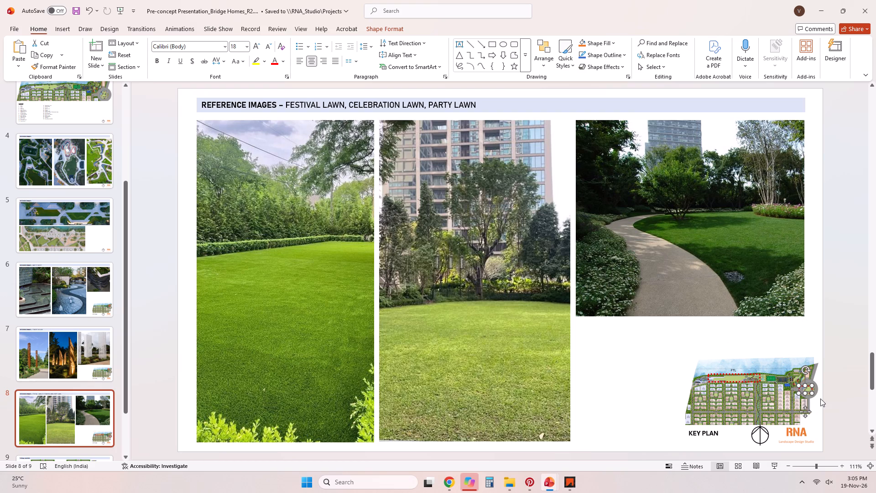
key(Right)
Delete the small red dashed marker on the key plan's round feature.
key(Delete)
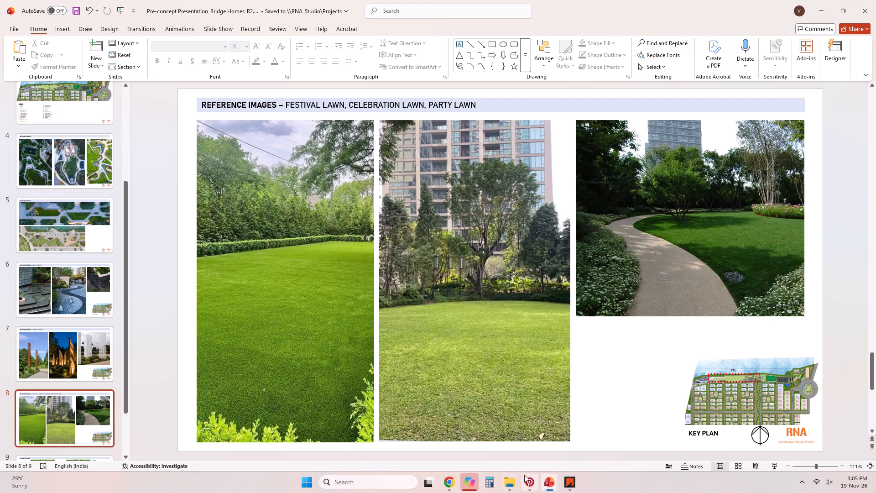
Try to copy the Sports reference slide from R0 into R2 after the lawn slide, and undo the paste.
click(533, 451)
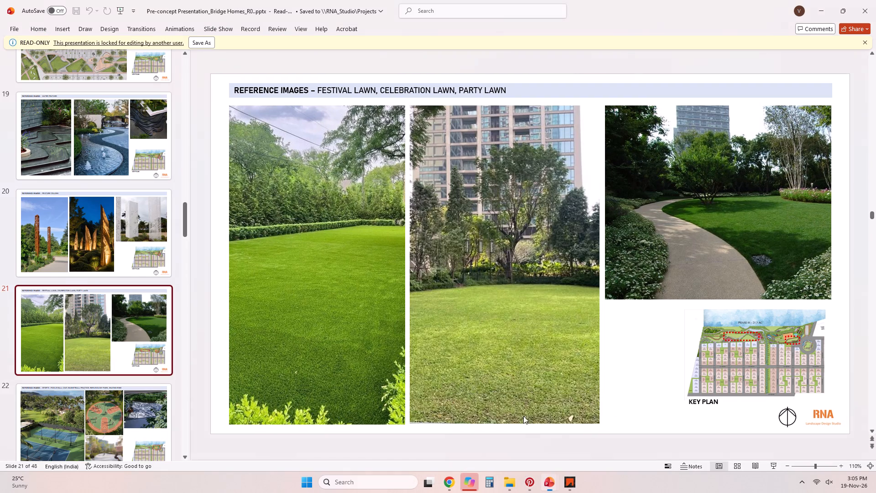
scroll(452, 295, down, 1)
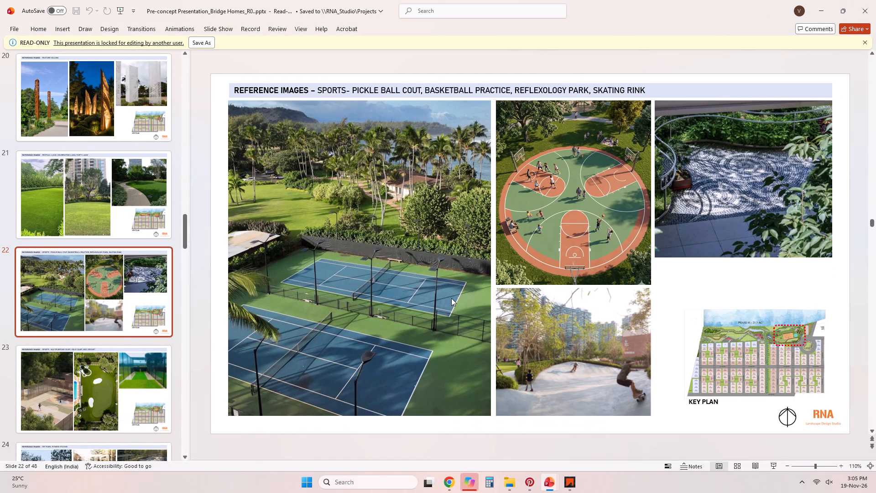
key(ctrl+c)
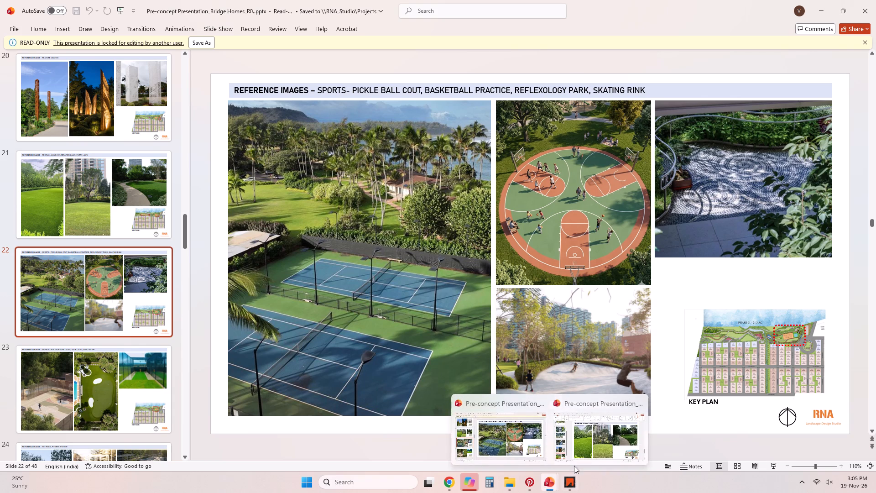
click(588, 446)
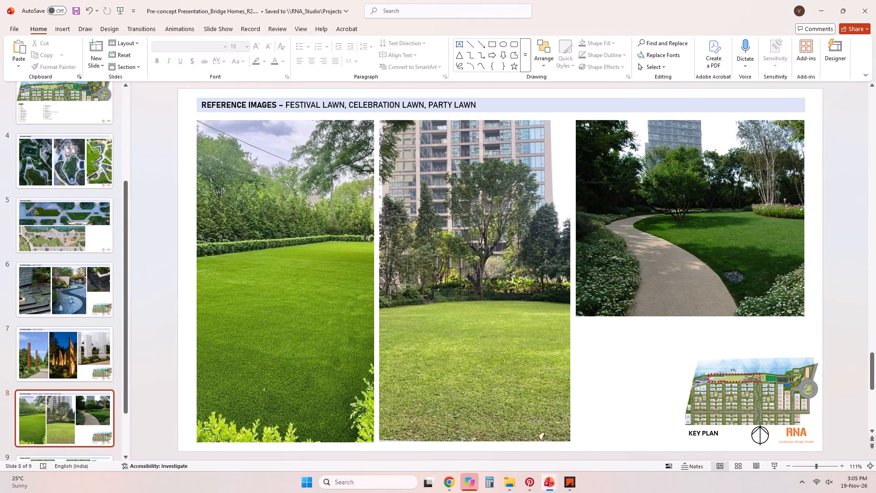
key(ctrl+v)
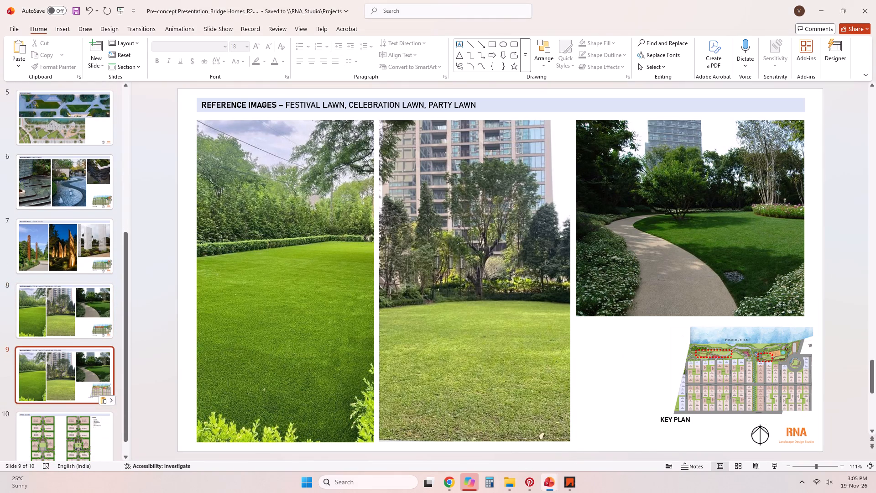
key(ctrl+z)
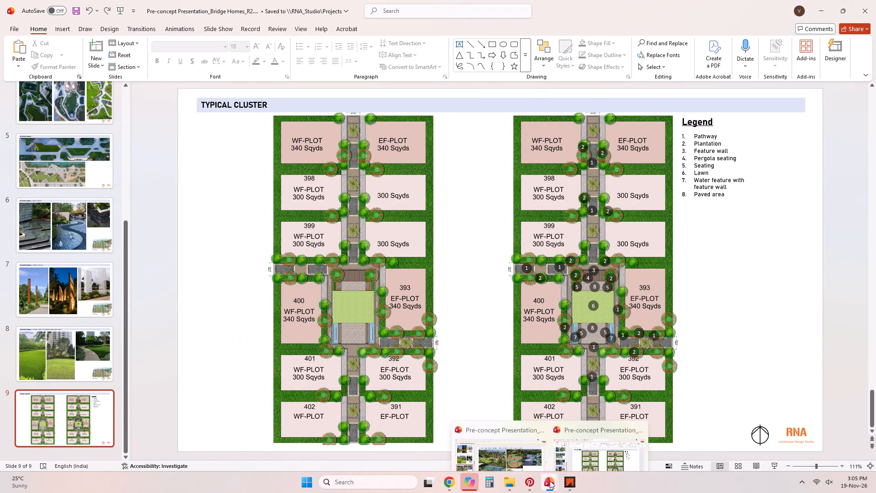
Copy the Sports - Pickle Ball, Basketball Practice, Reflexology Park, Skating Rink slide from R0 and paste it after the lawn slide in R2.
click(521, 442)
right_click(153, 299)
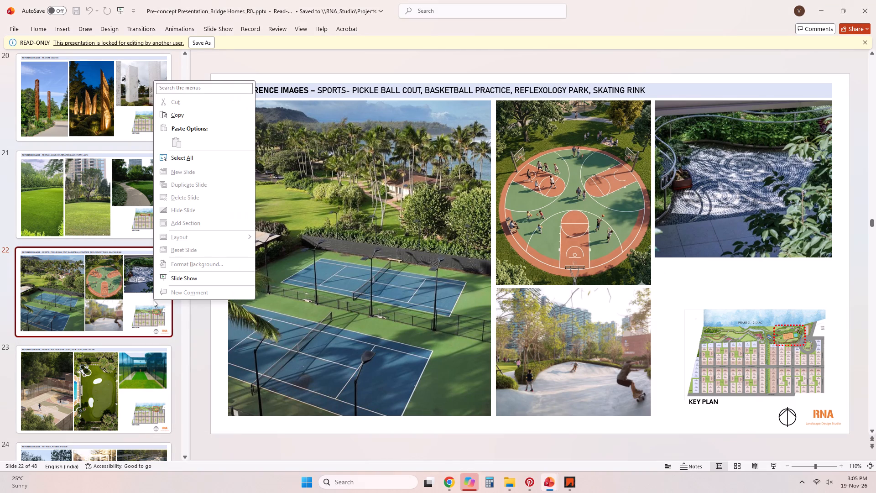
click(194, 110)
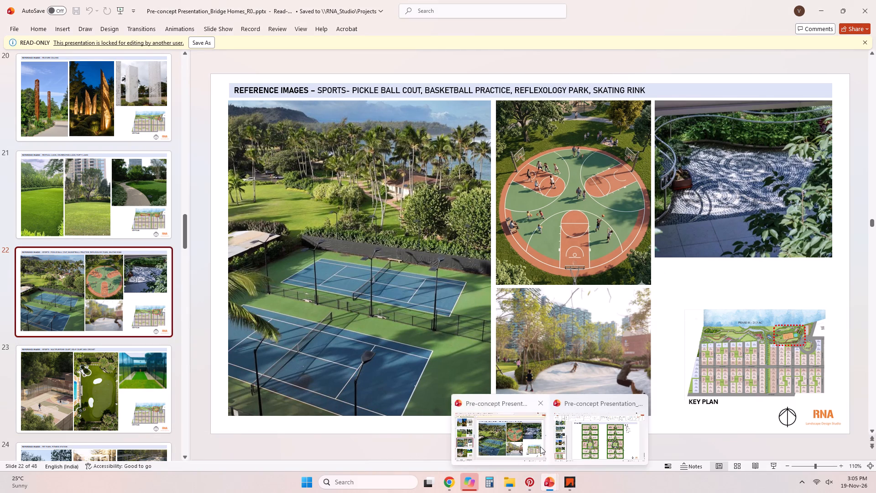
click(564, 446)
click(99, 329)
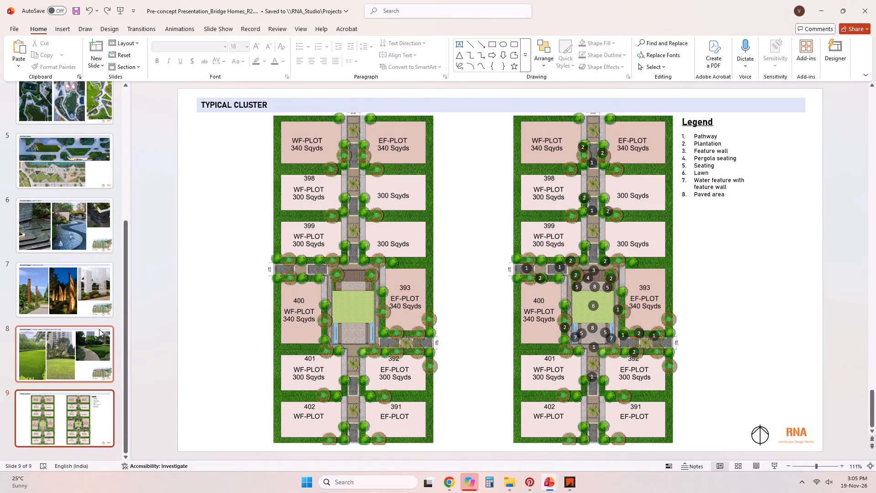
key(ctrl+v)
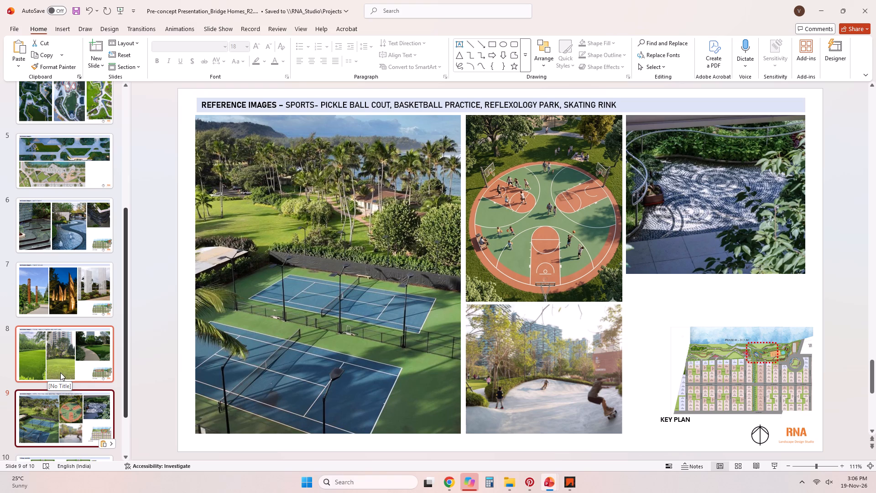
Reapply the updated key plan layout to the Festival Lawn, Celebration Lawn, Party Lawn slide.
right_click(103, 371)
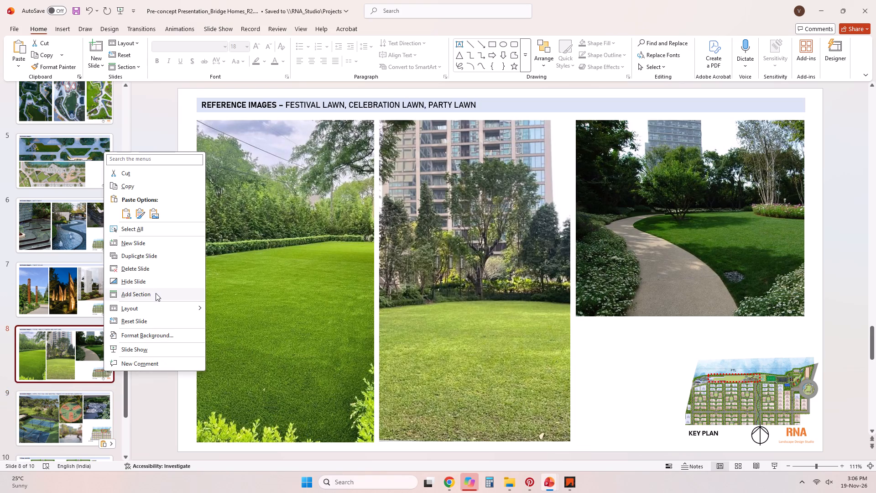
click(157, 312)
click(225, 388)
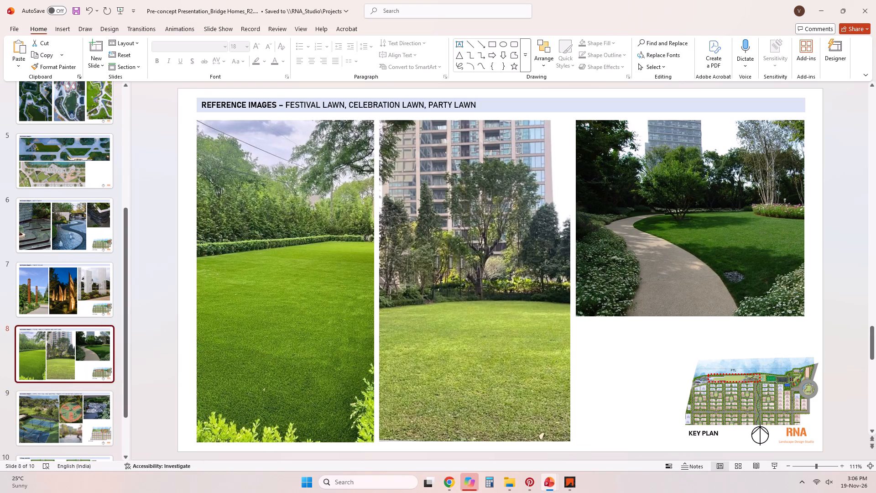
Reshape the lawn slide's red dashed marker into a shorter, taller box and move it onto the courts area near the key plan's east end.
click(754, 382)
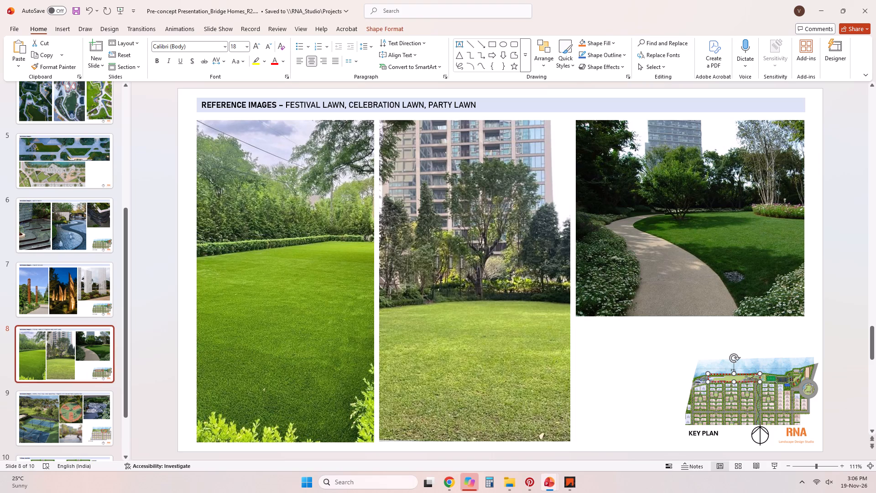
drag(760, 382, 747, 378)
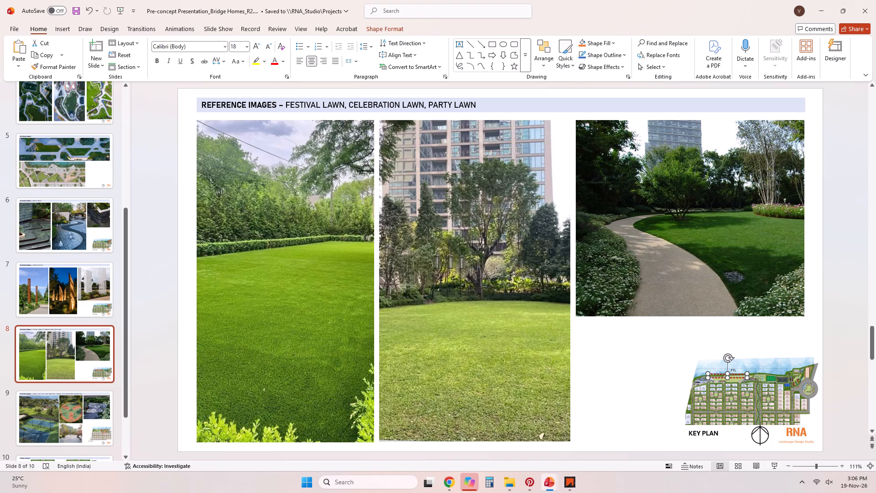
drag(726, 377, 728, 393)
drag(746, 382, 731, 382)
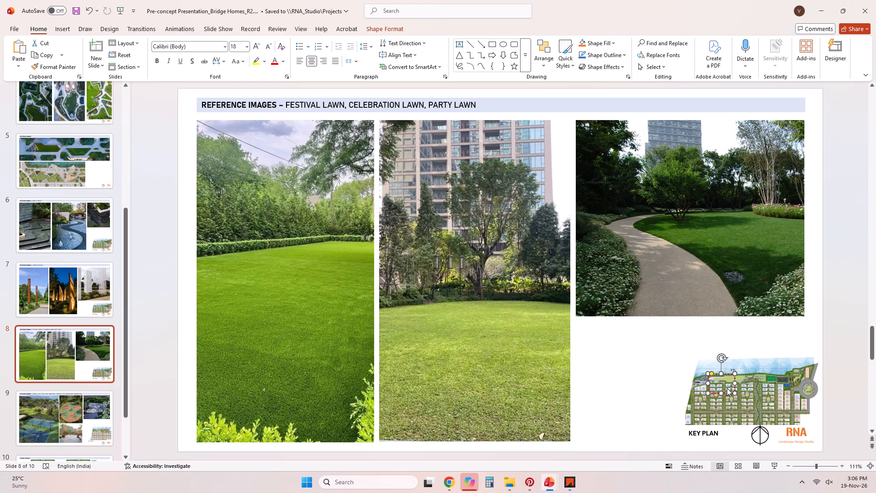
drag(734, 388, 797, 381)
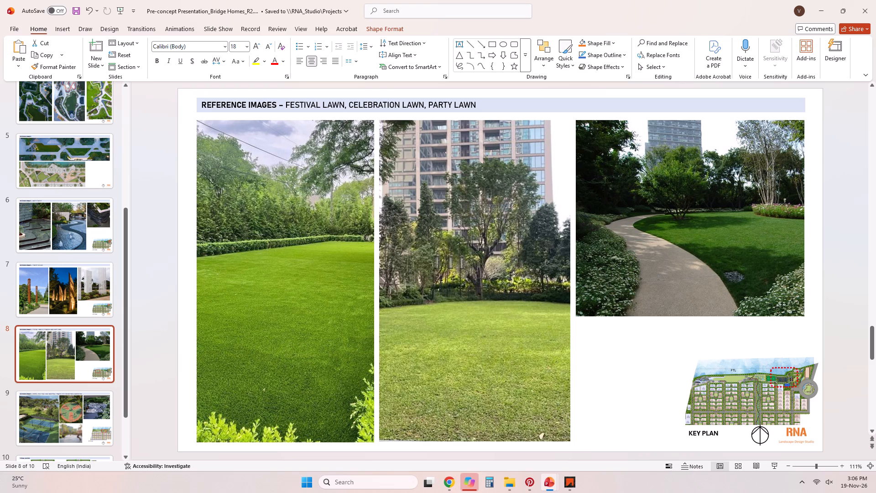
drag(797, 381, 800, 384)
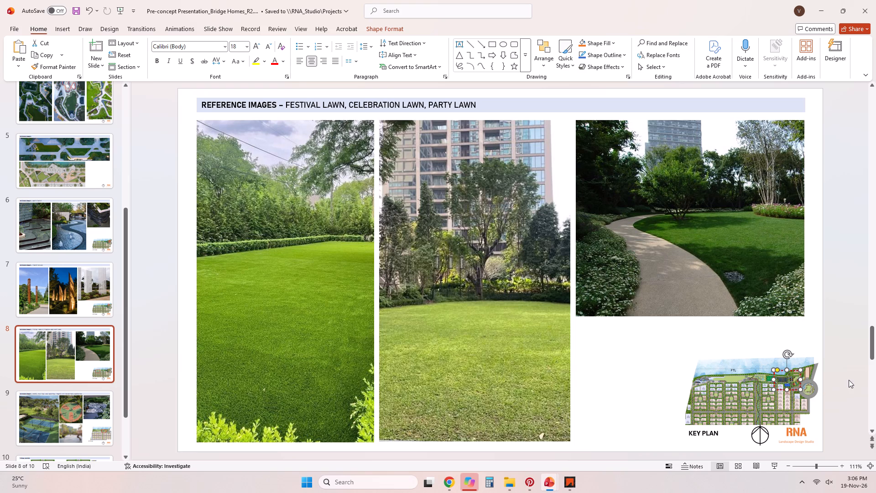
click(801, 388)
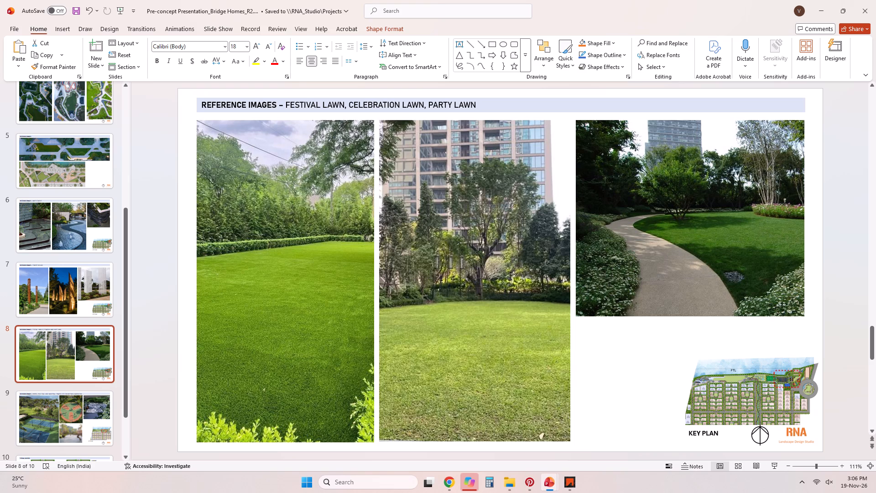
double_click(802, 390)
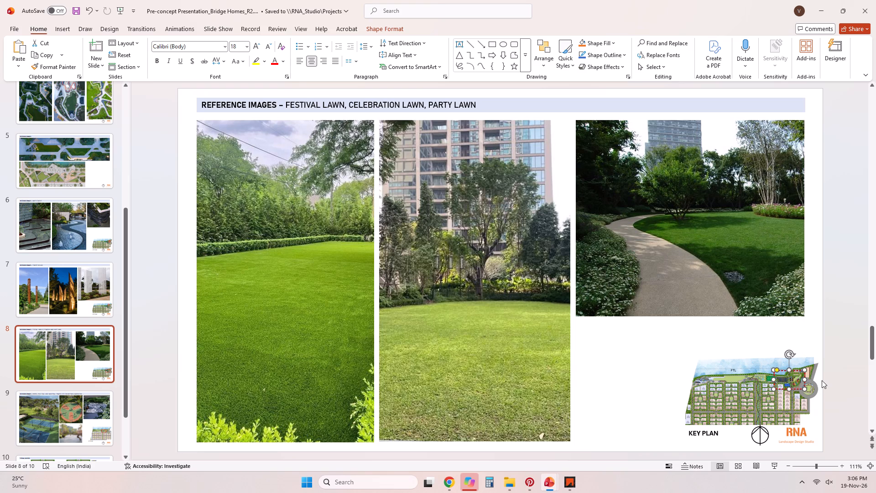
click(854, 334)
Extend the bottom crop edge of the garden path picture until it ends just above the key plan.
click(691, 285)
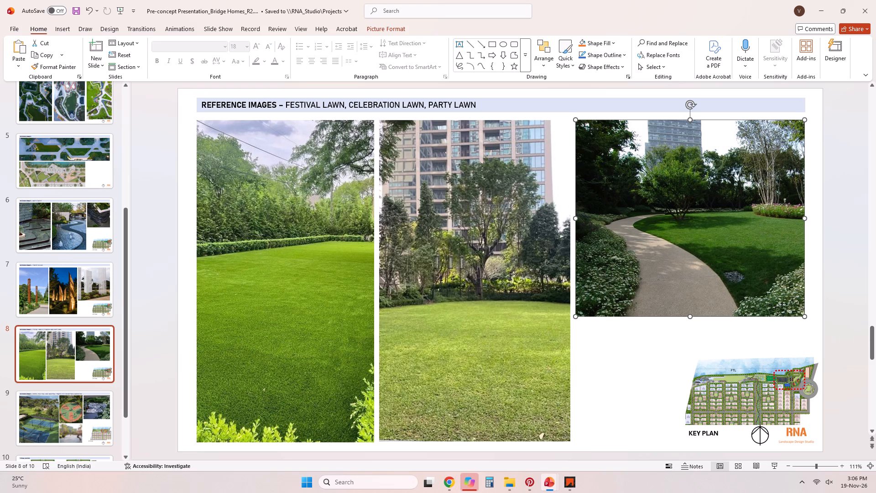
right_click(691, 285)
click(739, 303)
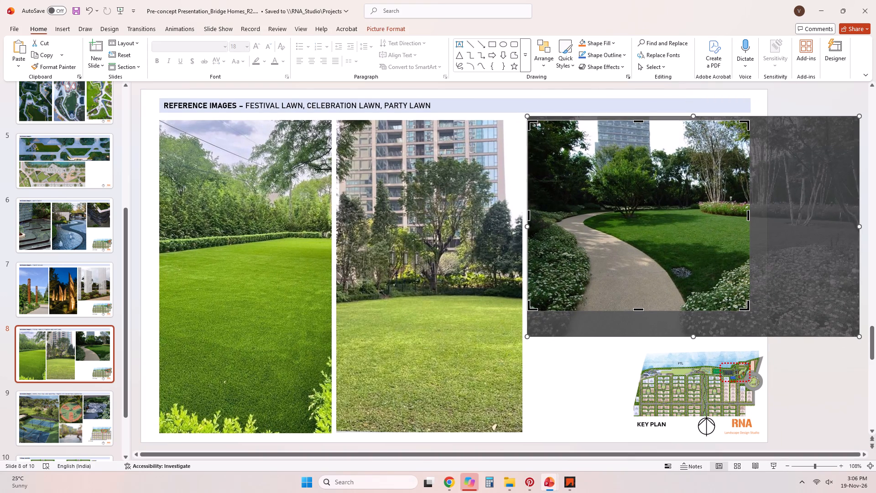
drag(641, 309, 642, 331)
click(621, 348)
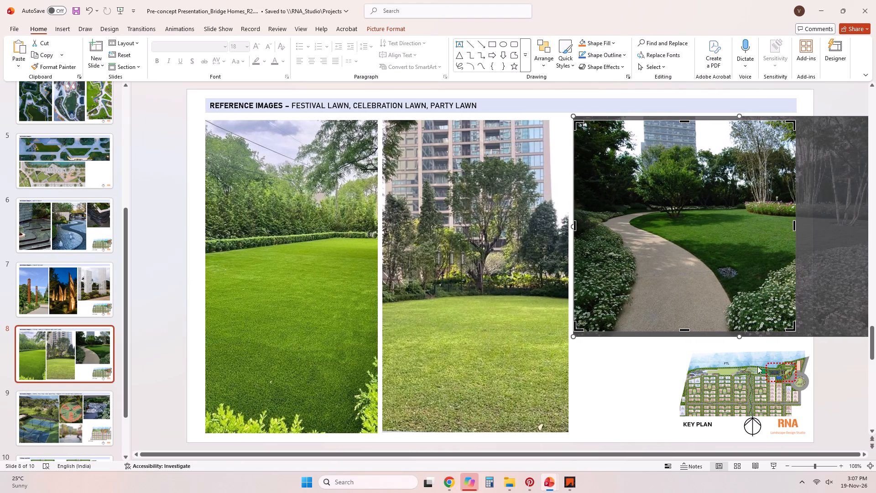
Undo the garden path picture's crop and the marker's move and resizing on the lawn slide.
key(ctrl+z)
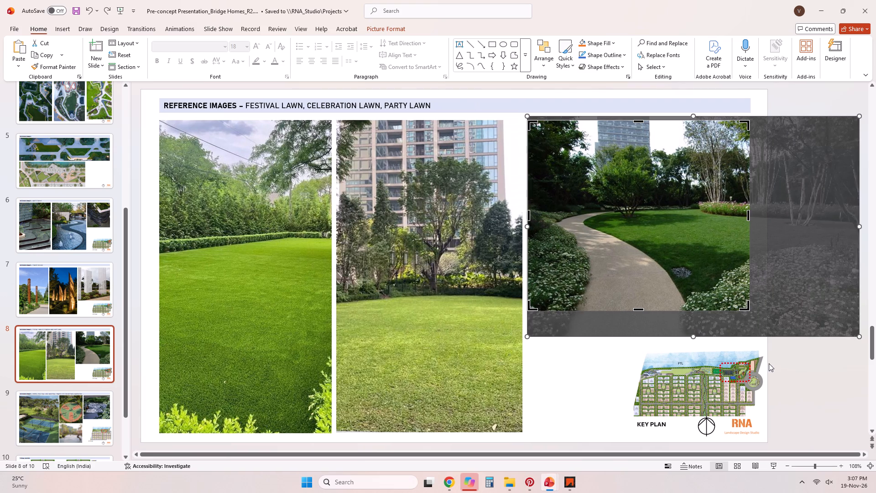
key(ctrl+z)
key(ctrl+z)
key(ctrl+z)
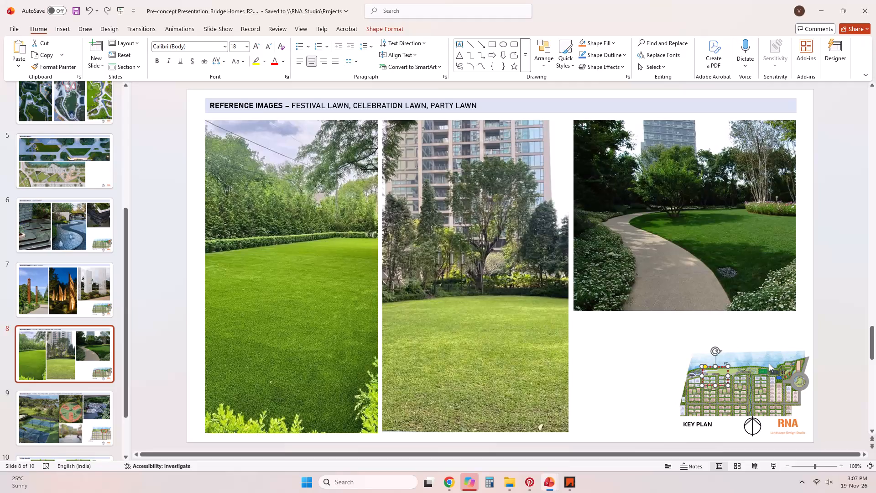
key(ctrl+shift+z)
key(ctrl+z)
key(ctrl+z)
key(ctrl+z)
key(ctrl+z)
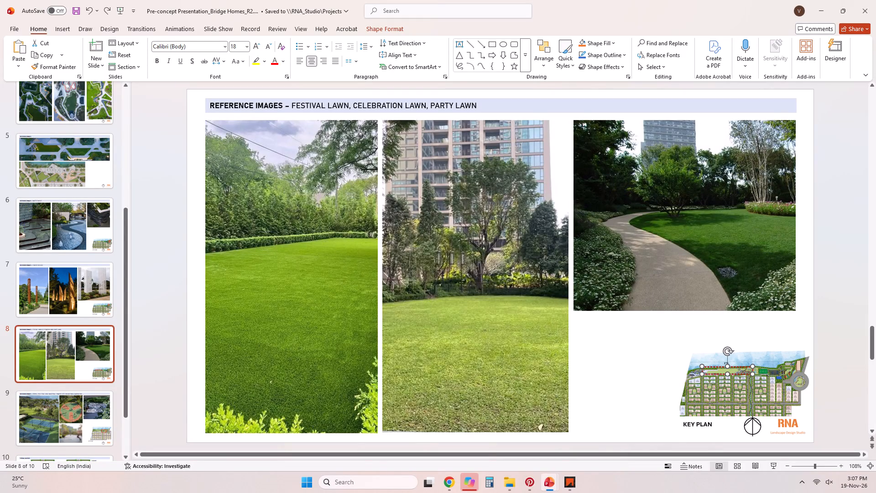
Extend the bottom crop edge of the garden path picture on the lawn slide until it ends a little above the key plan.
click(820, 343)
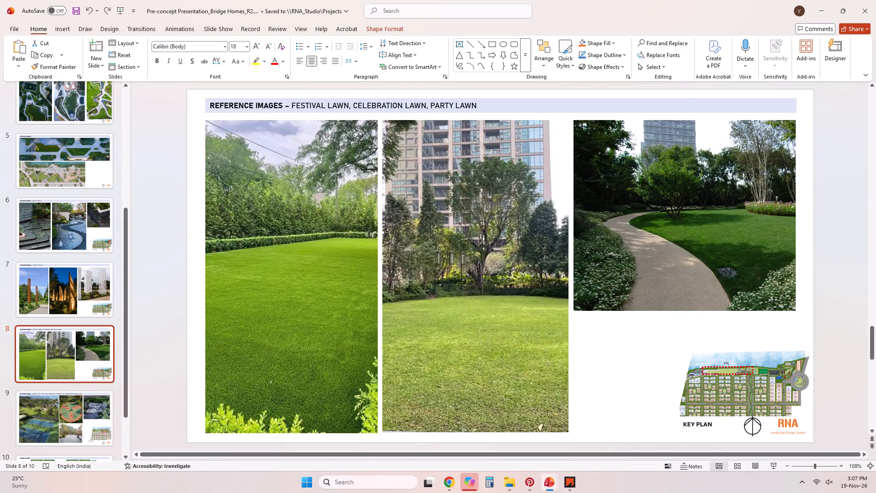
click(732, 306)
right_click(730, 306)
click(775, 323)
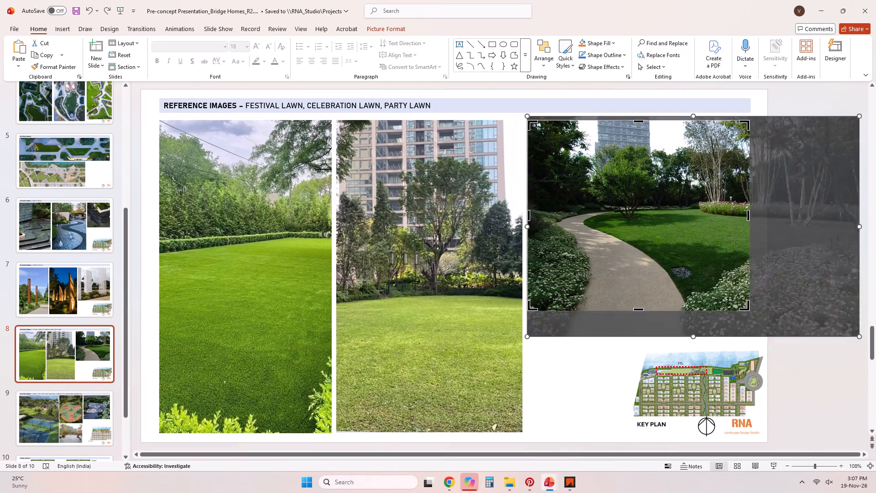
drag(640, 310, 640, 326)
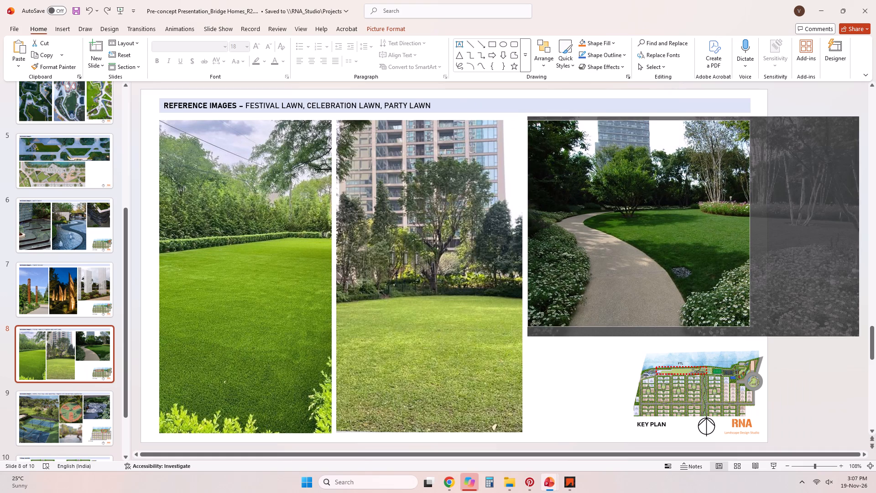
drag(640, 326, 640, 332)
click(794, 388)
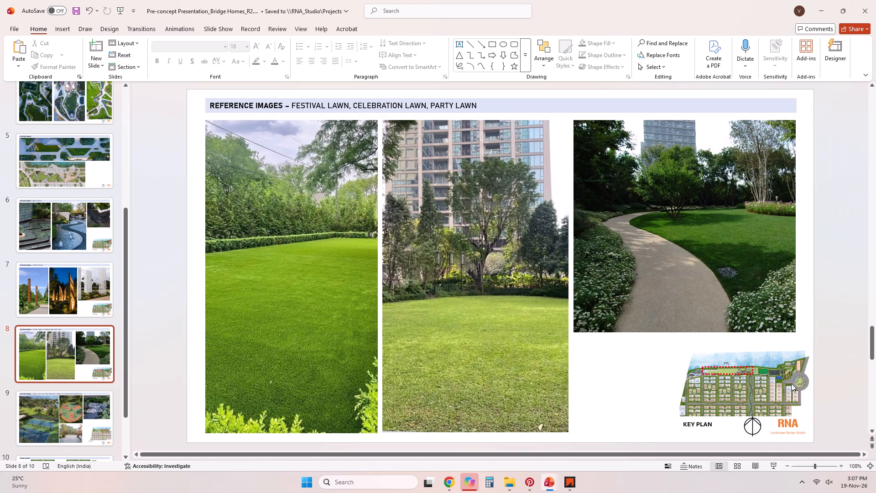
Apply the 4_Title and Content layout to the Pickle Ball Court, Basketball Practice, Reflexology Park, Skating Rink slide.
click(38, 414)
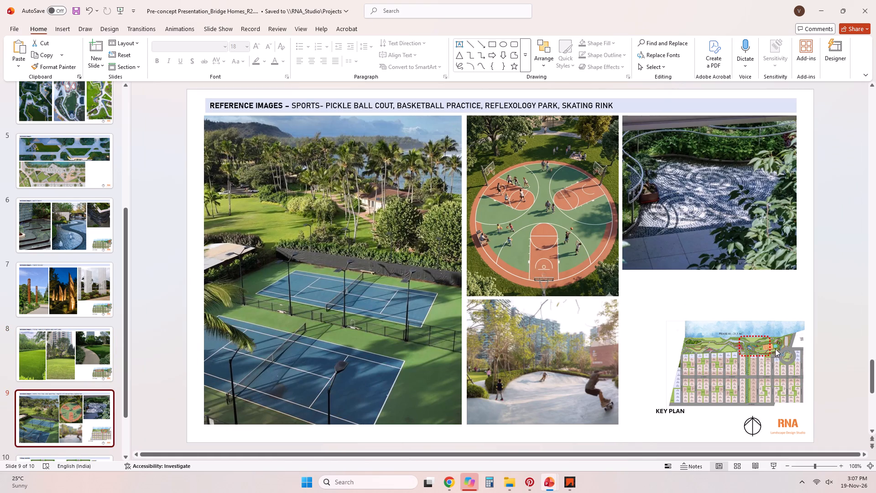
right_click(89, 417)
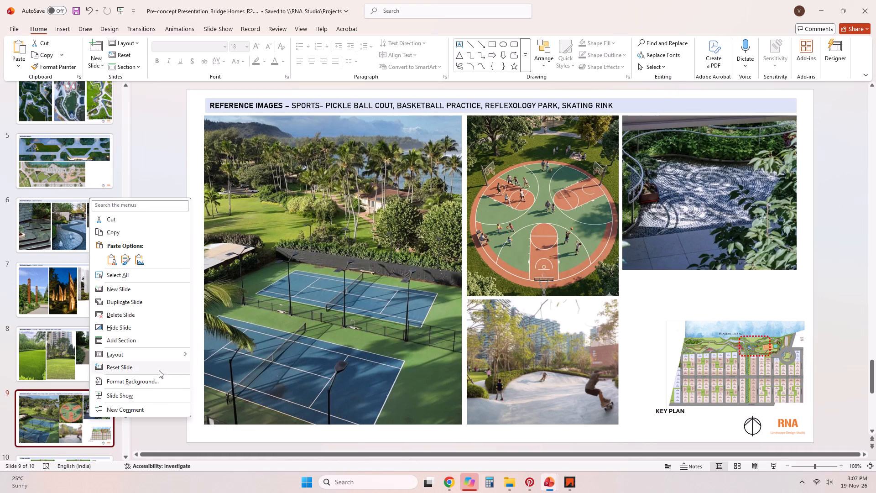
click(136, 356)
click(228, 390)
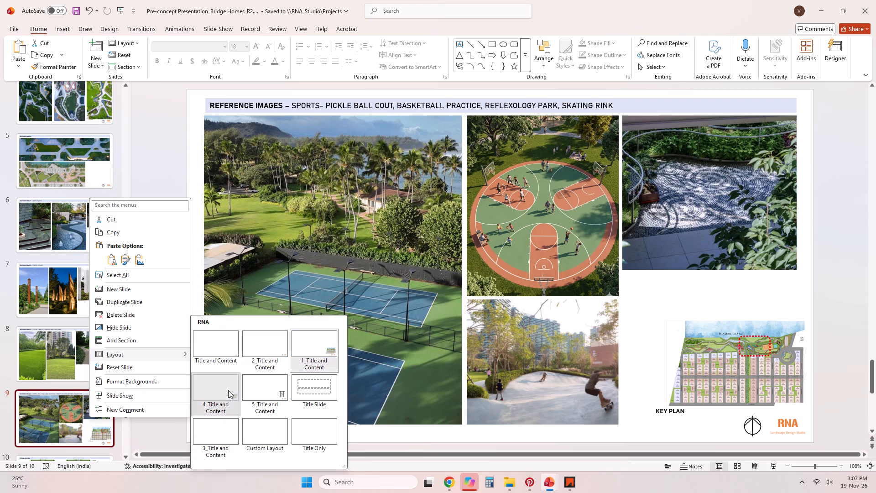
Move the red dashed marker on the pickle ball sports slide onto the courts area near the key plan's east end.
drag(748, 335, 772, 360)
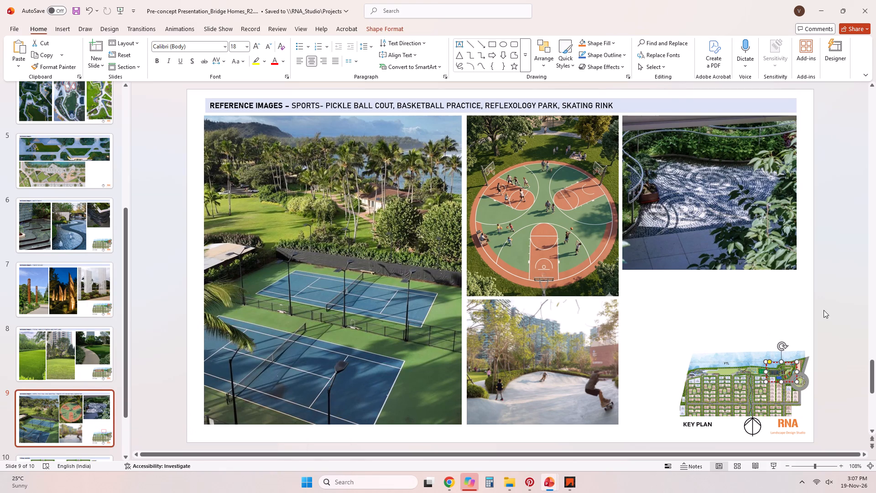
click(824, 310)
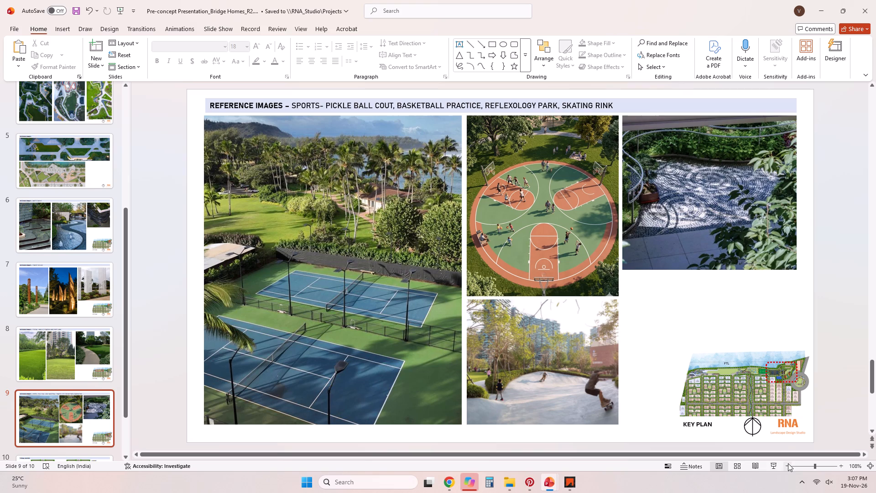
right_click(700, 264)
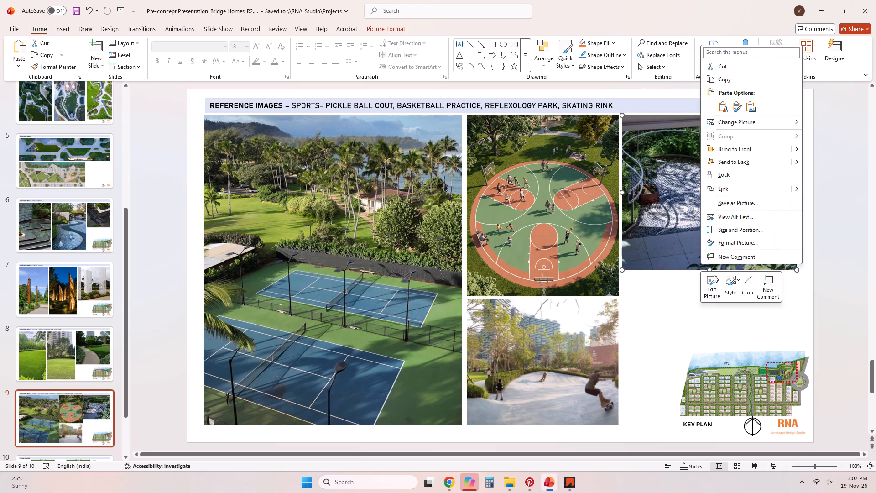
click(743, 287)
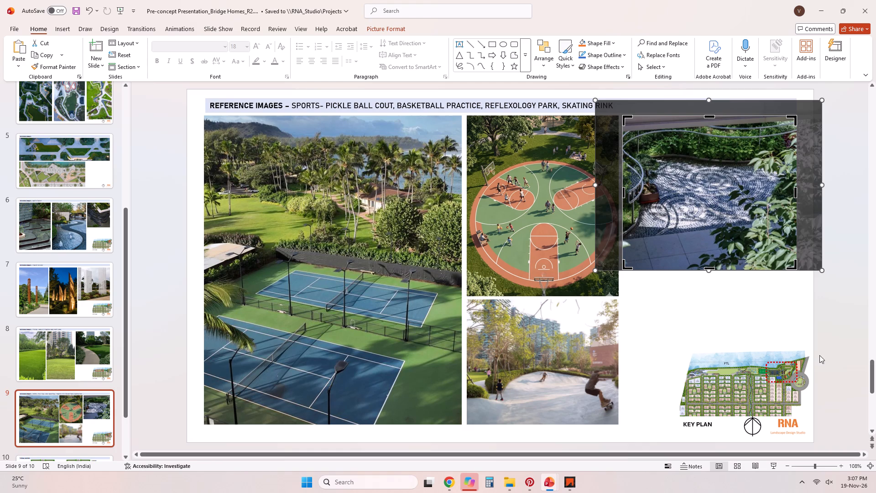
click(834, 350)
Copy the Multipurpose Court, Golf Court, Box Cricket slide from the R0 presentation and paste it after slide 9 in R2.
scroll(94, 359, down, 2)
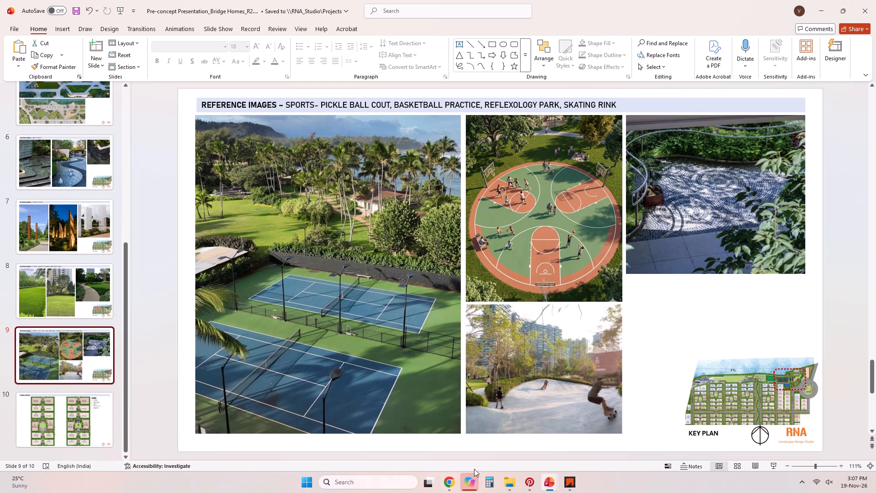
click(530, 451)
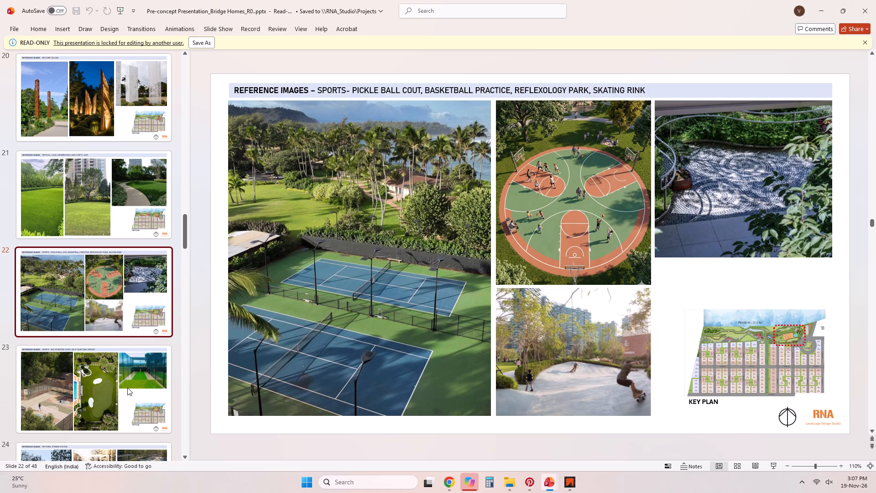
click(127, 388)
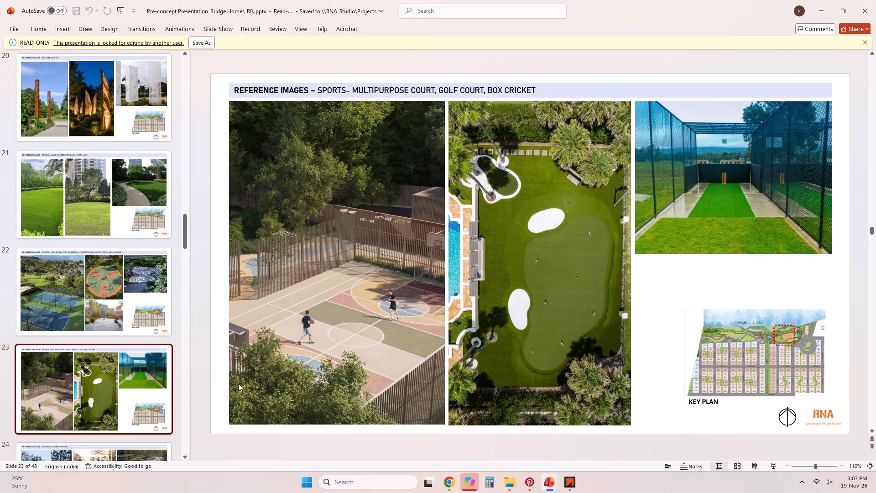
right_click(135, 393)
click(158, 215)
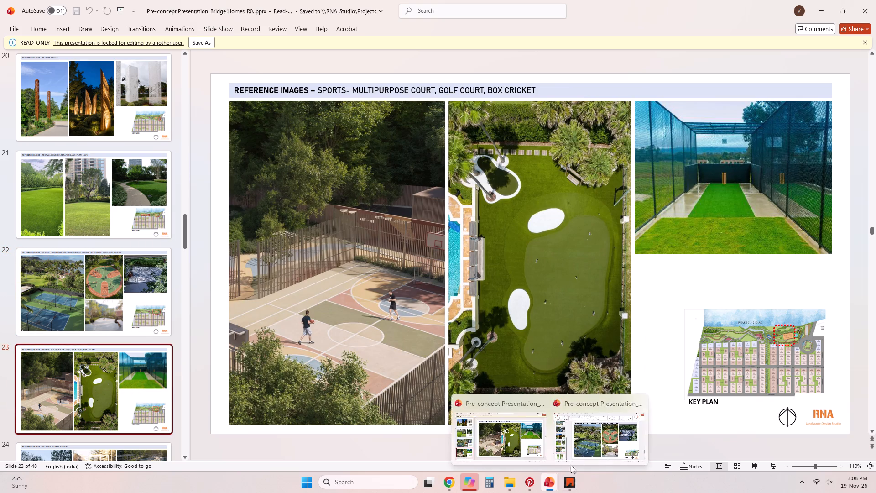
click(581, 456)
key(ctrl+v)
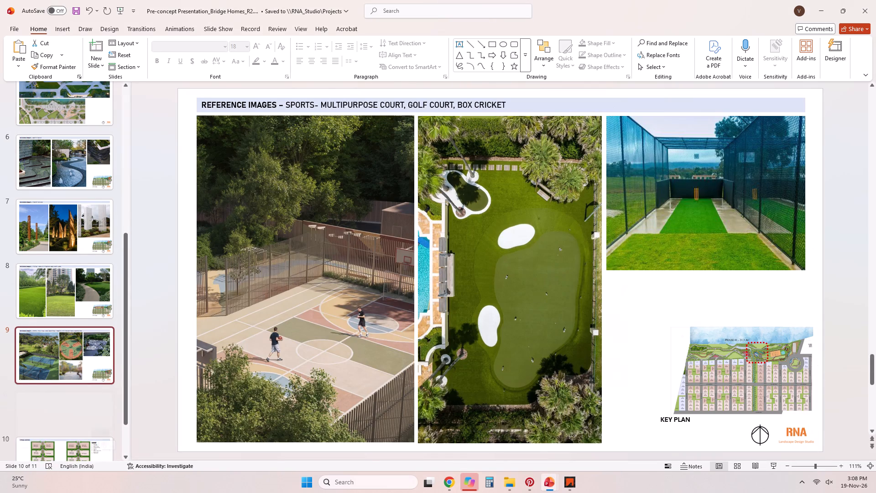
Apply the 4_Title and Content layout to the Multipurpose Court, Golf Court, Box Cricket slide.
right_click(60, 423)
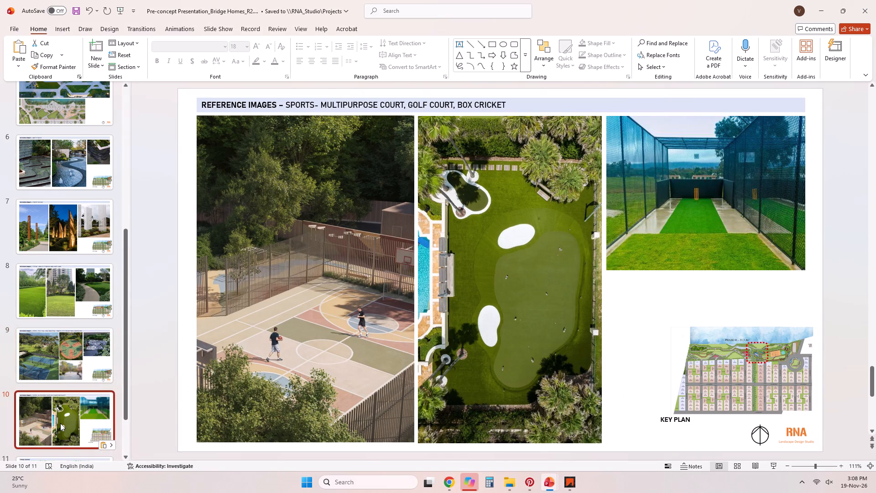
click(109, 360)
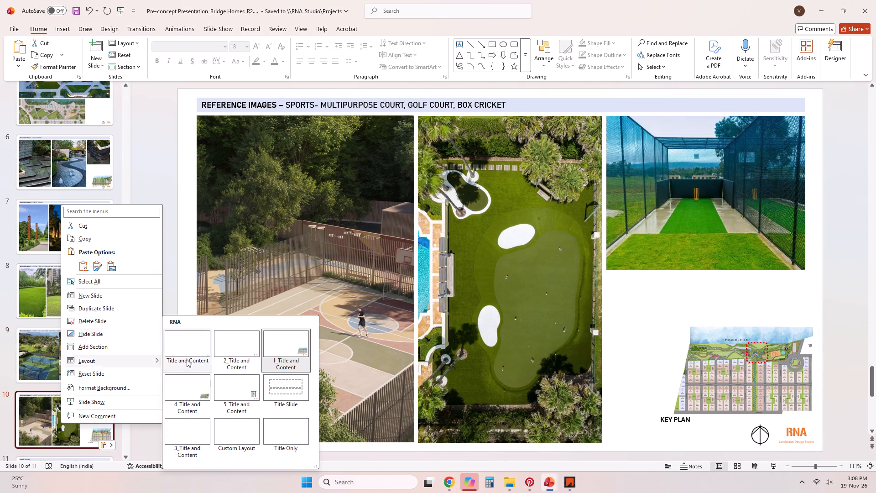
click(191, 389)
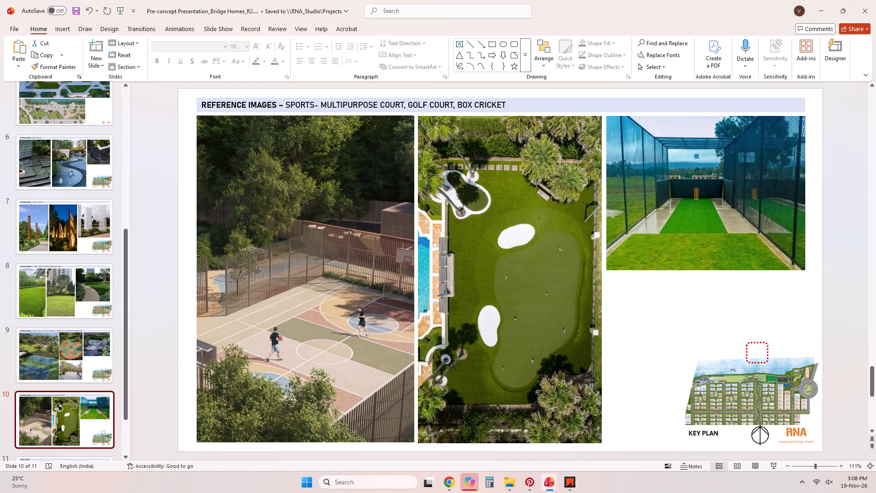
Move the multipurpose court slide's red dashed marker onto the key plan's green court area and reshape it into a wider, shorter box.
drag(768, 353, 789, 379)
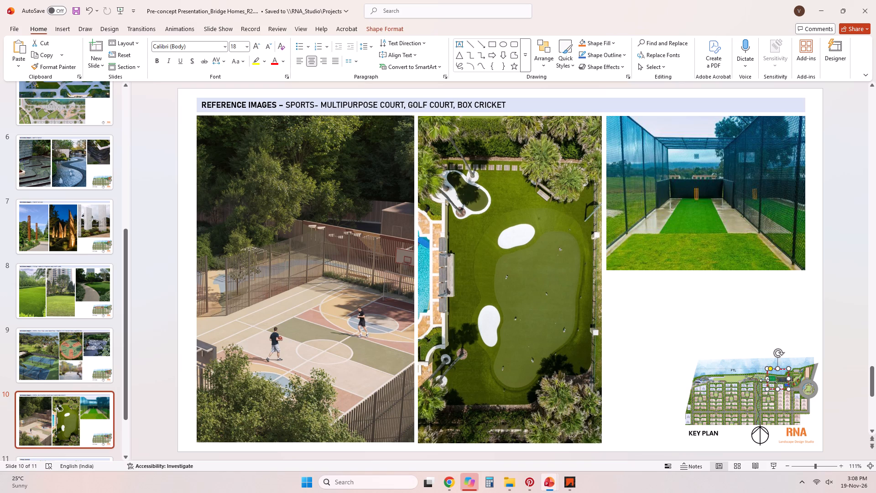
click(764, 379)
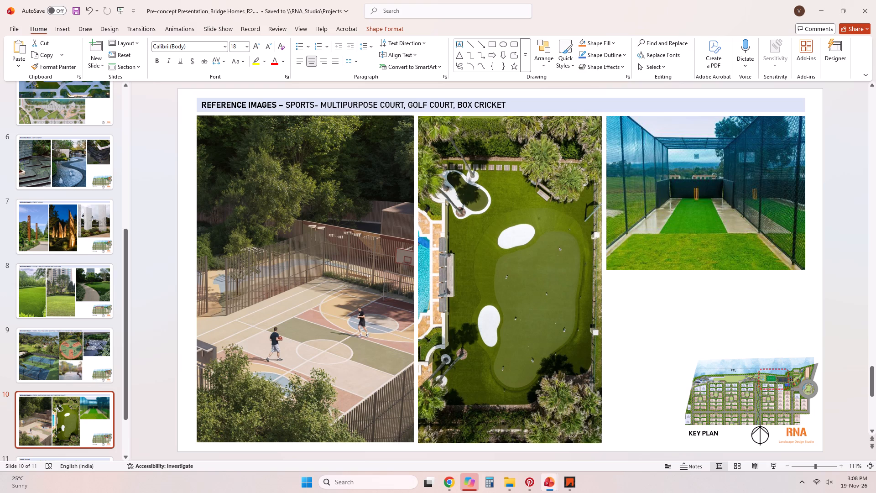
click(777, 388)
click(775, 367)
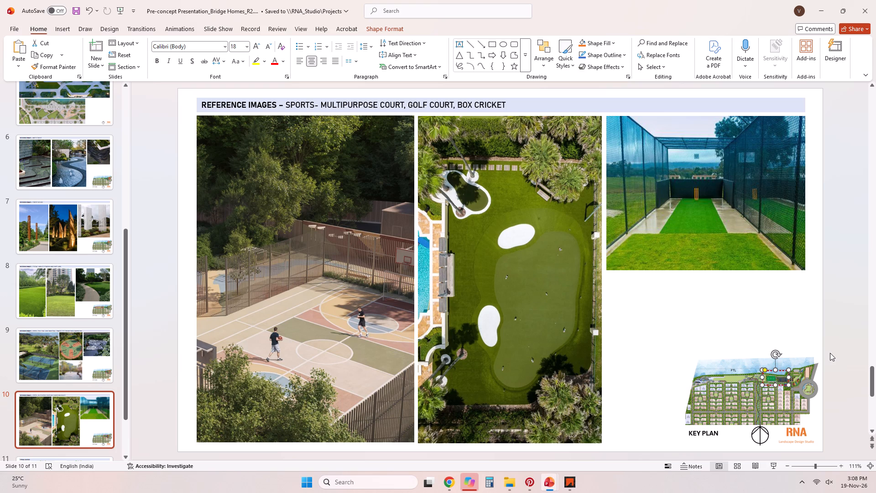
click(830, 353)
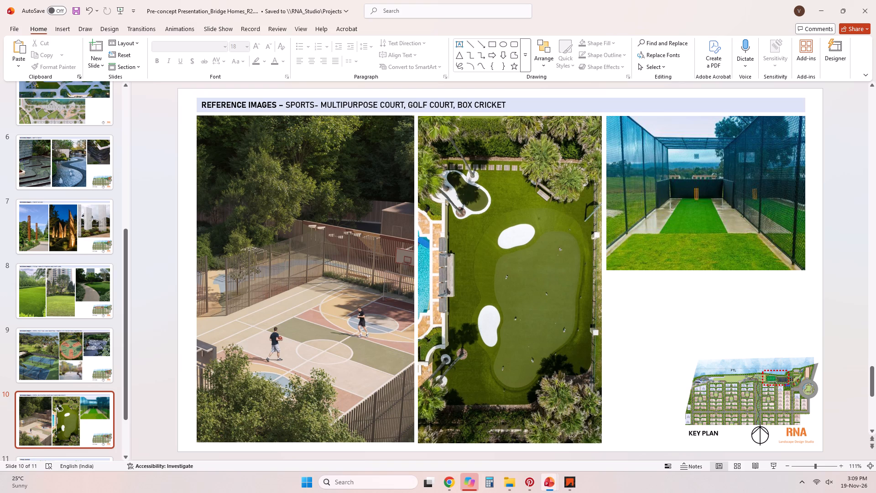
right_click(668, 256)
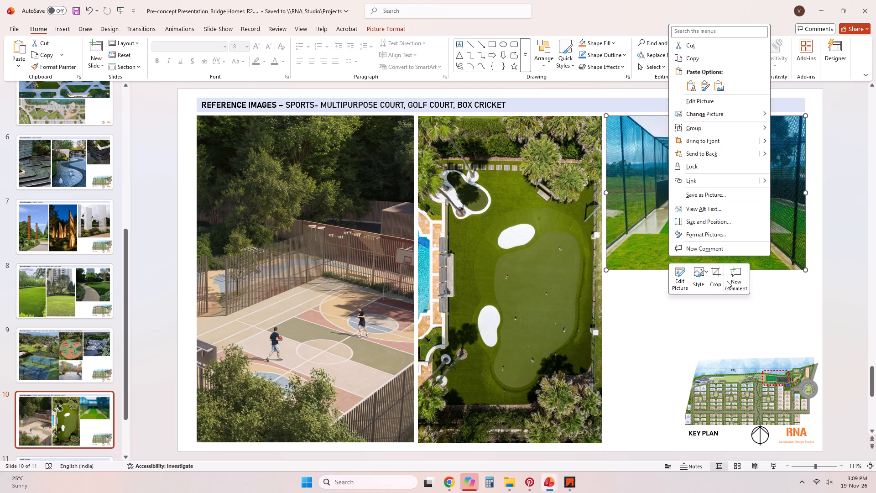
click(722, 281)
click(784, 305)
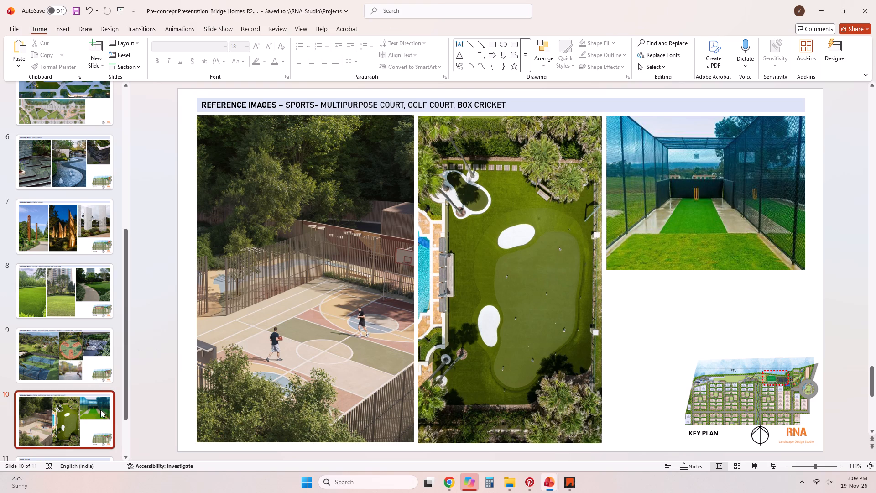
Copy the Pet Park, Fitness Station slide from the R0 presentation and paste it after slide 10 in R2.
click(532, 456)
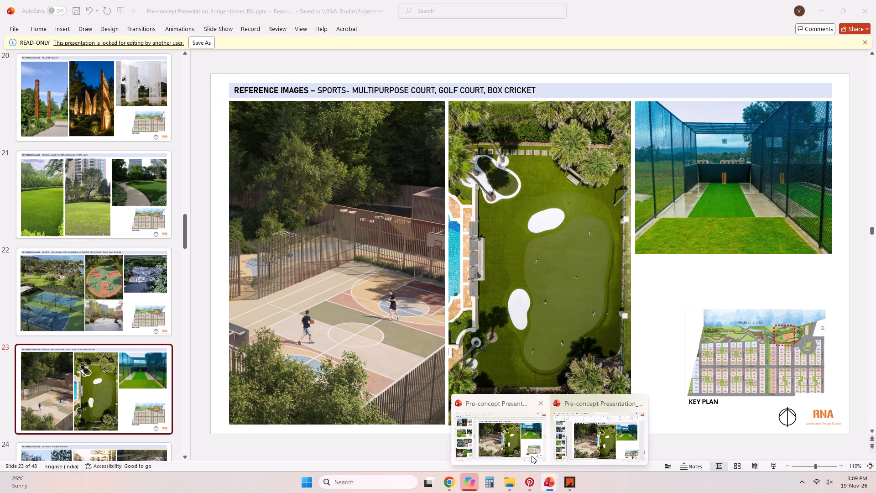
scroll(187, 362, down, 2)
click(161, 399)
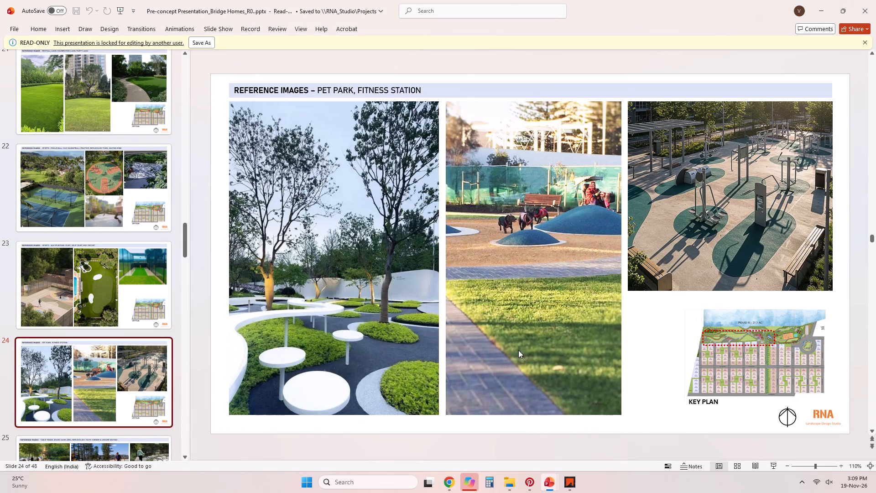
right_click(117, 392)
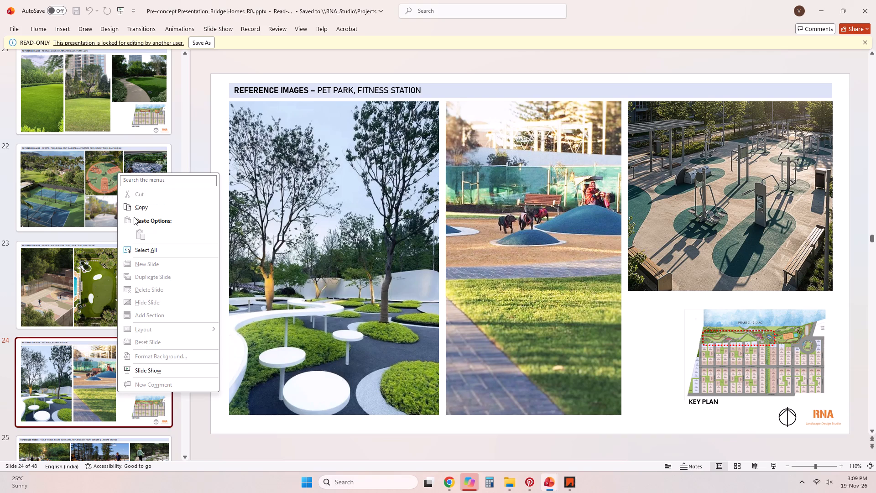
click(142, 210)
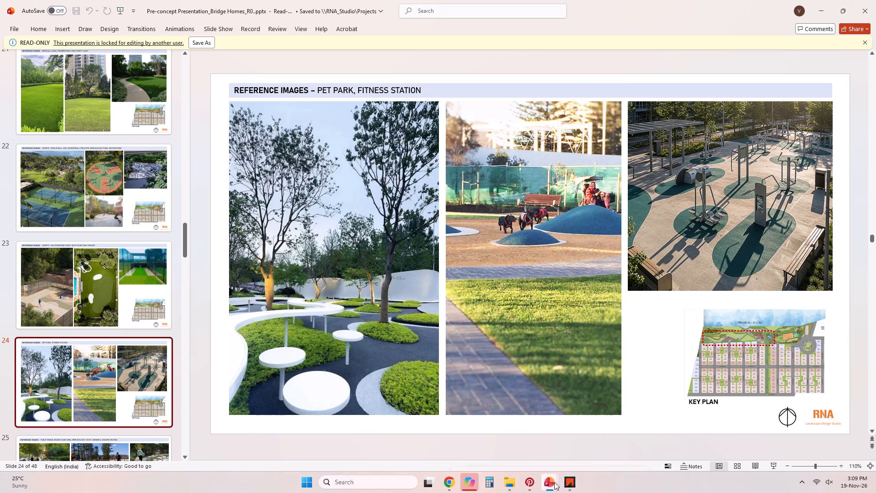
click(578, 446)
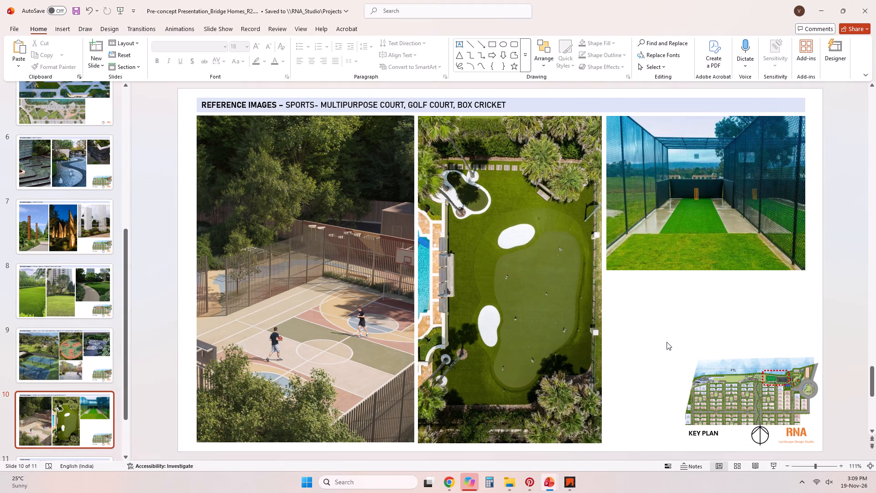
key(ctrl+v)
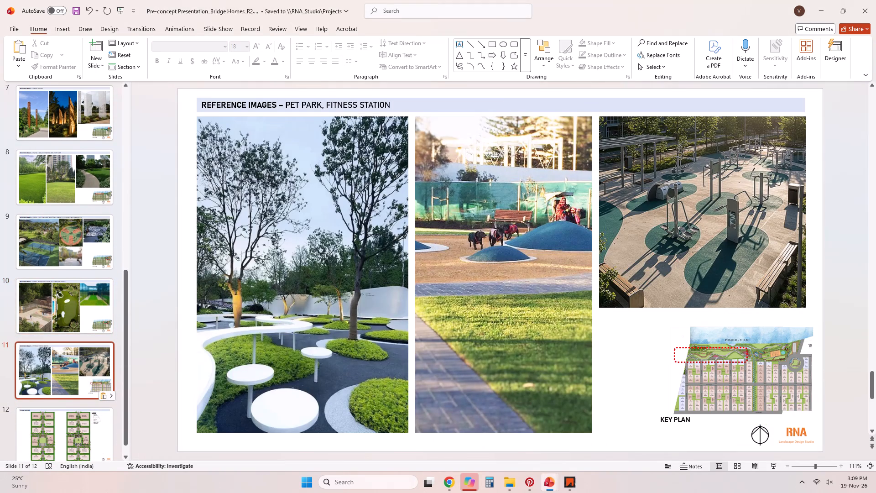
Apply the 4_Title and Content layout to the Pet Park, Fitness Station slide.
right_click(49, 372)
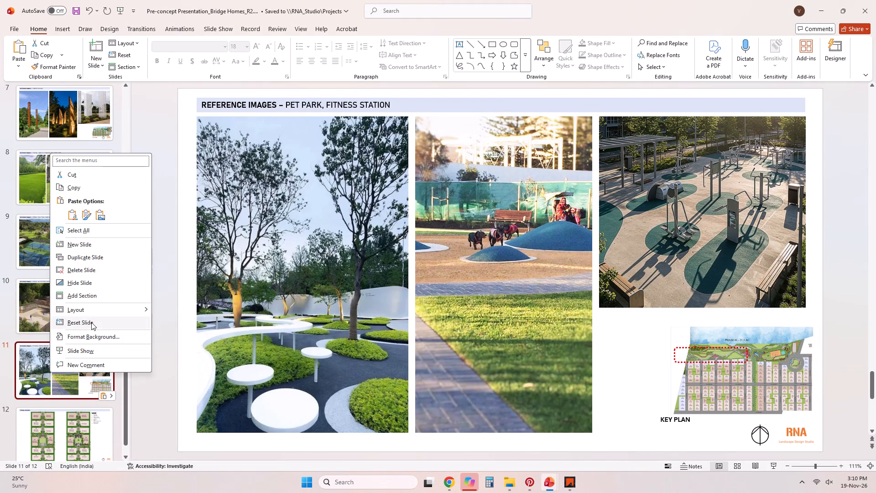
click(94, 313)
click(186, 381)
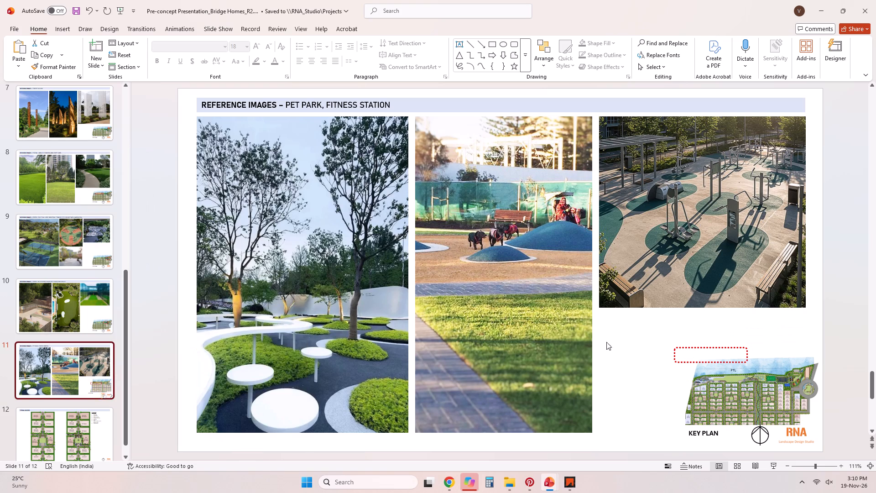
Examine the numbered master plan and its legend for the amenities named on the Pet Park, Fitness Station slide.
click(849, 363)
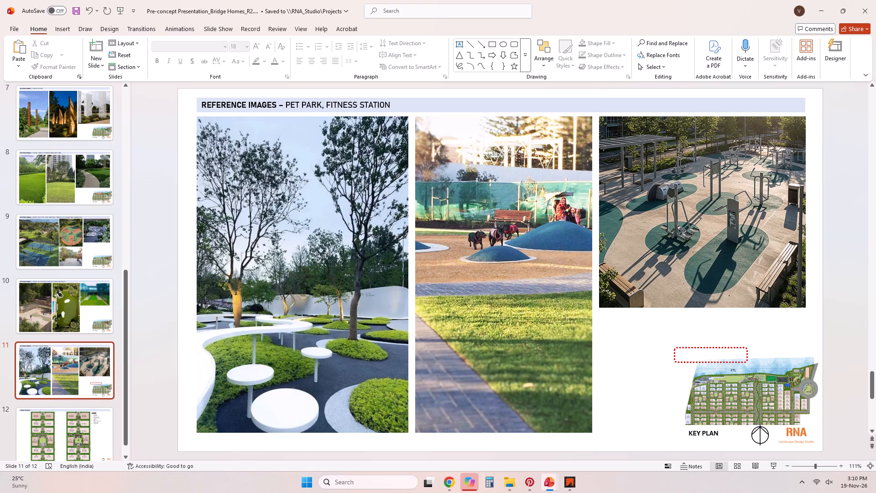
scroll(121, 211, up, 4)
scroll(73, 226, up, 3)
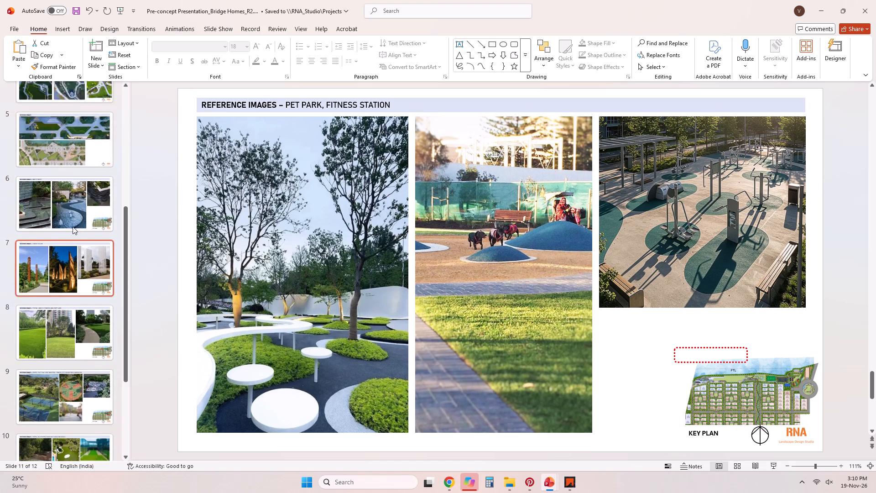
scroll(73, 226, up, 2)
click(91, 130)
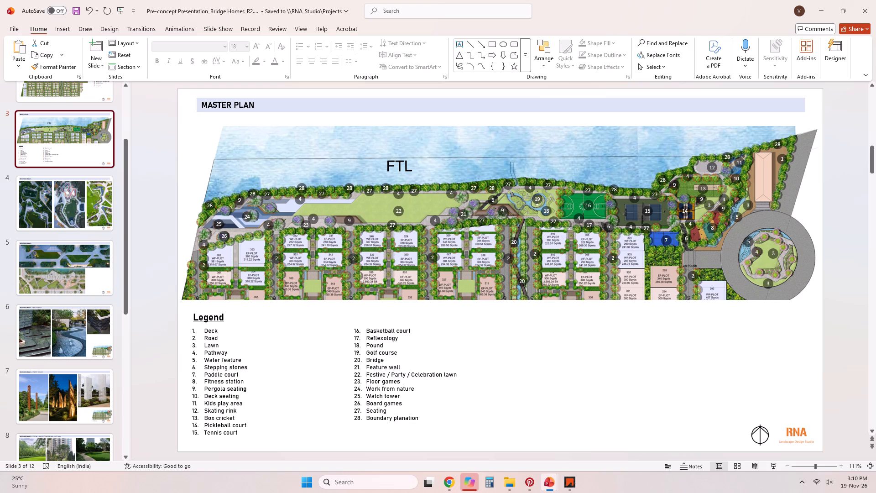
scroll(70, 336, down, 5)
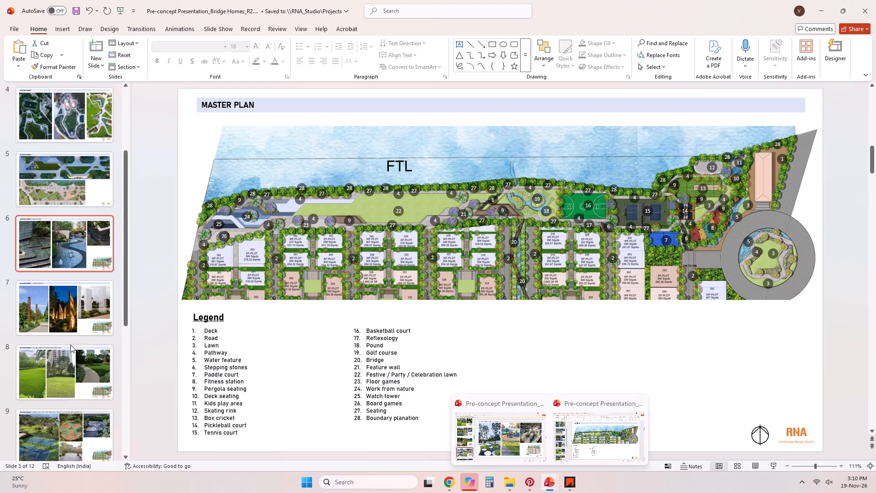
scroll(70, 345, down, 6)
click(71, 352)
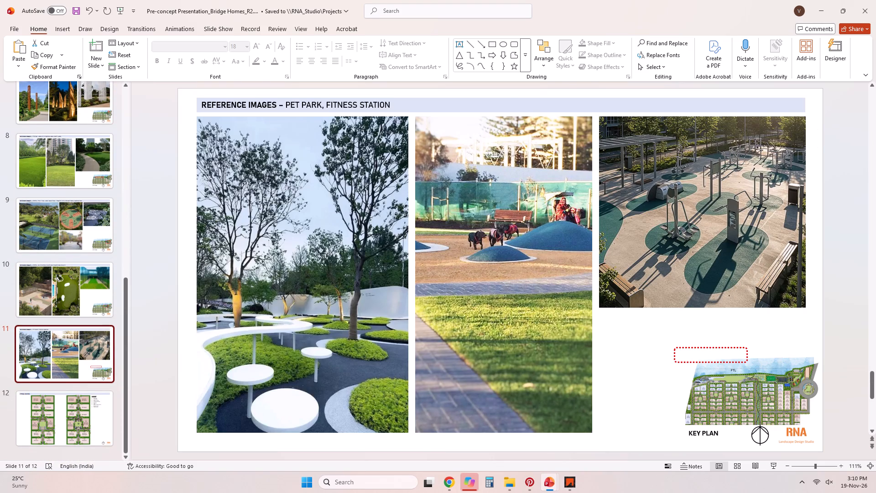
scroll(172, 367, up, 4)
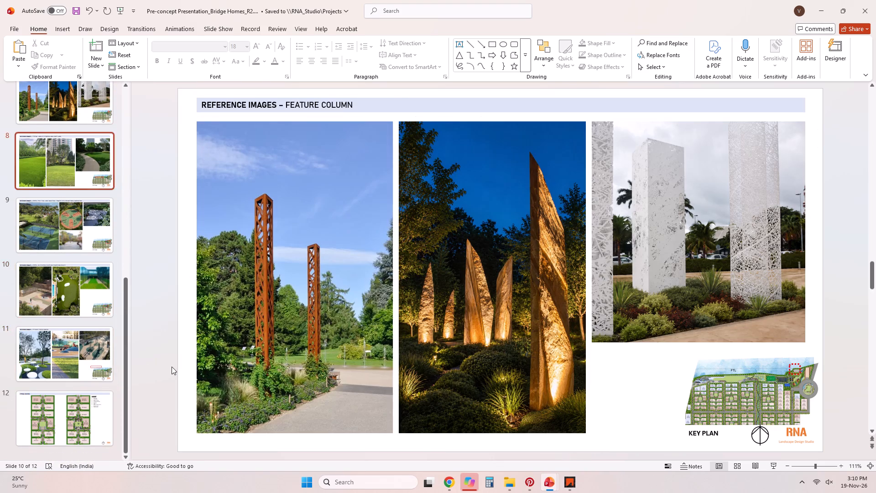
scroll(84, 355, up, 6)
scroll(107, 223, up, 4)
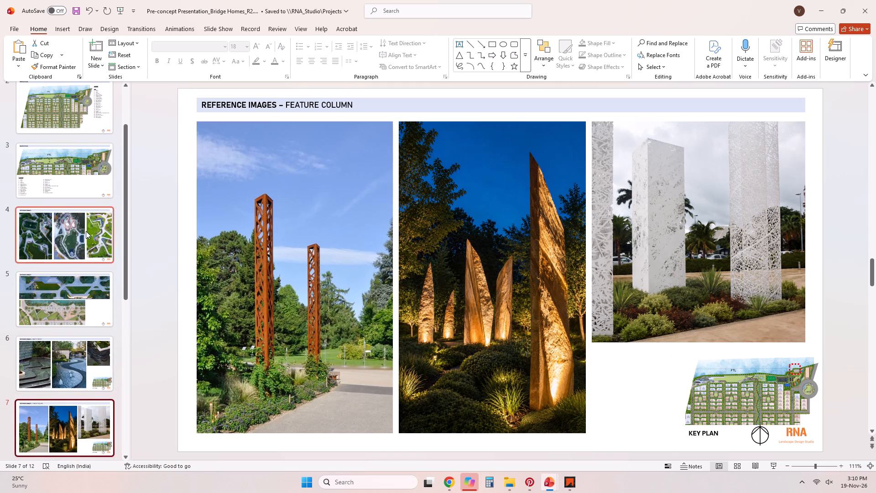
click(87, 187)
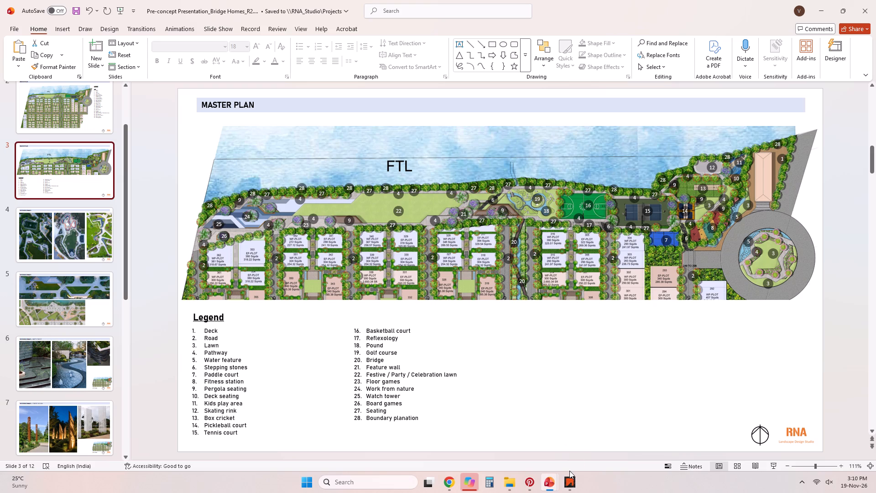
scroll(56, 289, down, 6)
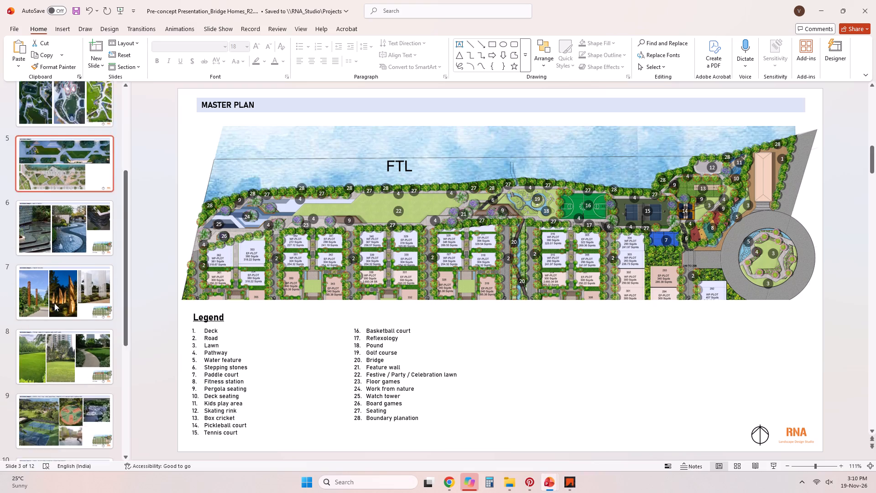
scroll(55, 303, down, 7)
Delete the middle picture of dogs in a pet park from the Pet Park, Fitness Station slide.
click(73, 336)
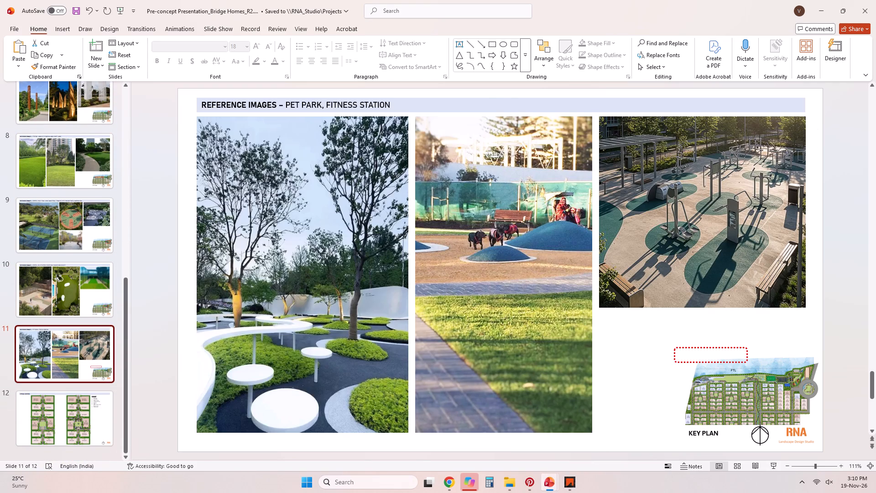
click(546, 213)
key(Delete)
Enlarge the fitness equipment picture proportionally toward the empty middle of the slide.
click(708, 240)
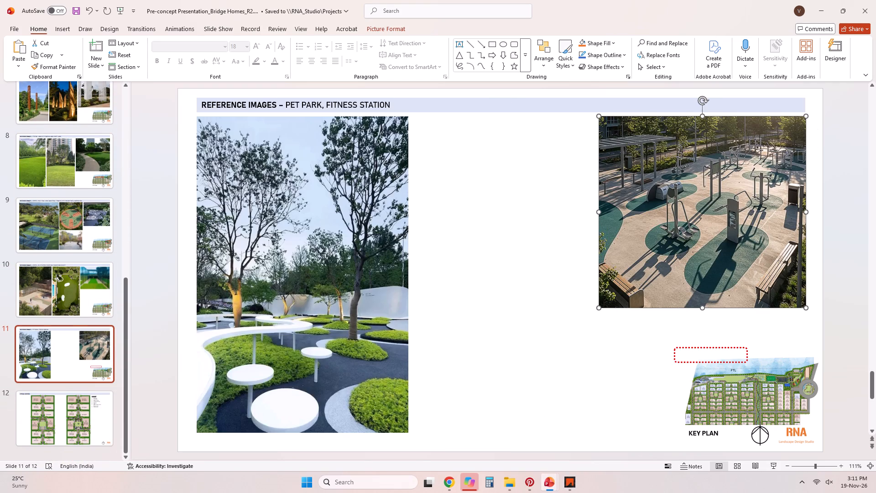
double_click(598, 307)
drag(598, 307, 557, 308)
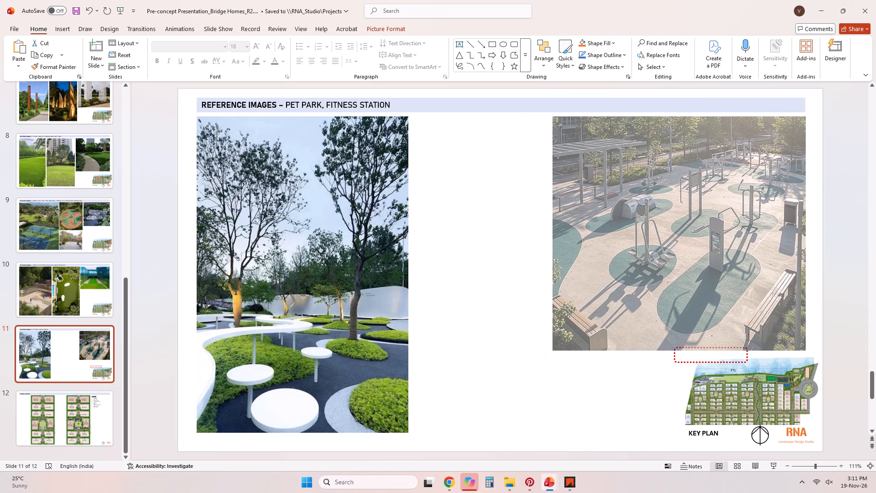
drag(557, 308, 567, 304)
right_click(666, 284)
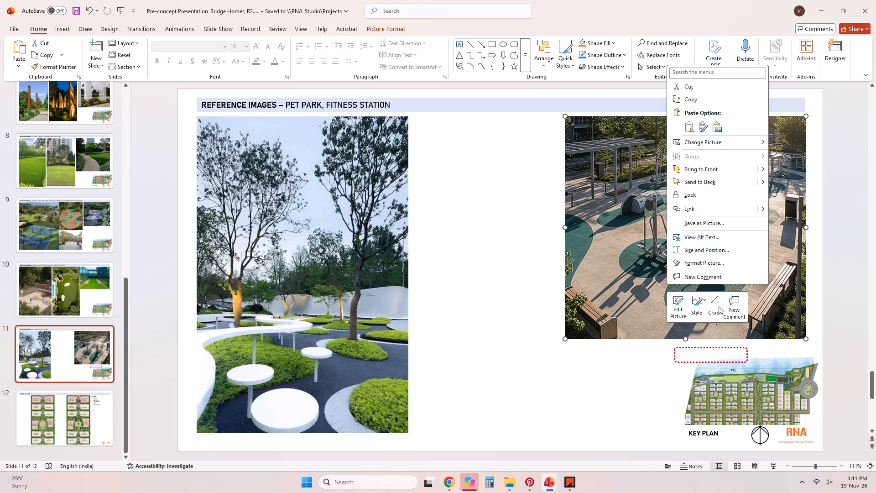
click(715, 307)
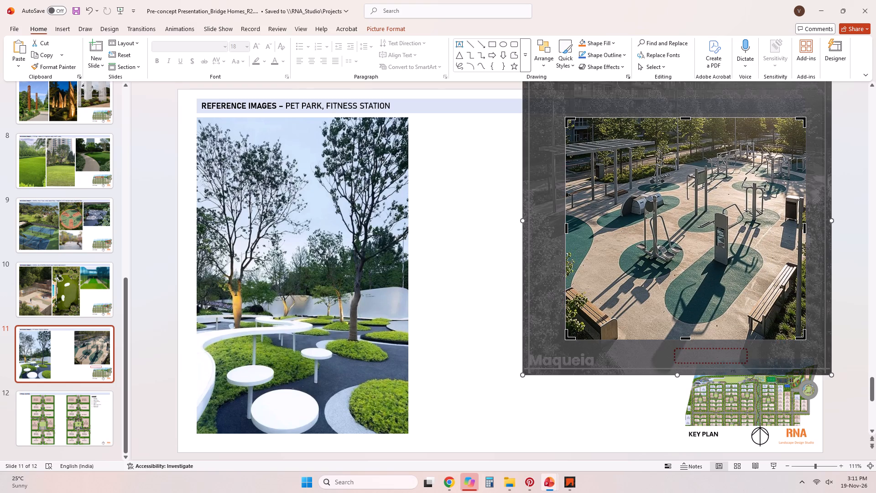
click(478, 367)
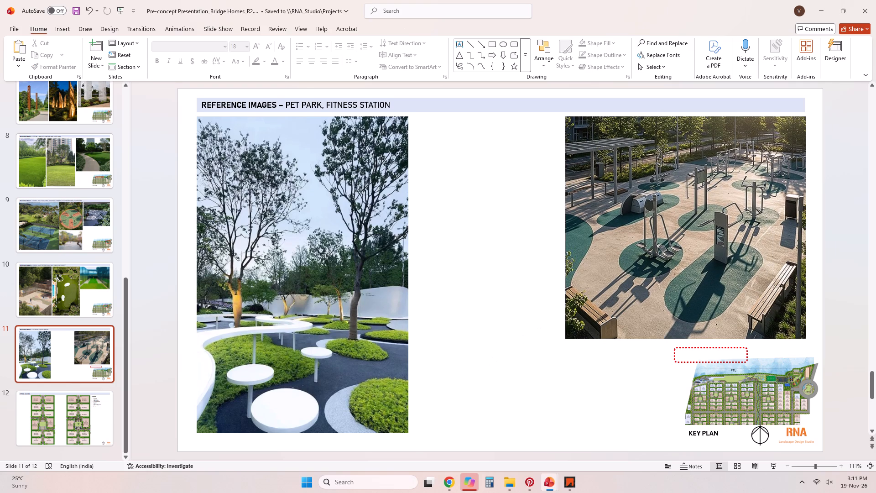
Move the fitness equipment picture beside the garden seating picture and enlarge it proportionally to the same height.
drag(640, 284, 489, 282)
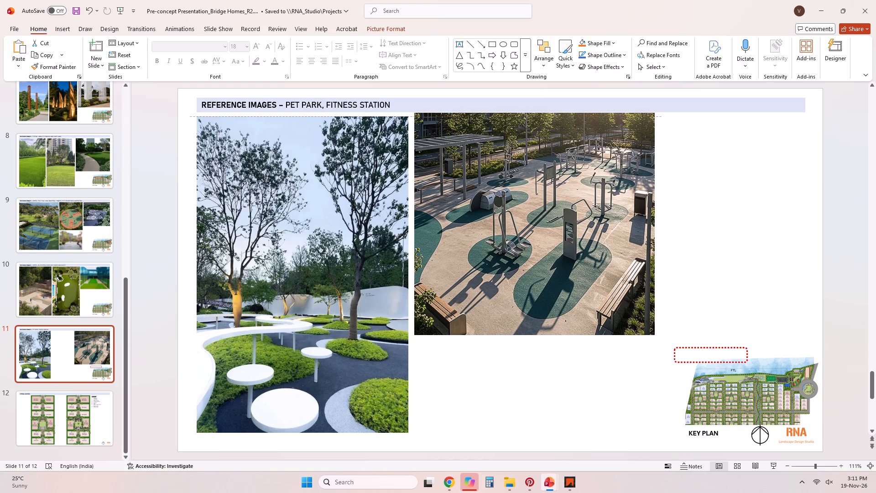
drag(489, 282, 490, 283)
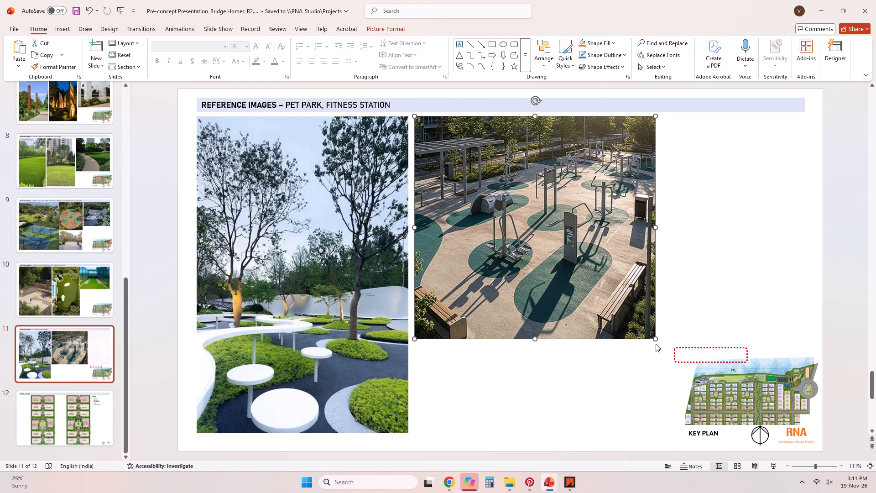
drag(659, 341, 666, 352)
click(643, 329)
drag(656, 339, 671, 355)
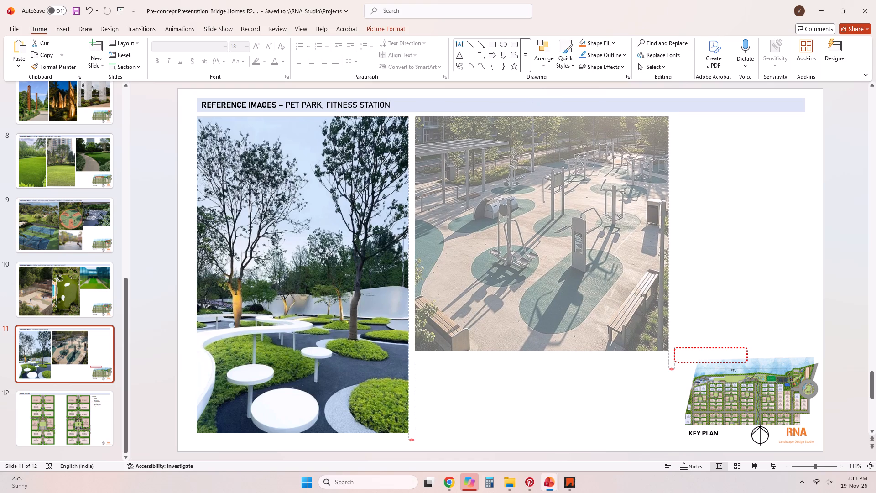
drag(671, 355, 672, 355)
drag(672, 355, 678, 365)
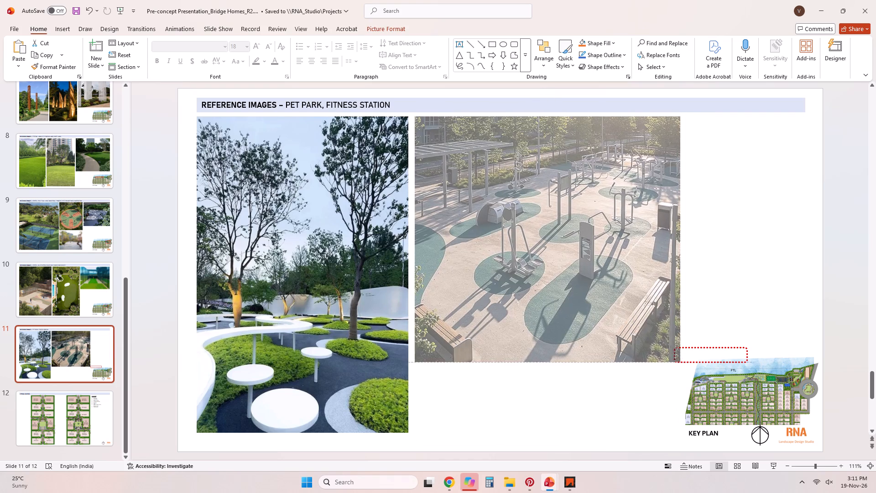
drag(678, 365, 723, 433)
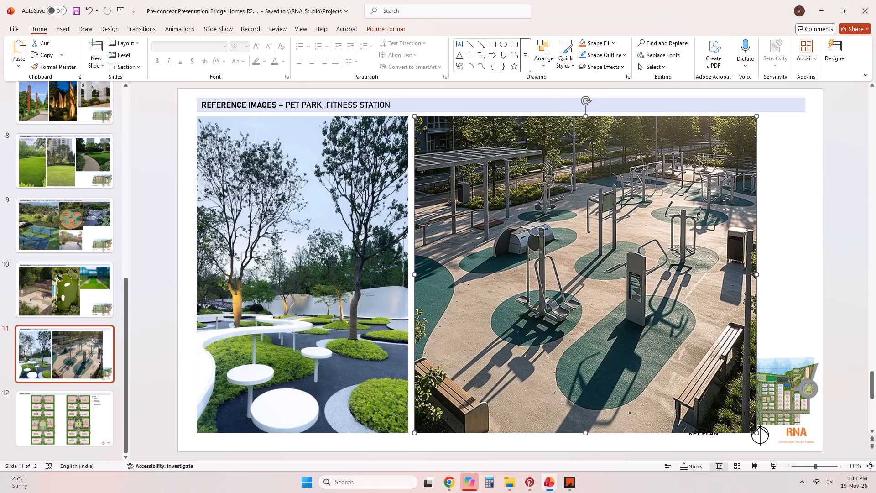
Crop the left side of the fitness equipment picture and shift it back beside the garden seating picture.
right_click(686, 383)
click(731, 401)
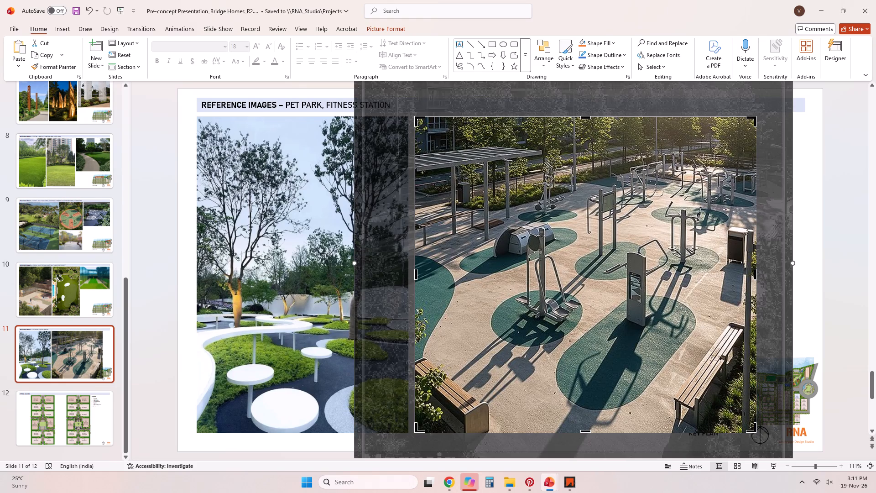
drag(416, 275, 478, 285)
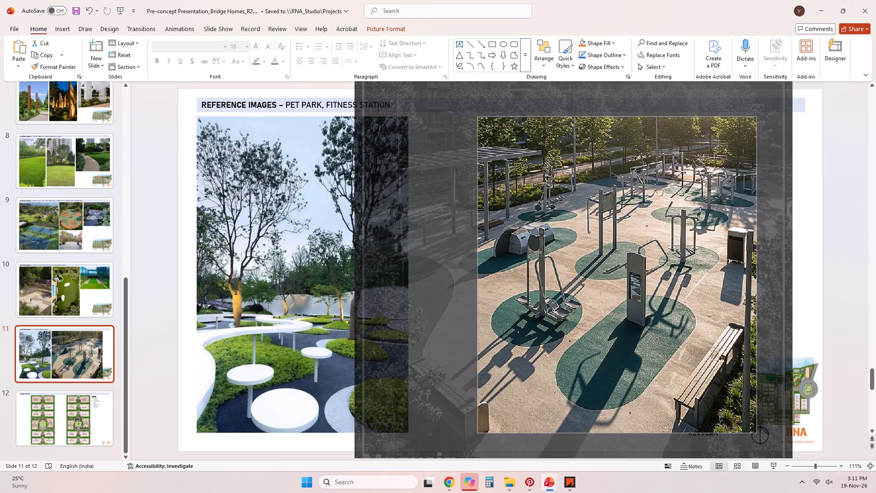
drag(478, 285, 463, 285)
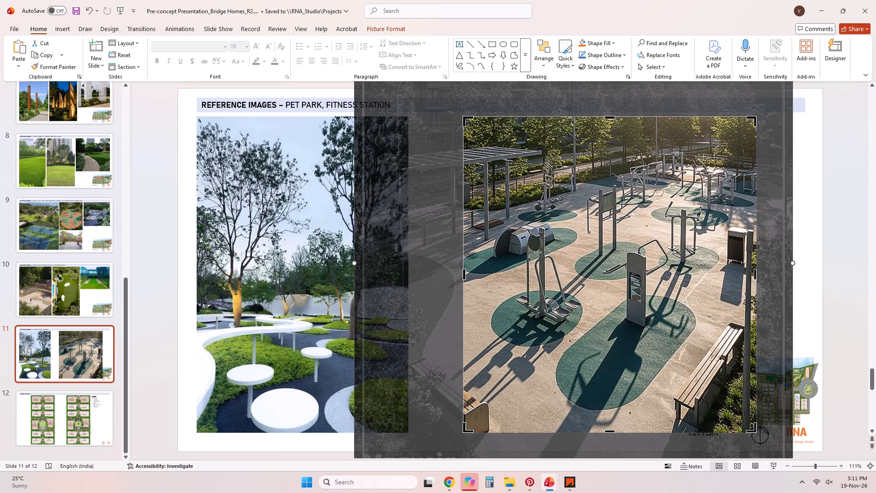
click(851, 278)
drag(702, 295, 658, 293)
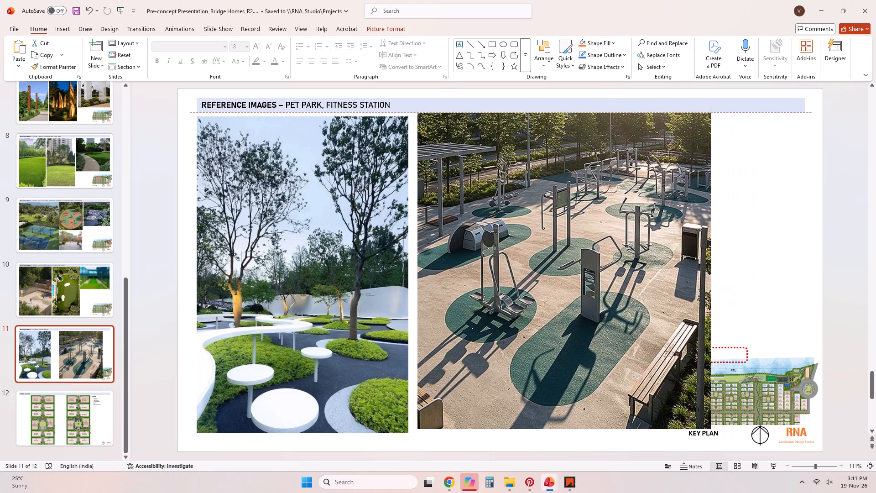
drag(658, 293, 654, 294)
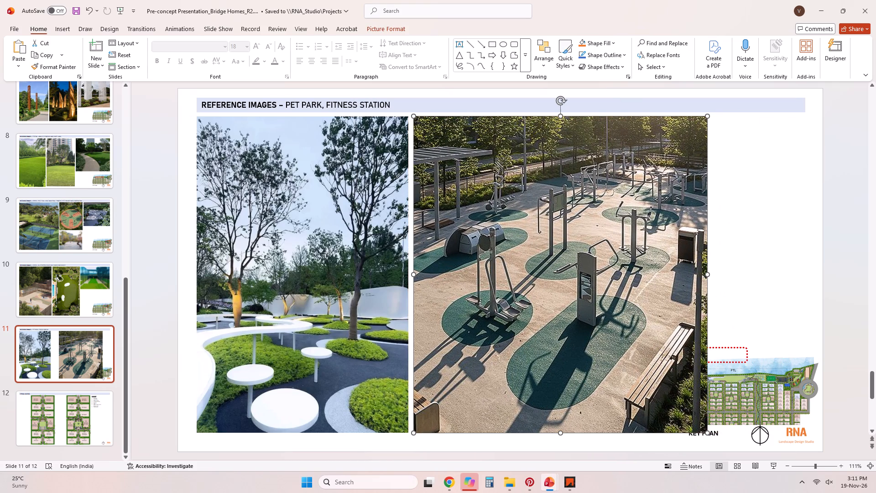
Crop the right side of the fitness equipment picture so it clears the key plan.
right_click(671, 305)
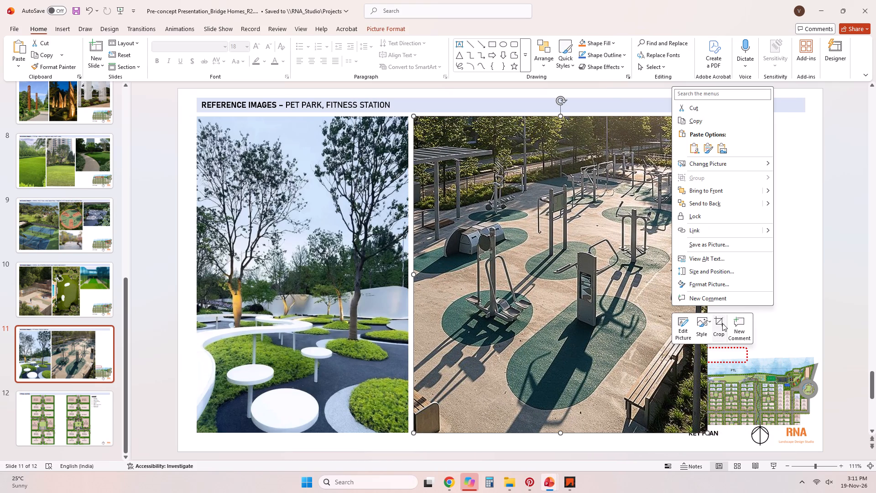
click(722, 323)
drag(706, 273, 682, 273)
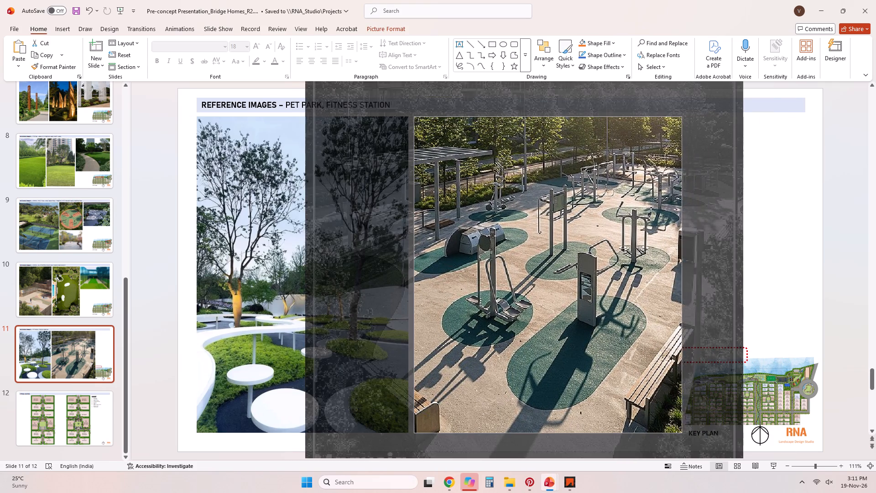
drag(682, 273, 678, 274)
click(833, 277)
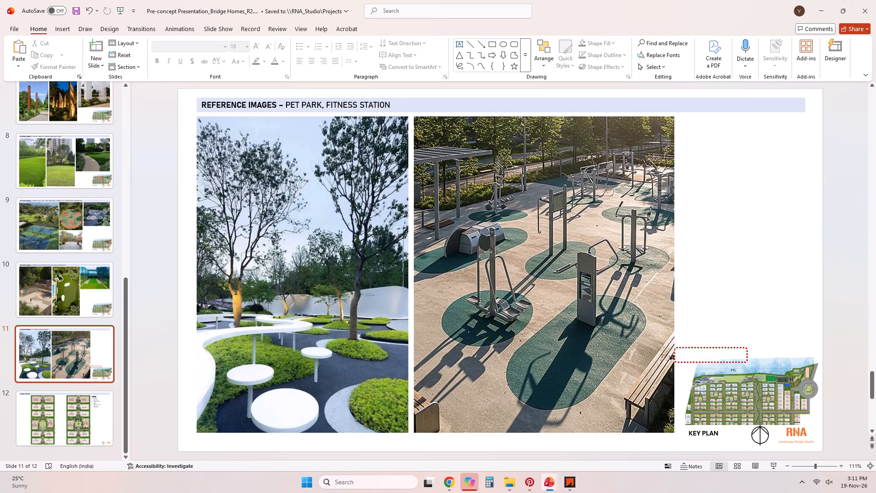
Move the red dashed marker onto the key plan beside the roundabout and narrow it to a small box.
drag(705, 345, 785, 372)
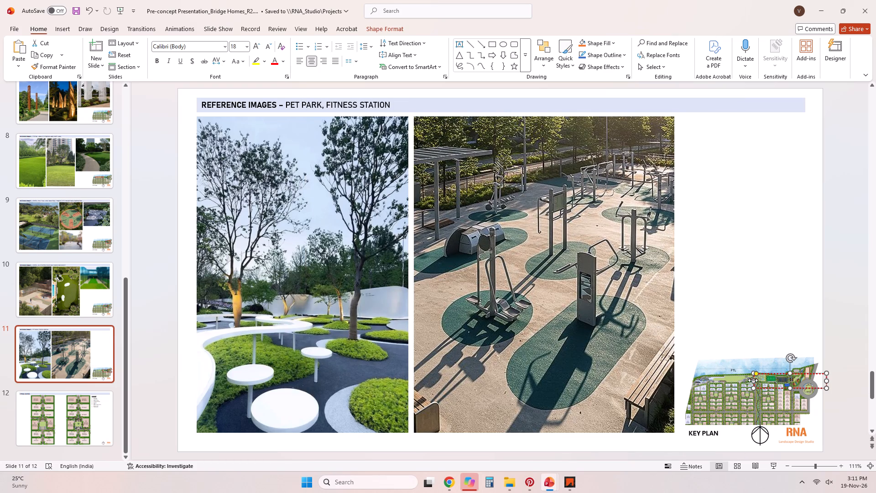
drag(753, 380, 790, 387)
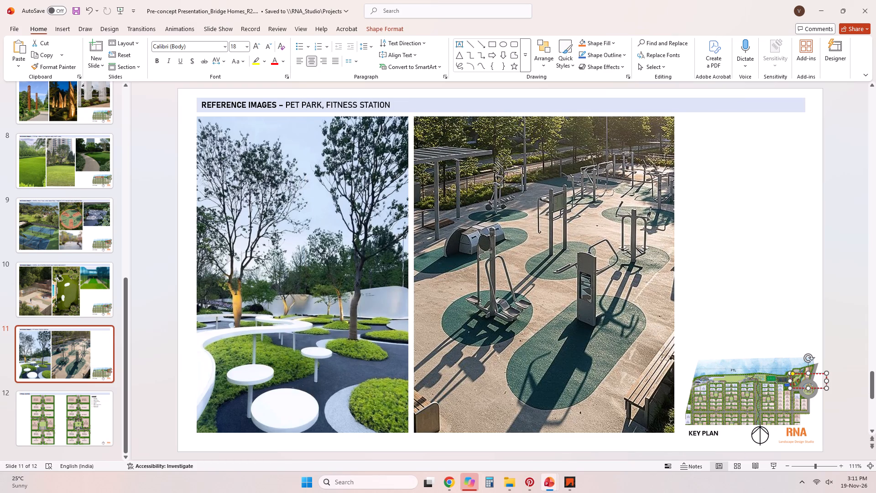
drag(826, 382, 802, 383)
click(841, 375)
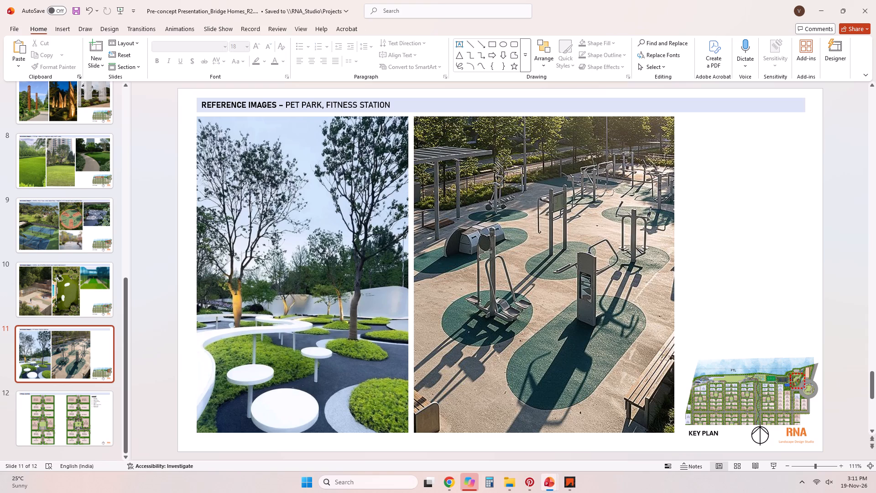
Remove "PET PARK," from the slide title, leaving FITNESS STATION after REFERENCE IMAGES.
click(322, 104)
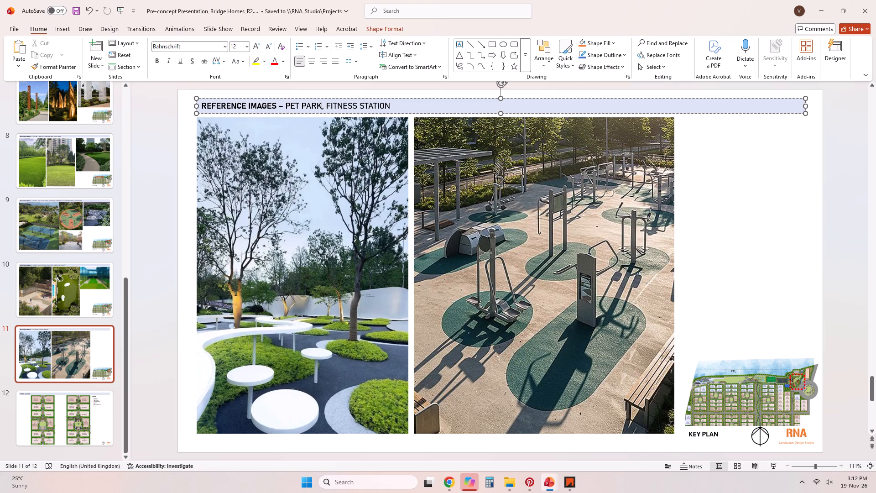
click(325, 105)
key(BackSpace)
key(BackSpace)
key(BackSpace)
key(BackSpace)
key(BackSpace)
key(BackSpace)
key(BackSpace)
key(BackSpace)
key(BackSpace)
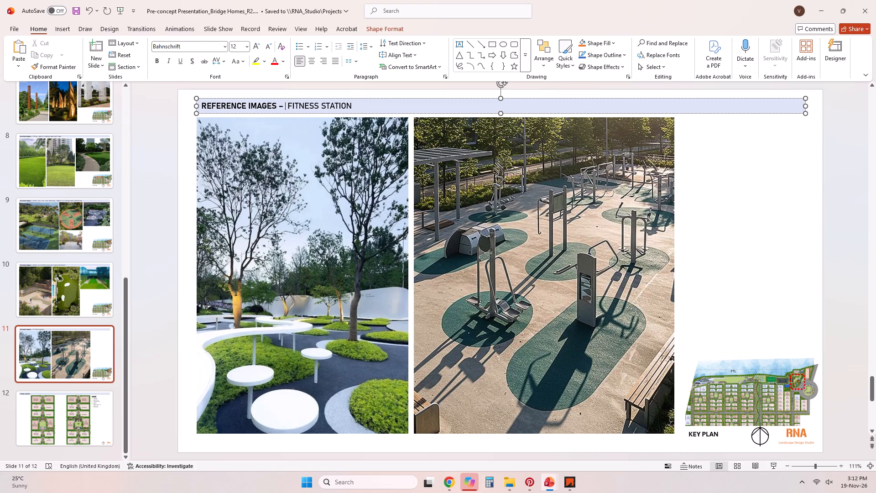
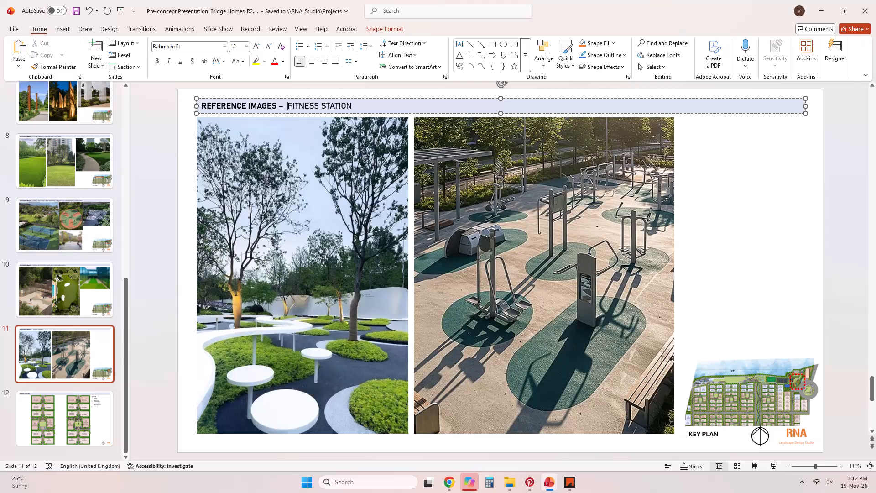
Remove the extra space before FITNESS STATION in the slide title.
key(BackSpace)
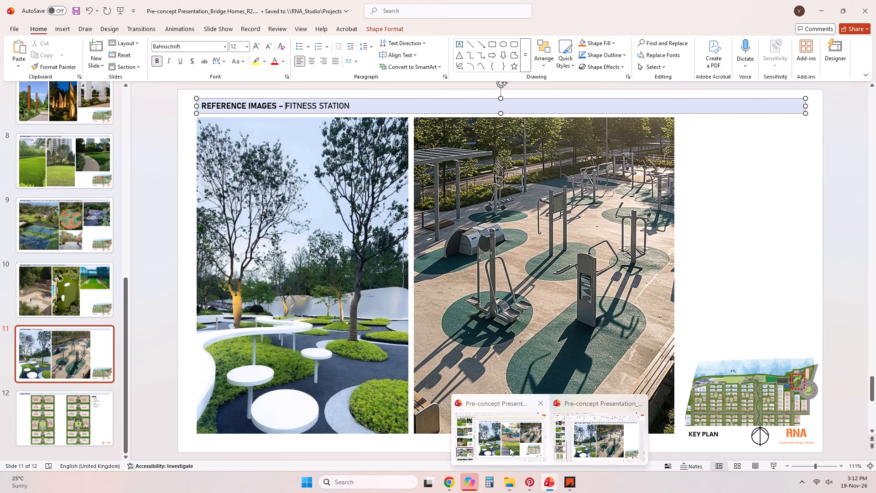
Examine the R0 table tennis, board game and reflexology slide against the R2 master plan and its legend.
click(510, 446)
scroll(101, 357, down, 2)
click(98, 379)
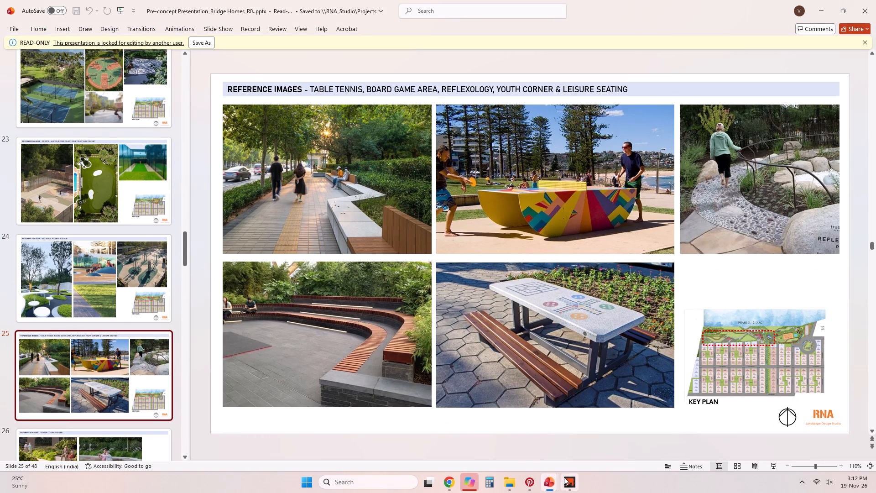
click(556, 451)
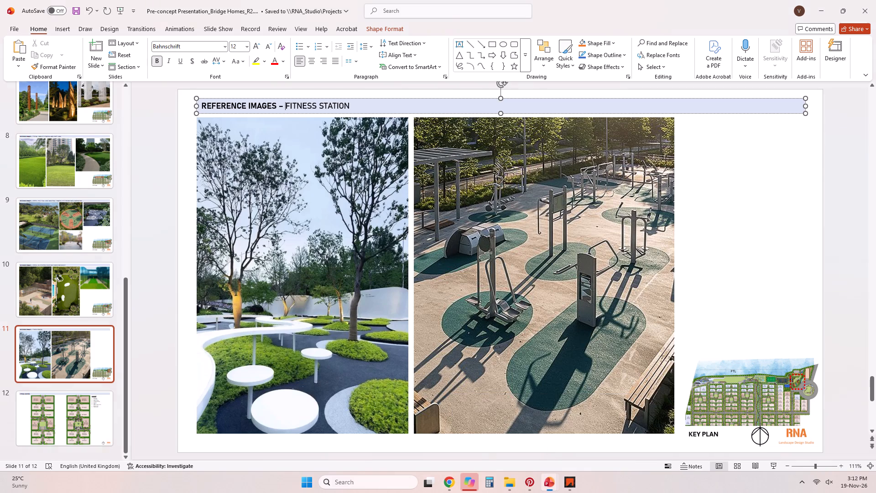
scroll(159, 238, up, 12)
scroll(11, 245, up, 2)
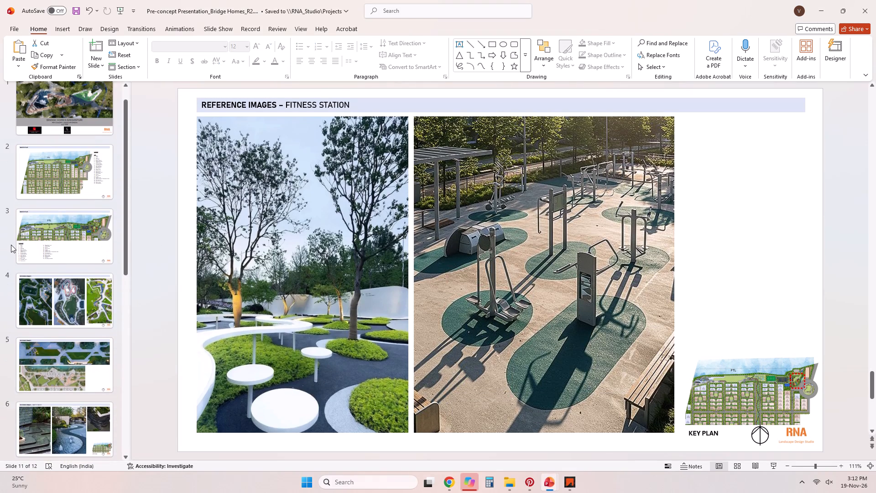
click(42, 250)
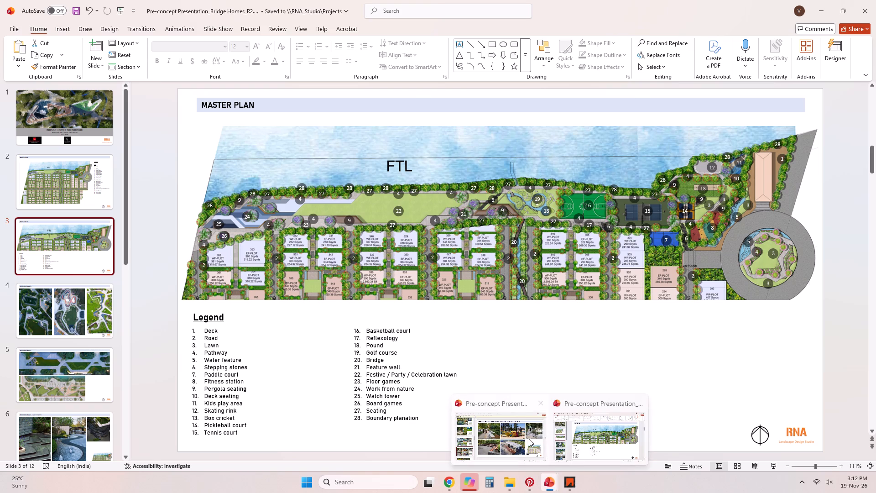
Copy the R0 table tennis, board game area, reflexology, youth corner and leisure seating slide into R2 after the Fitness Station slide.
click(529, 439)
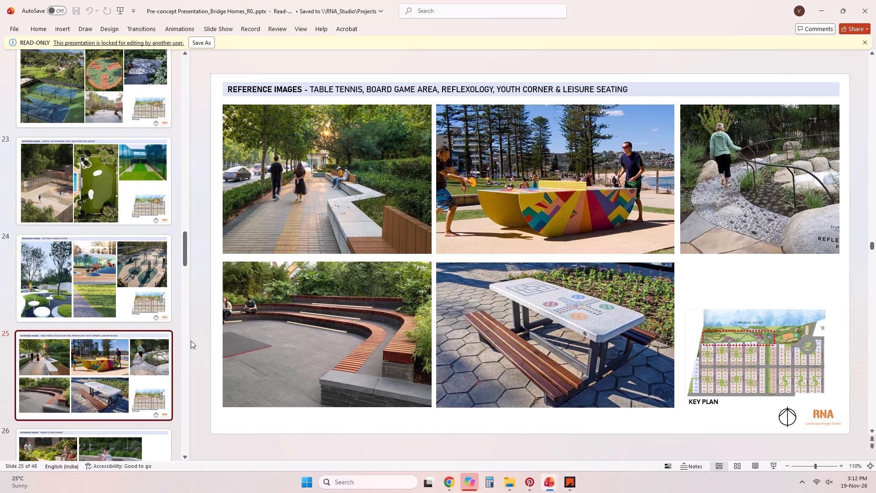
key(ctrl+c)
right_click(147, 366)
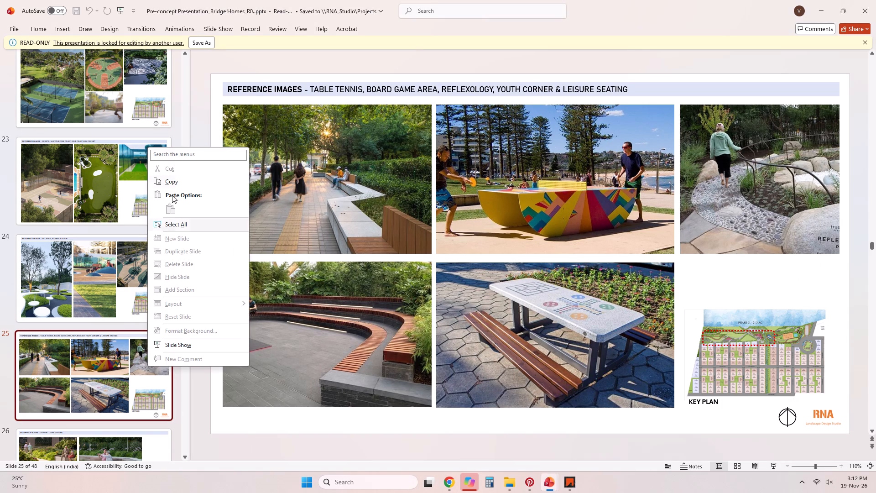
click(178, 179)
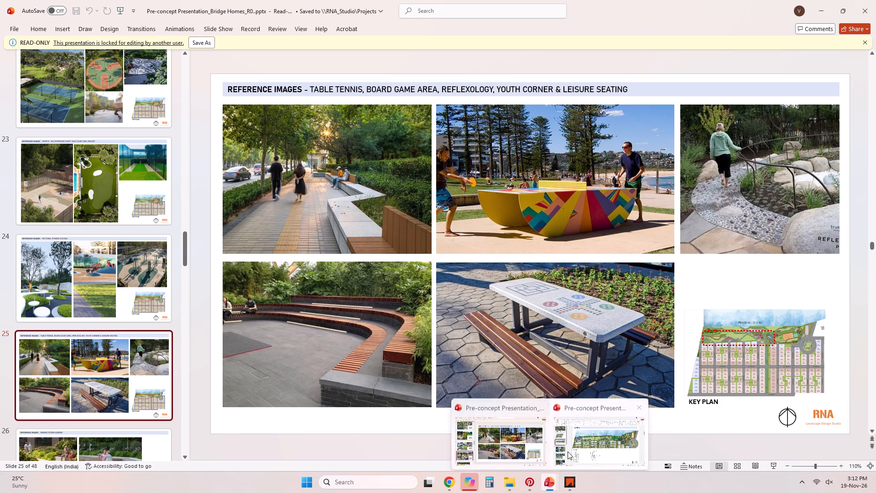
click(568, 451)
scroll(51, 325, down, 12)
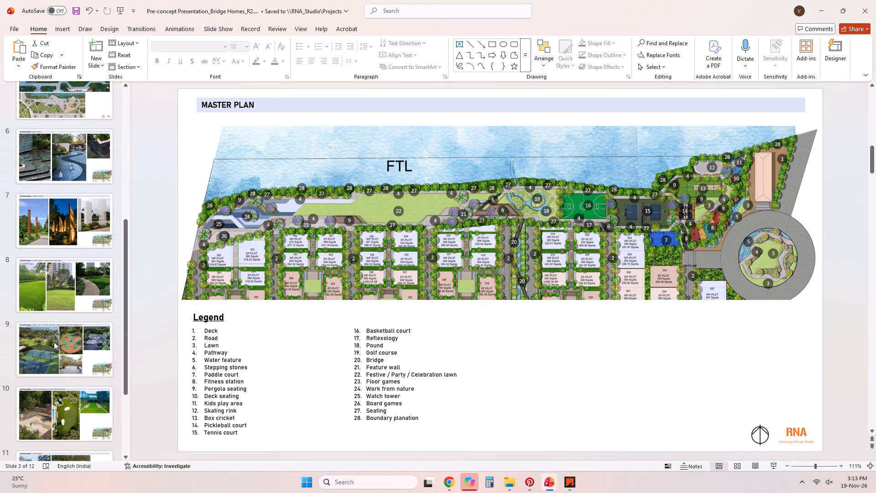
scroll(54, 342, down, 2)
click(83, 369)
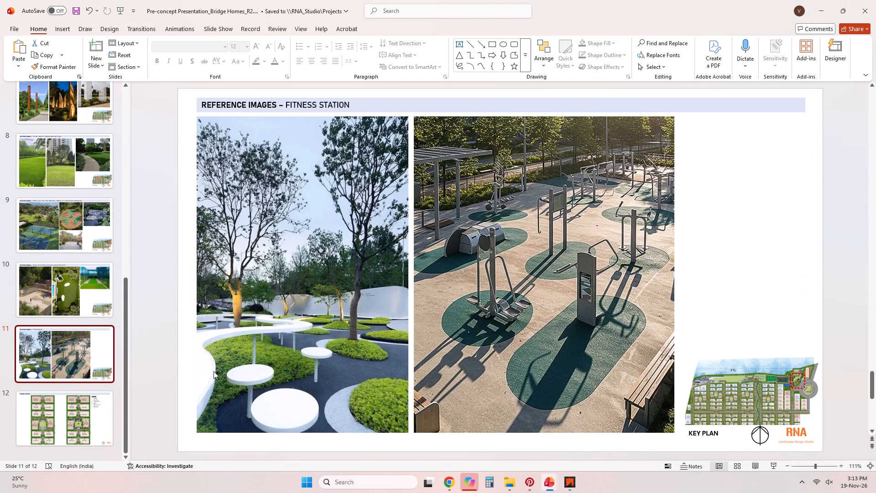
key(ctrl+v)
Apply the 4_Title and Content layout to the pasted table tennis and board game slide.
right_click(85, 426)
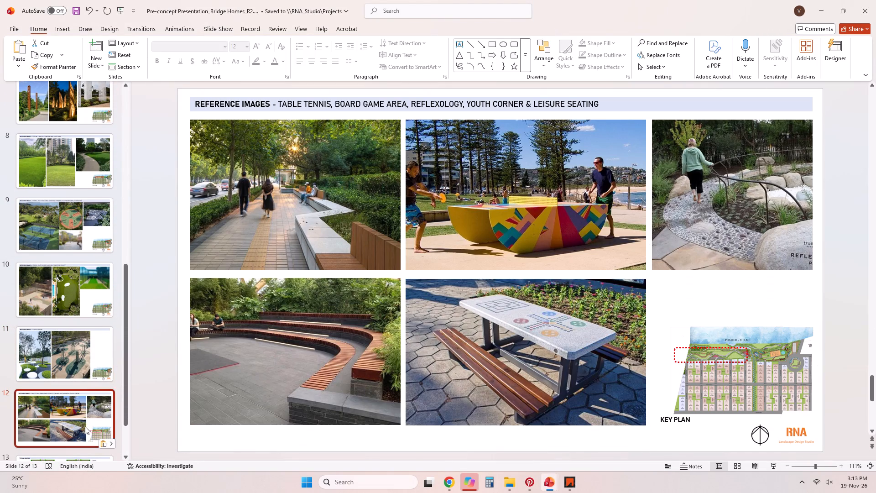
click(115, 365)
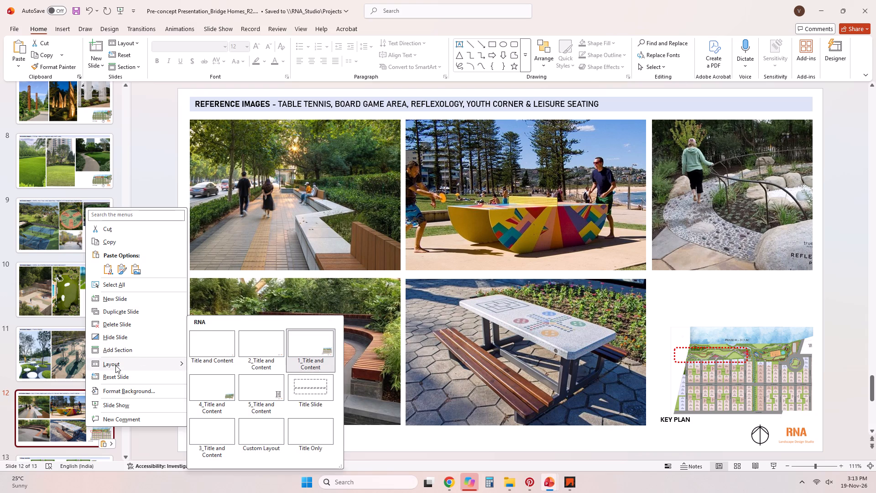
click(220, 395)
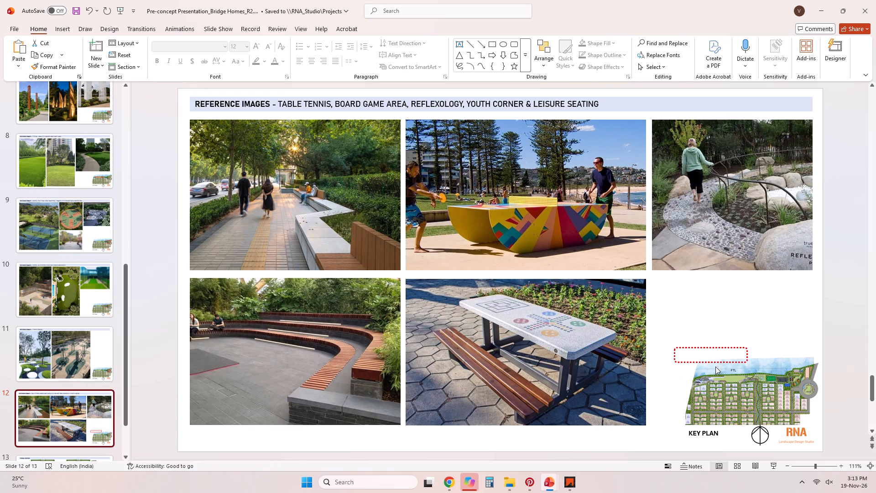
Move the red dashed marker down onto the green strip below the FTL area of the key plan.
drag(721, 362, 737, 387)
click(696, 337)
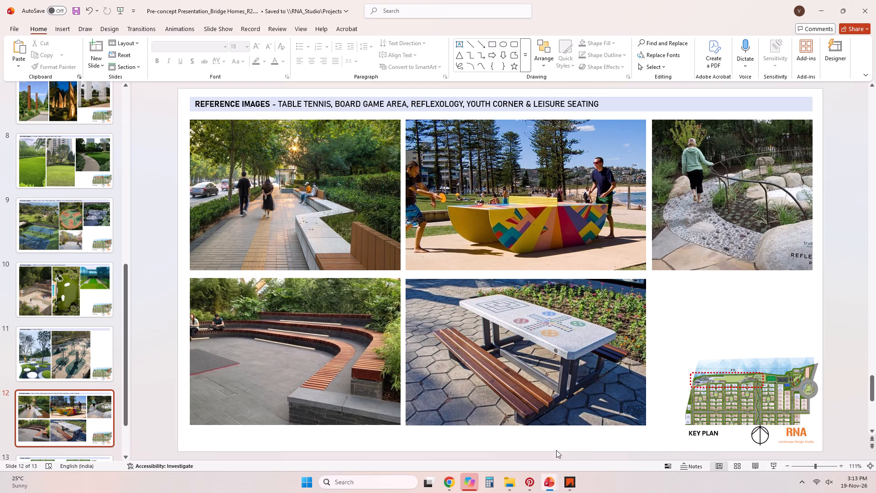
Using the master plan as reference, shift the red dashed marker to the sports courts beside the key plan's roundabout and resize it around them.
scroll(193, 343, up, 4)
scroll(36, 329, up, 10)
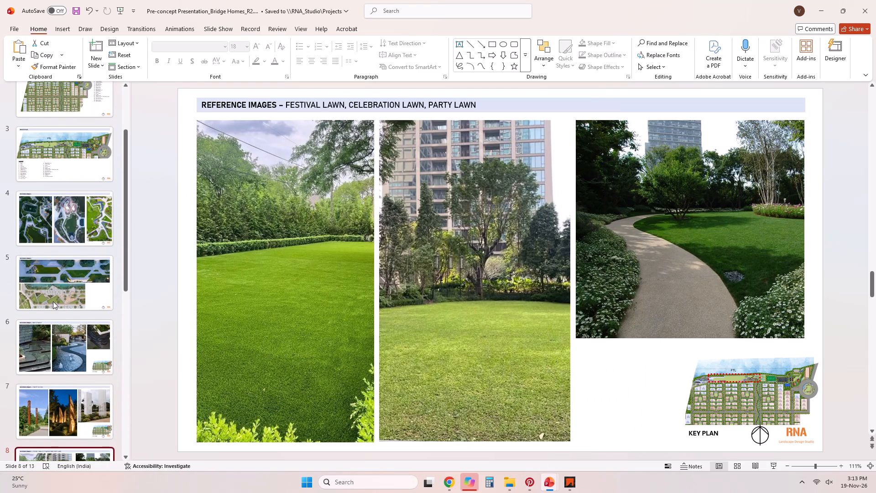
scroll(55, 282, up, 4)
click(64, 264)
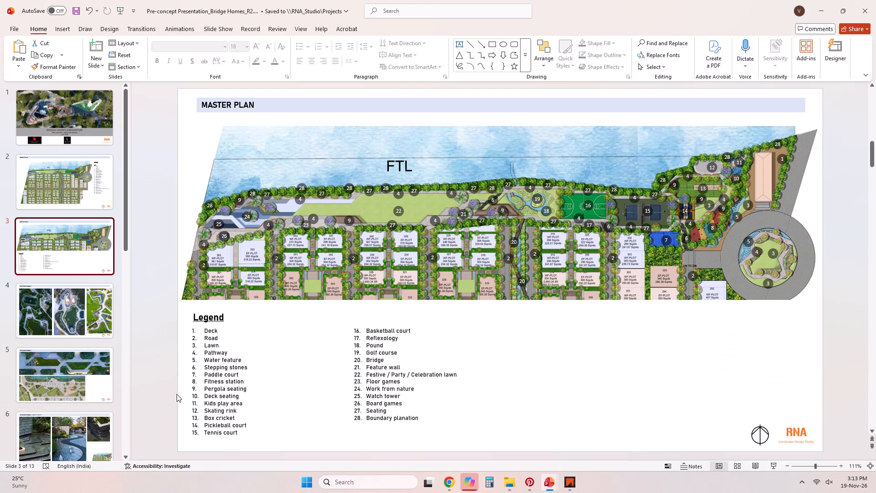
scroll(485, 362, down, 4)
scroll(288, 383, down, 9)
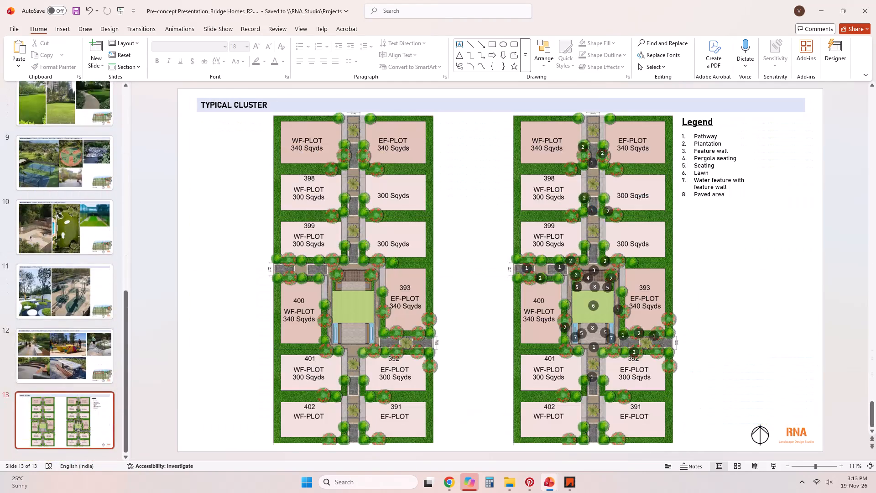
click(85, 344)
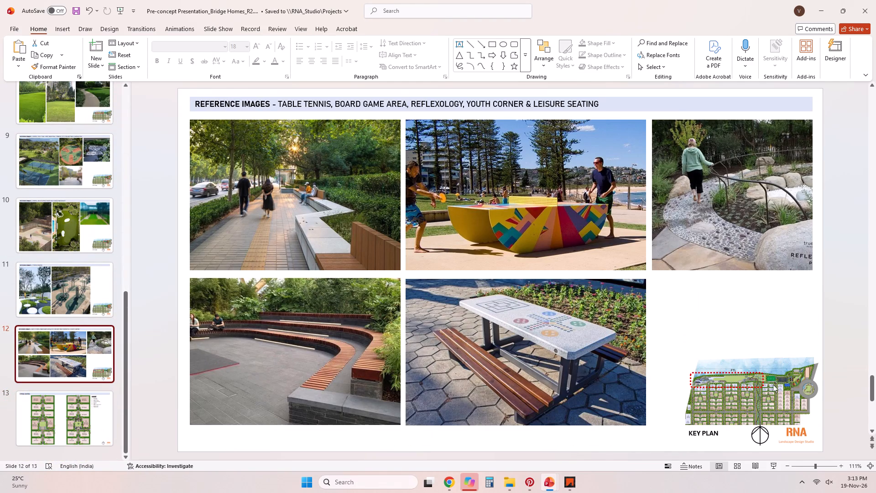
drag(762, 385, 824, 380)
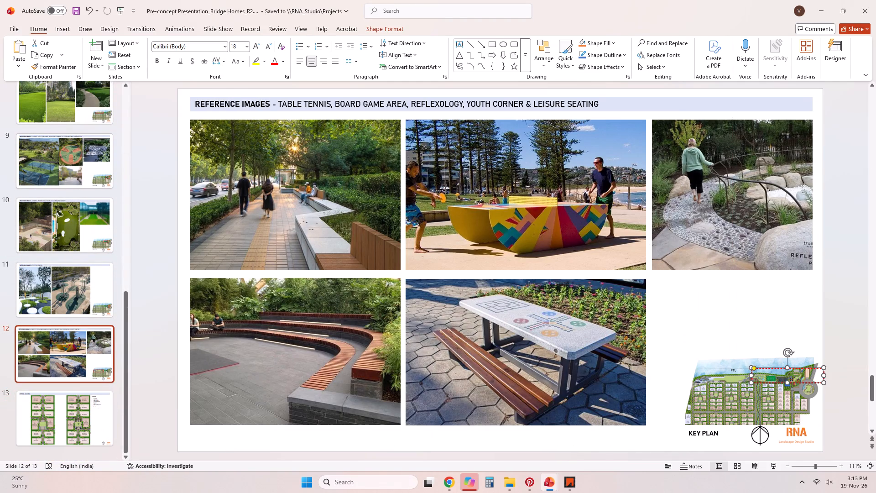
drag(751, 383, 764, 396)
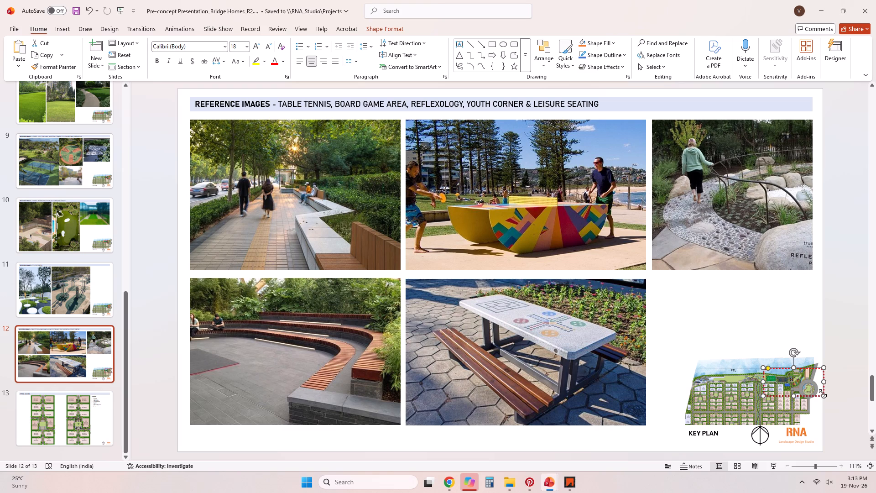
drag(823, 395, 801, 390)
click(800, 367)
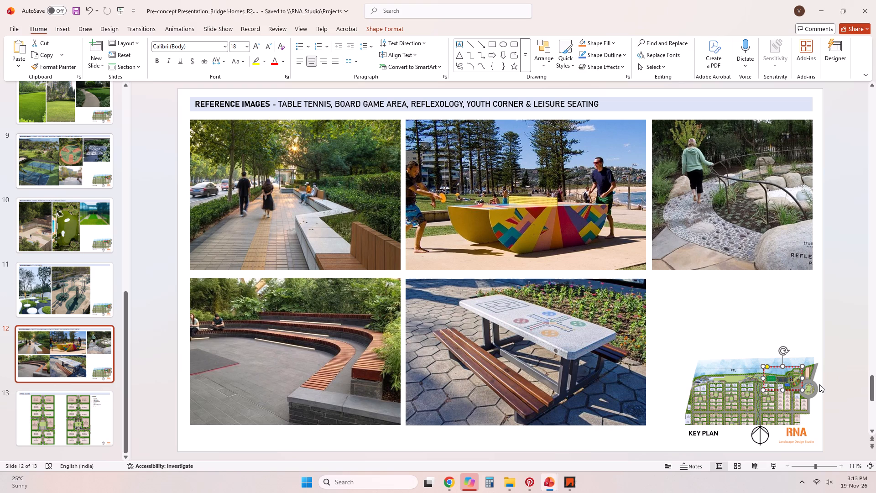
click(845, 365)
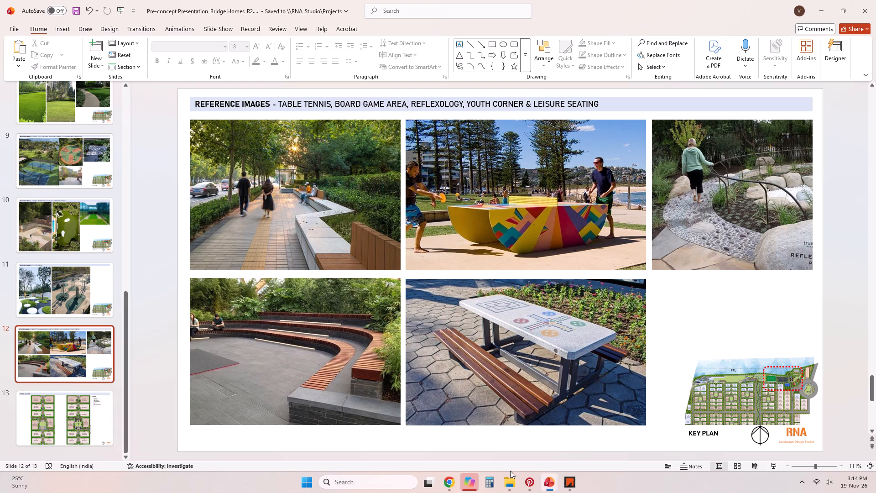
Compare the Senior Citizen Garden reference slide in R0 with the R2 master plan and its legend.
click(495, 415)
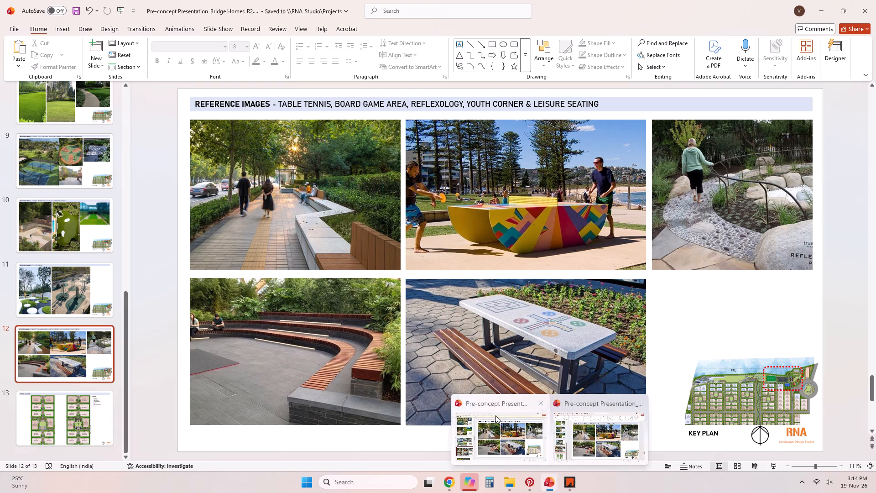
scroll(65, 391, down, 4)
click(91, 287)
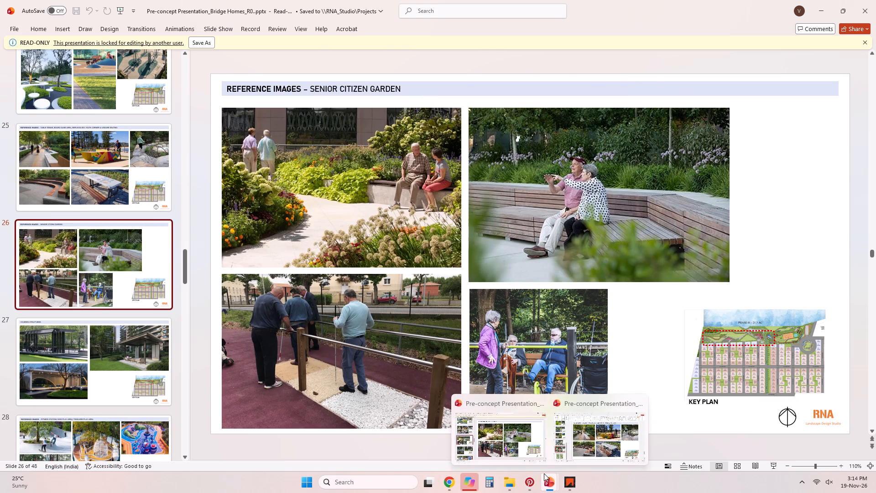
click(566, 449)
scroll(78, 345, up, 8)
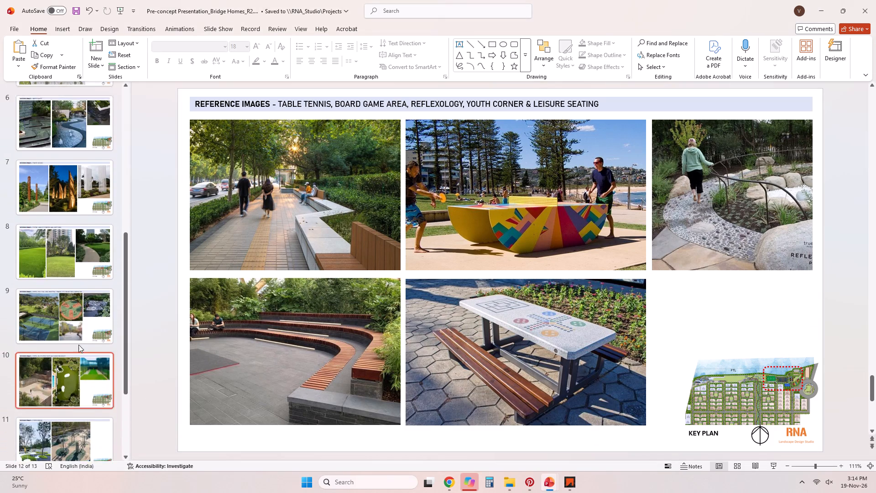
scroll(78, 345, up, 3)
scroll(78, 307, up, 2)
click(81, 184)
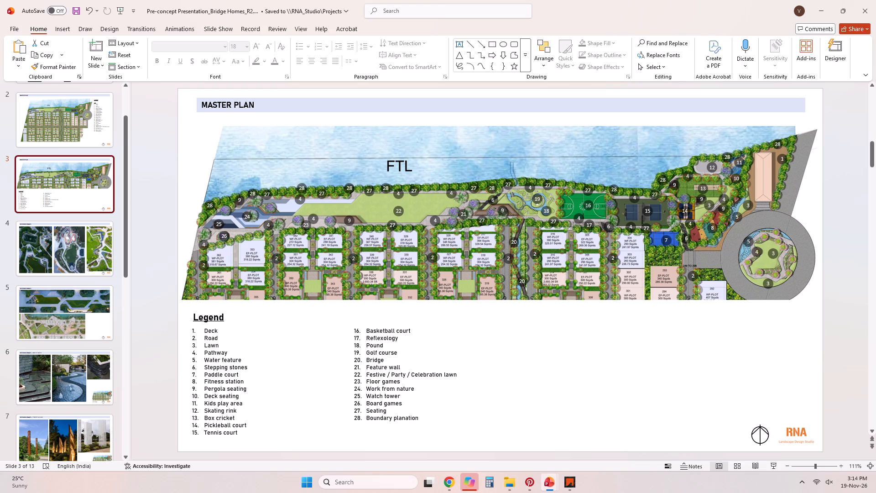
click(516, 449)
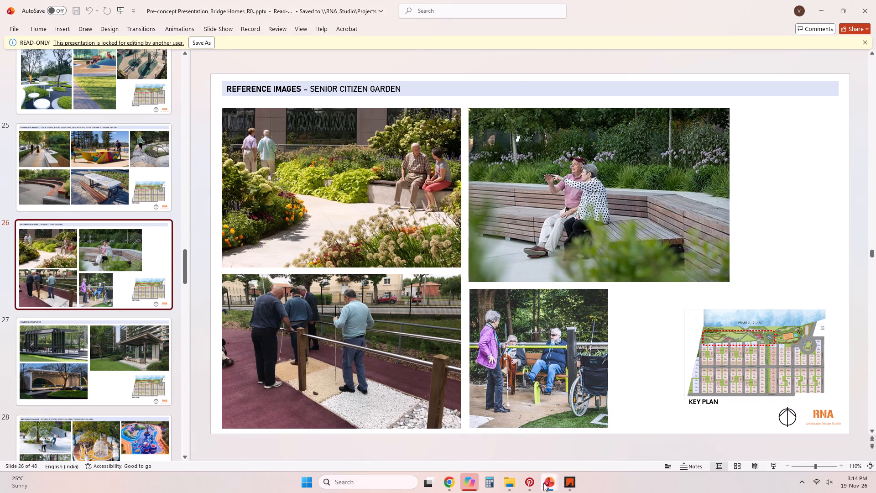
click(558, 447)
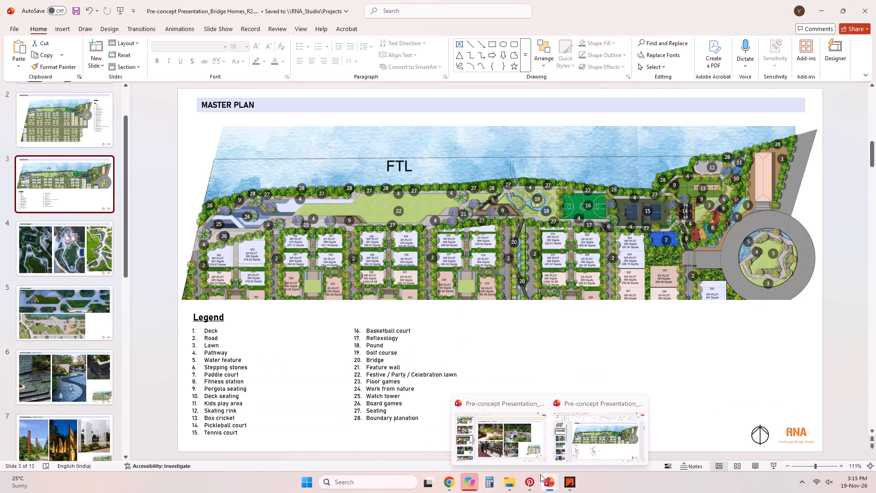
click(508, 438)
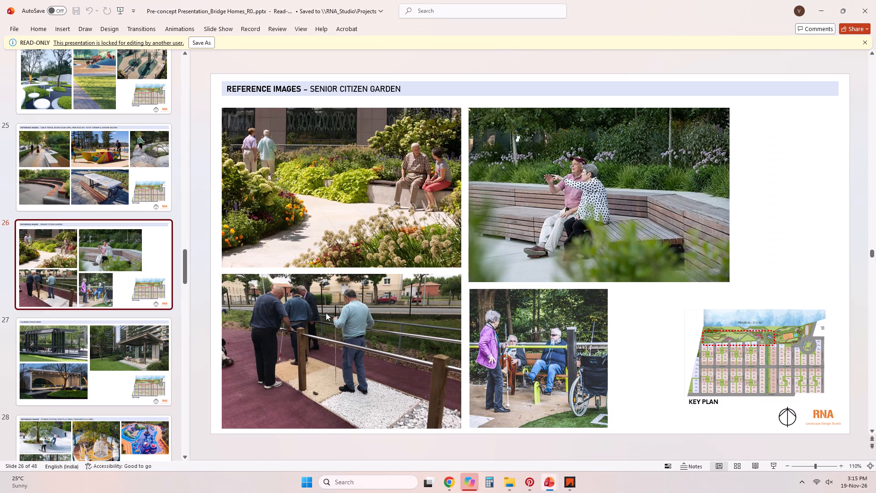
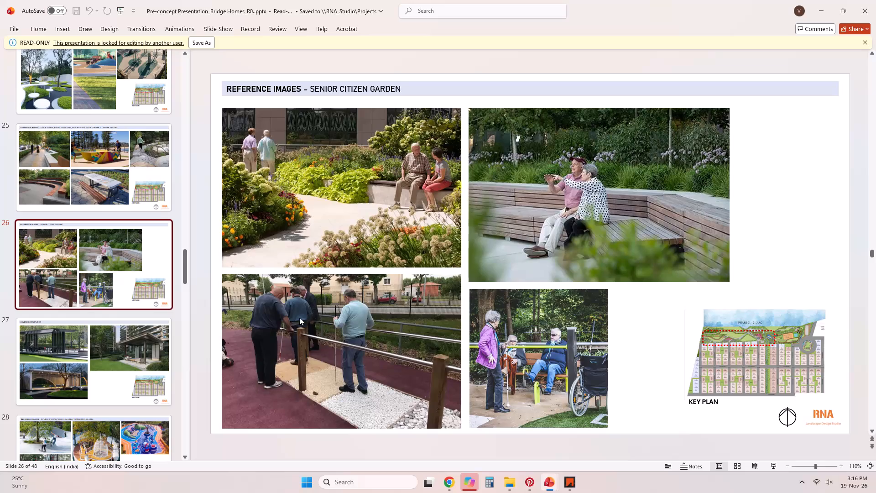
Compare the Covered Structures reference slide in R0 with the R2 master plan and its legend.
click(113, 373)
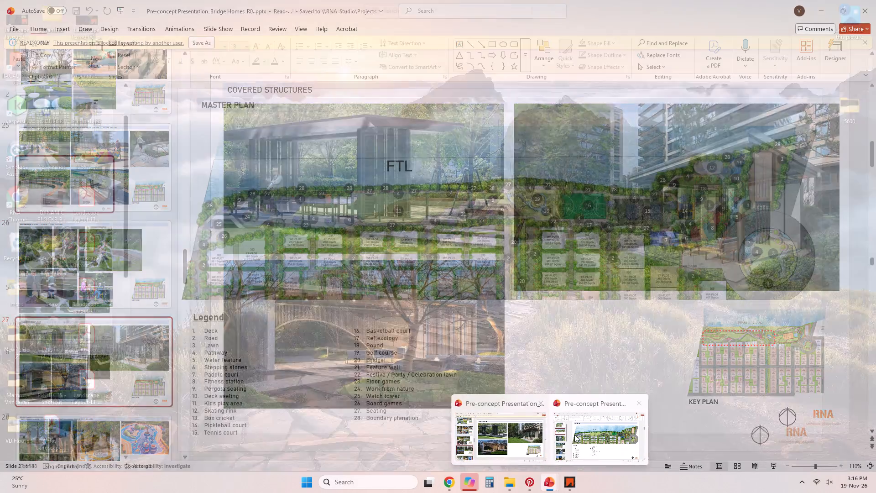
click(574, 435)
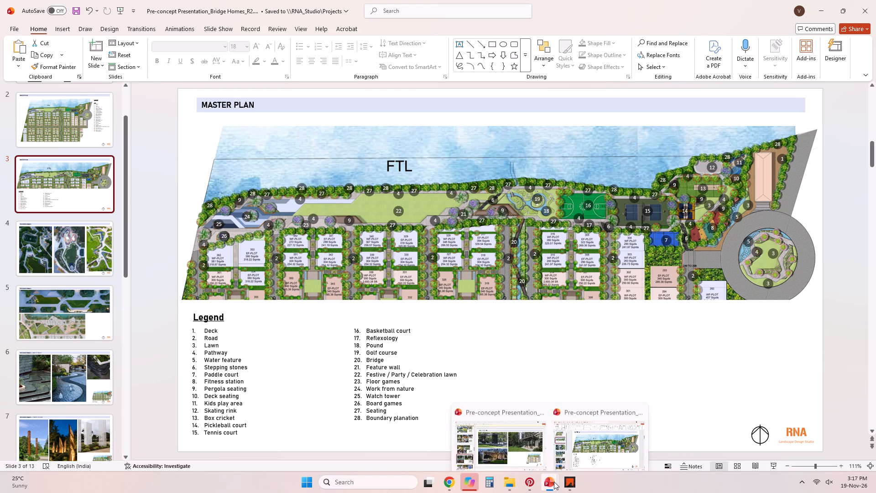
click(525, 444)
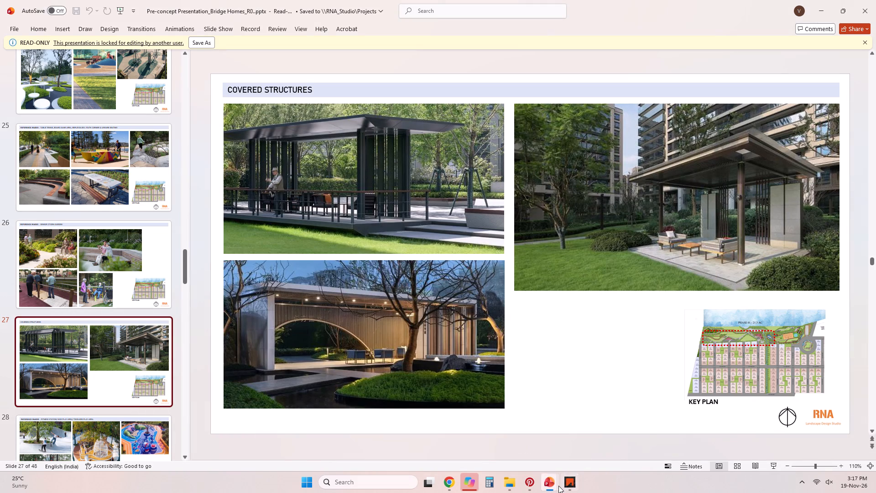
click(565, 447)
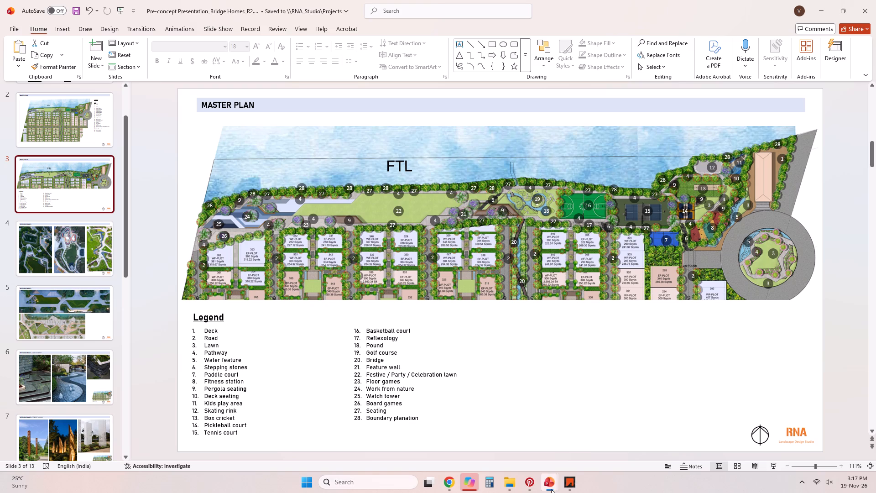
Copy the Fitness Station/Kids Play Area/Toddlers Play Area slide from R0 into R2 after slide 12.
click(532, 448)
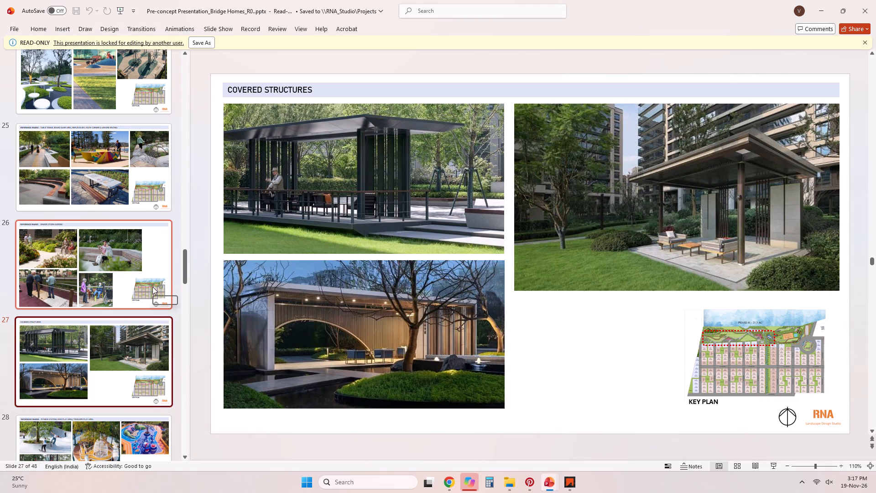
scroll(156, 380, down, 3)
click(141, 328)
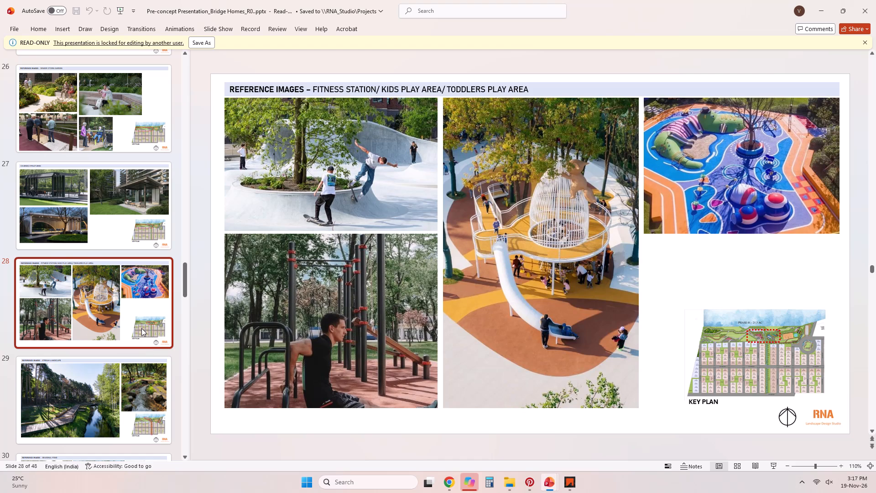
right_click(144, 330)
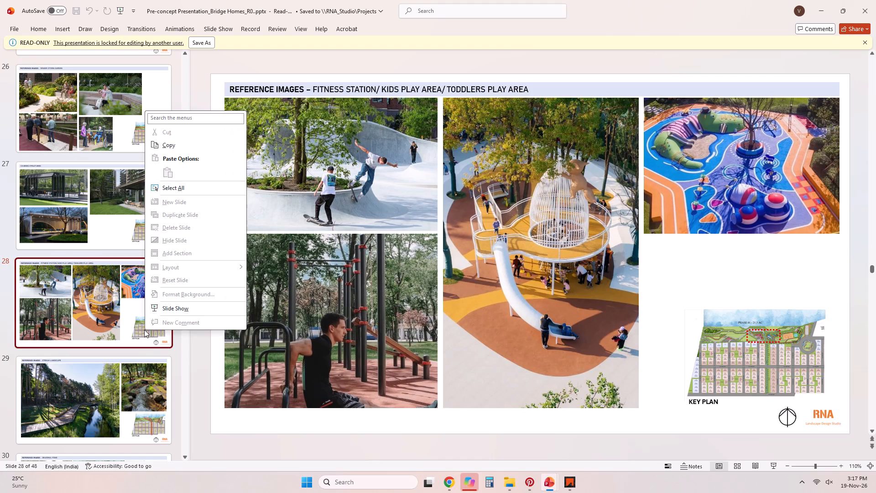
click(186, 146)
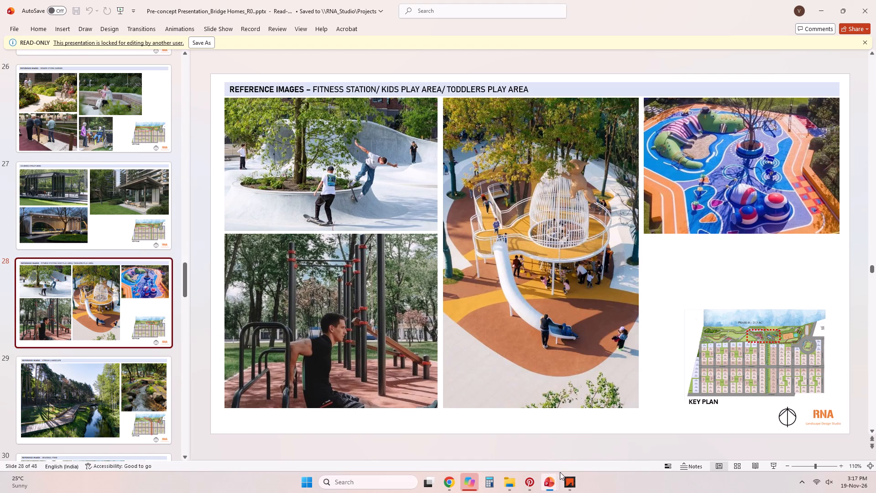
click(579, 446)
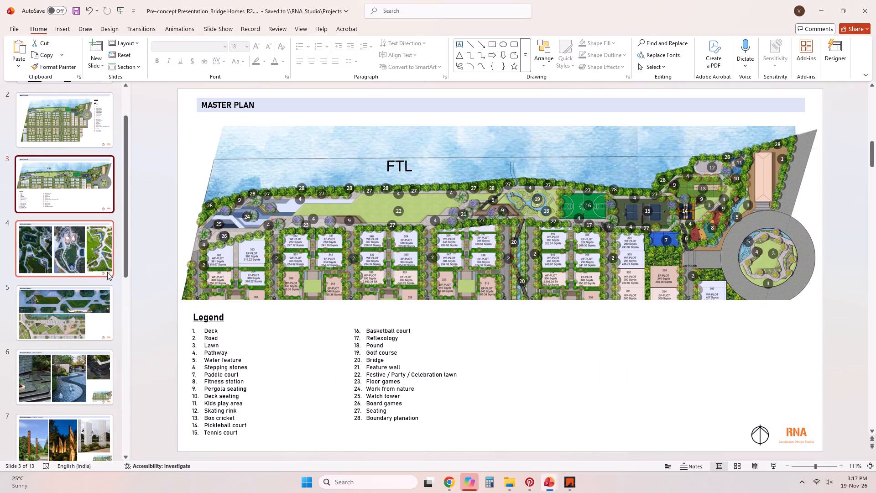
scroll(103, 327, down, 8)
scroll(107, 377, down, 10)
click(112, 351)
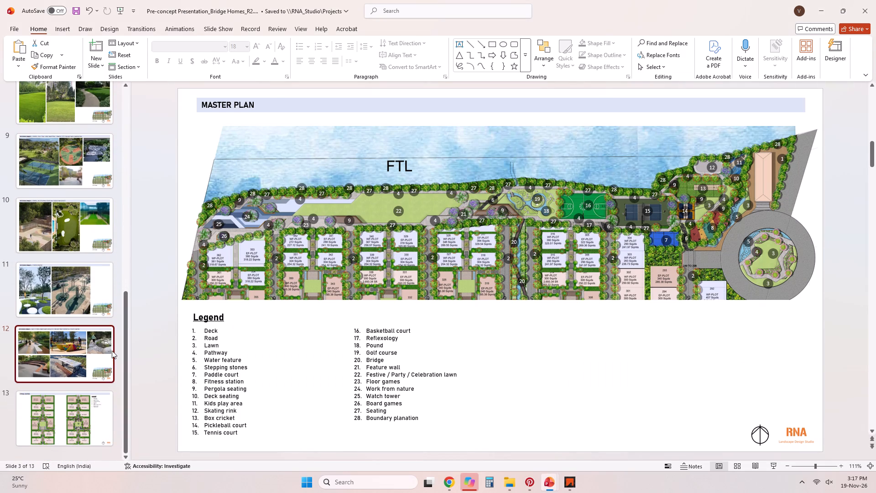
key(ctrl+v)
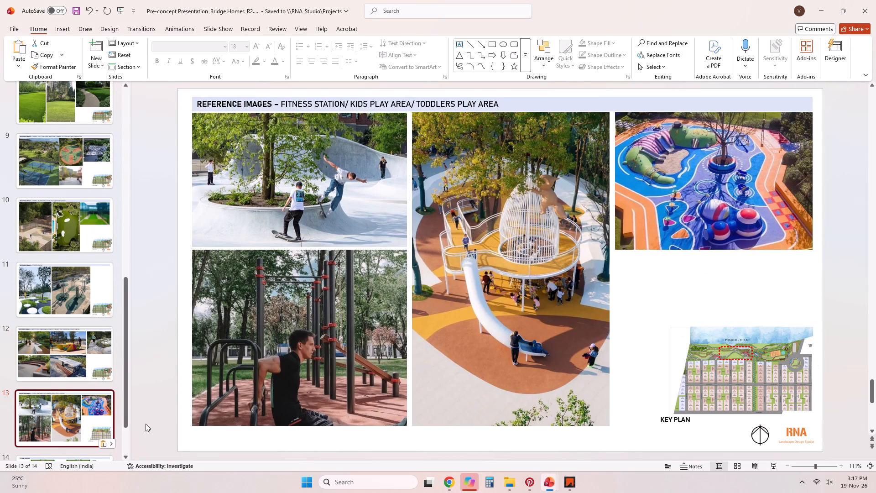
Apply the layout carrying the new key plan to the pasted fitness station and play area slide.
right_click(71, 423)
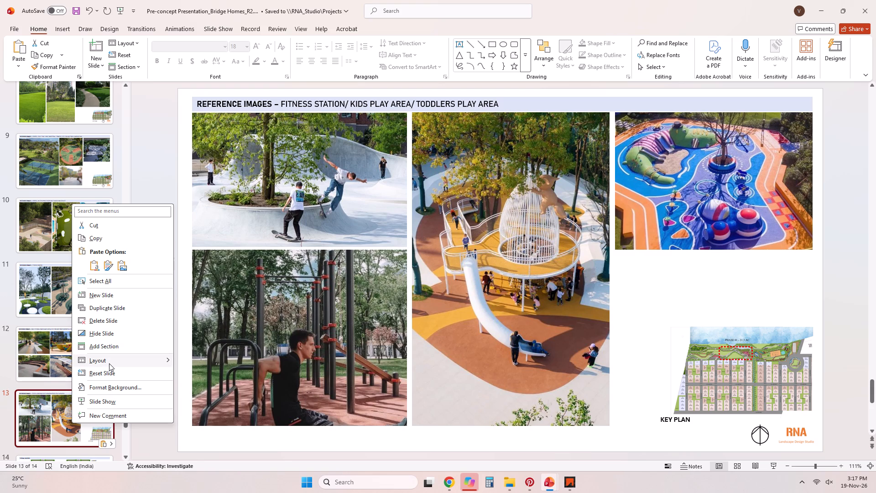
click(196, 393)
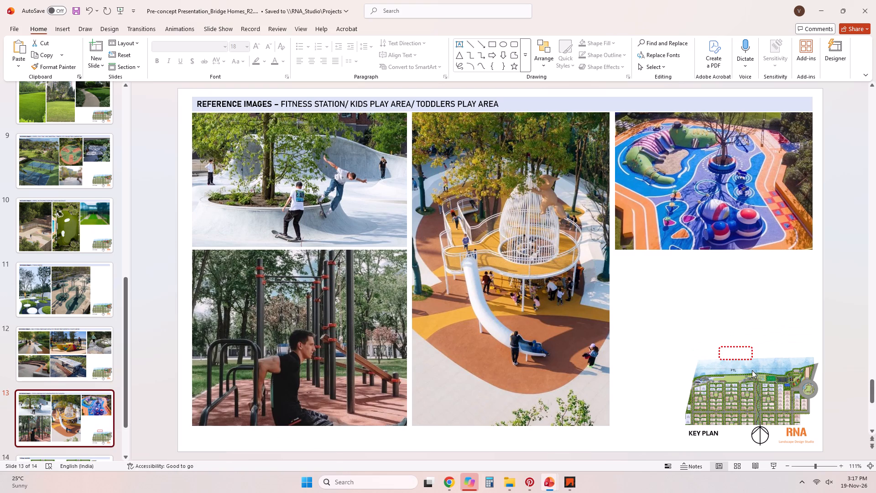
Move the red dashed marker onto the play and sports area beside the key plan's roundabout and enlarge it to frame that area.
drag(750, 358, 762, 380)
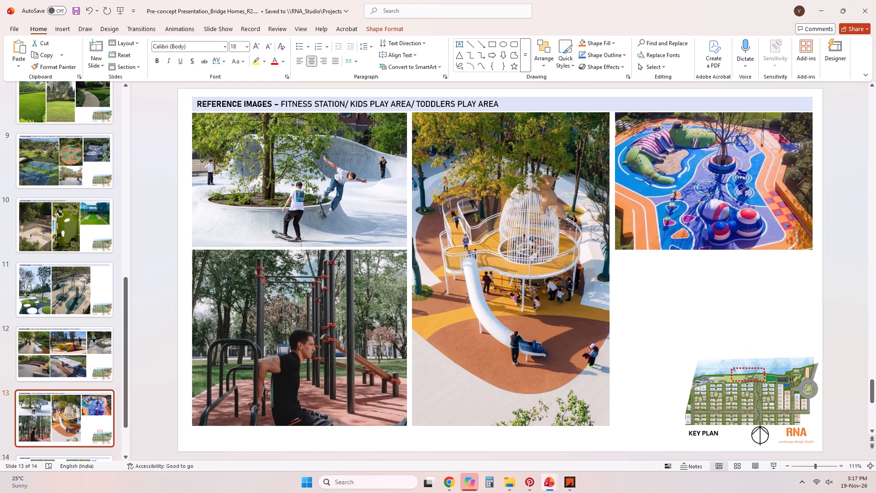
drag(762, 380, 808, 378)
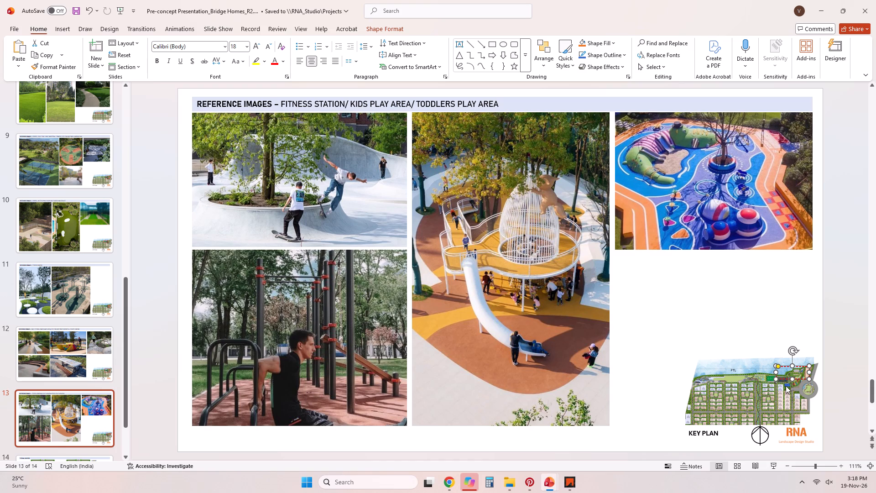
drag(777, 380, 772, 388)
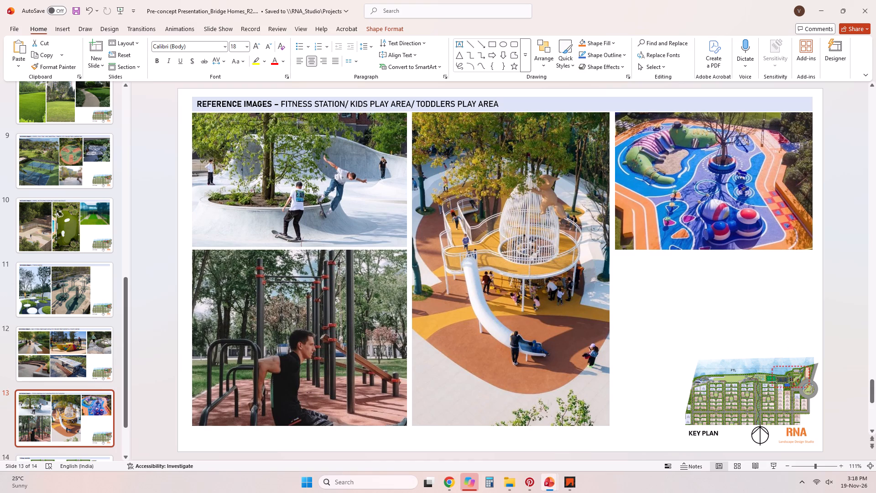
drag(772, 388, 772, 390)
click(803, 377)
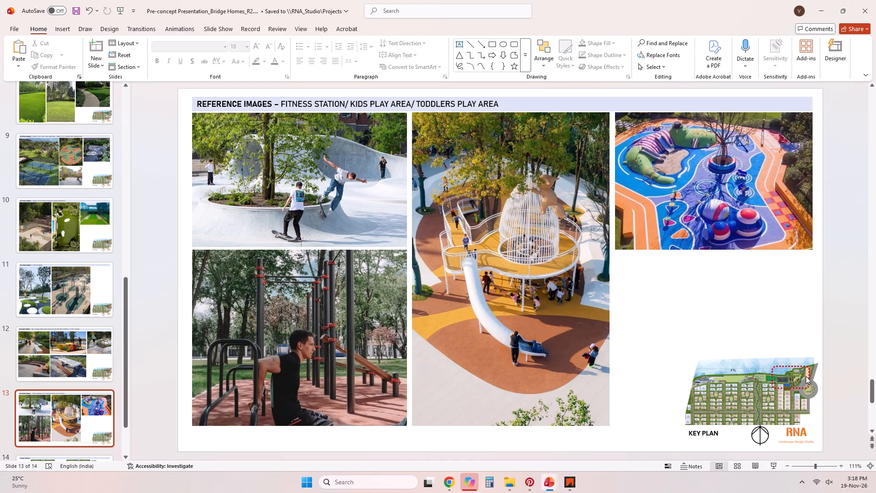
drag(805, 367, 810, 367)
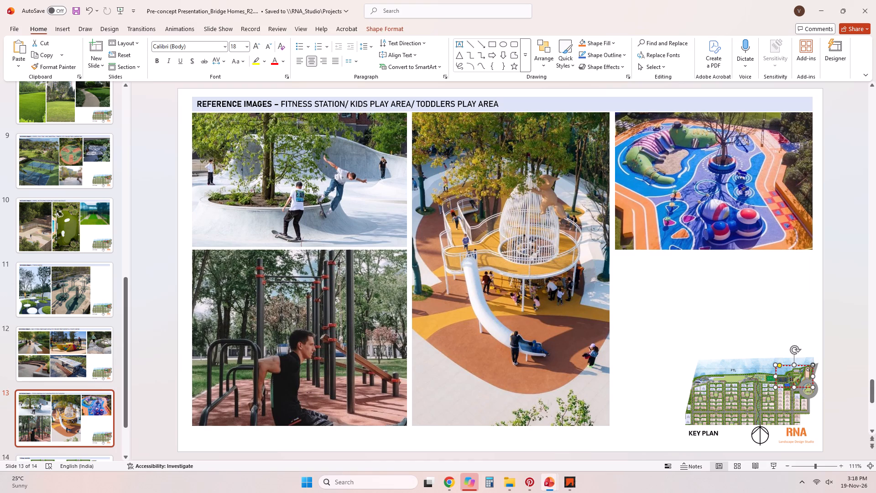
click(838, 374)
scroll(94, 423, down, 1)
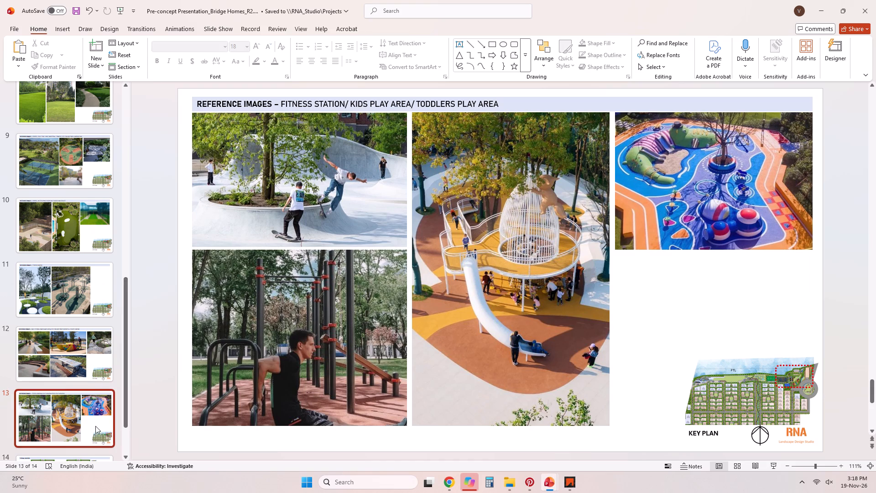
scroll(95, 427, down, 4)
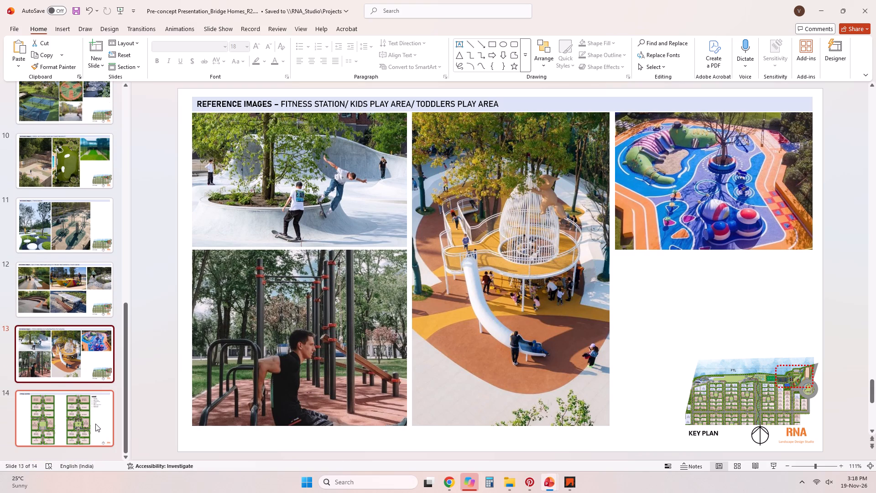
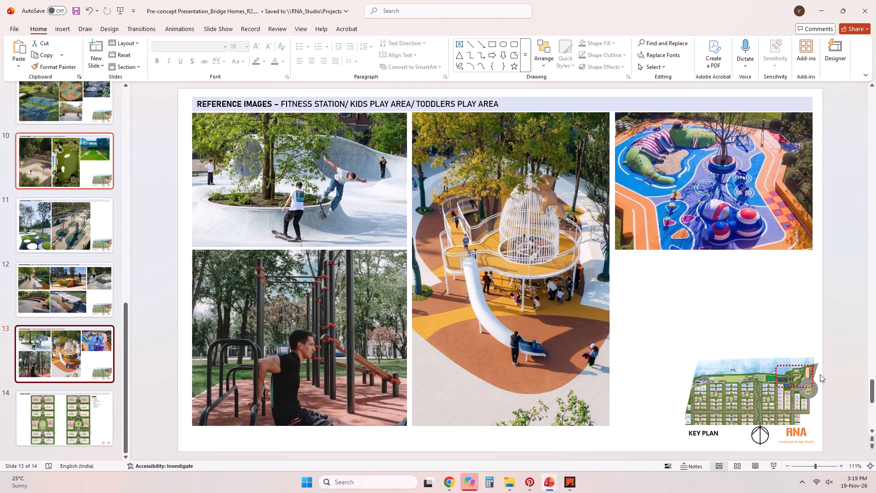
Narrow the red dashed marker on the fitness station slide and shift it to fit the play area beside the key plan's roundabout.
click(779, 389)
drag(776, 387, 780, 387)
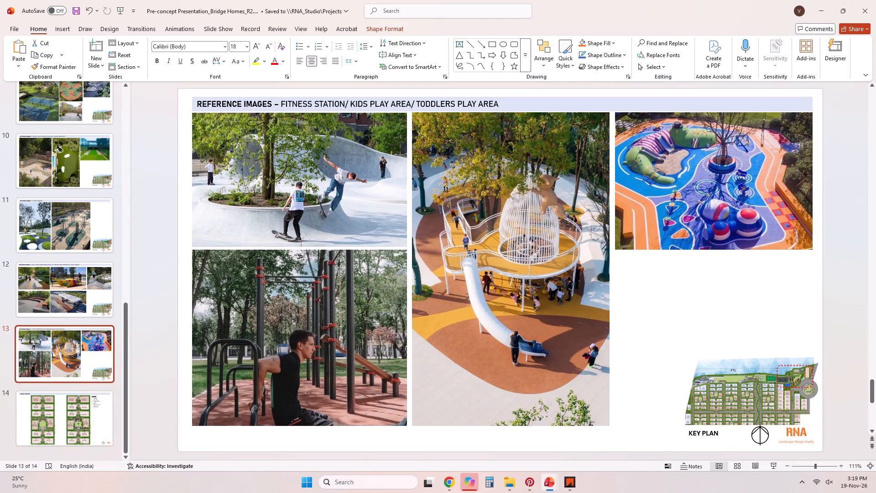
drag(780, 387, 793, 383)
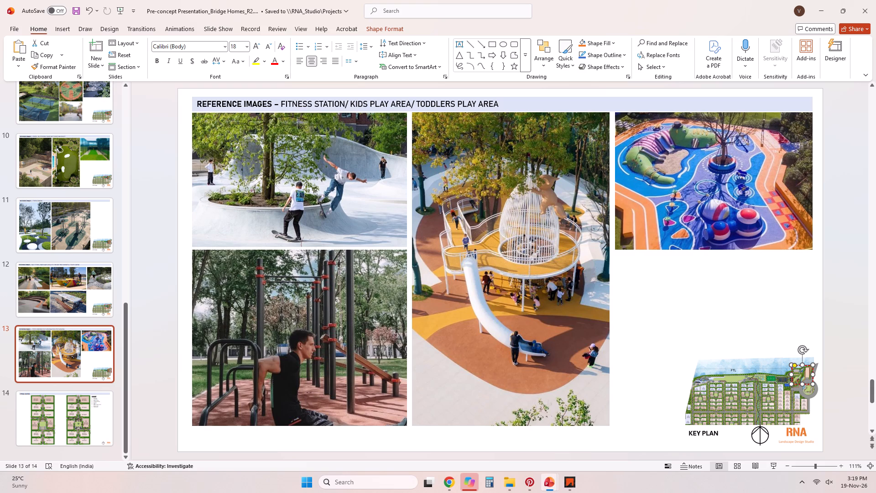
click(792, 375)
drag(812, 373, 808, 373)
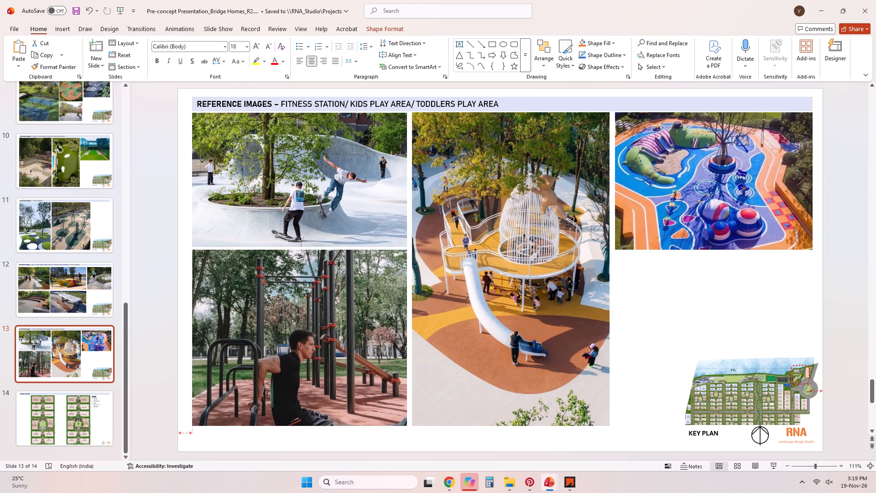
drag(808, 373, 807, 373)
click(829, 373)
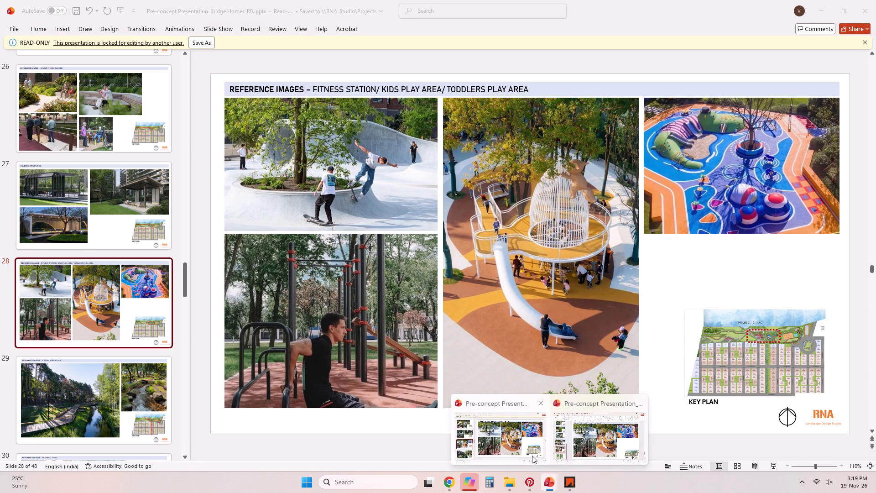
Compare the Stream Landscape reference slide in R0 with the R2 master plan and its legend.
click(532, 456)
scroll(4, 365, down, 2)
click(89, 303)
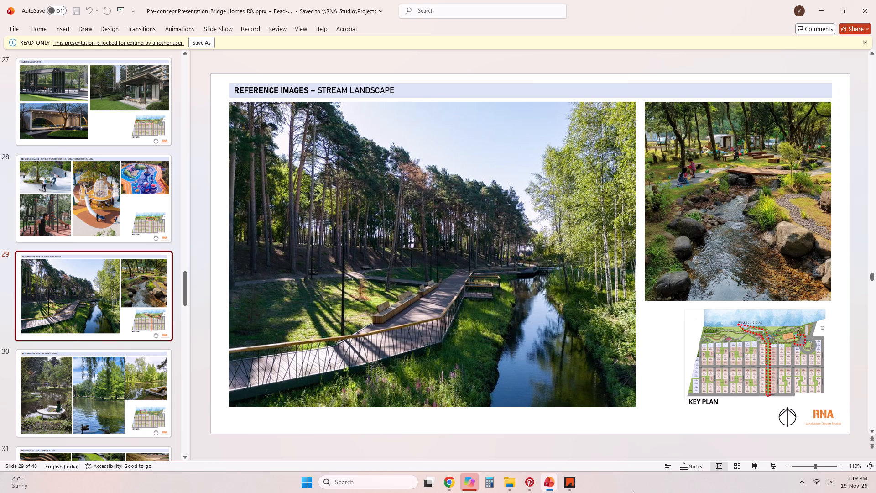
click(574, 445)
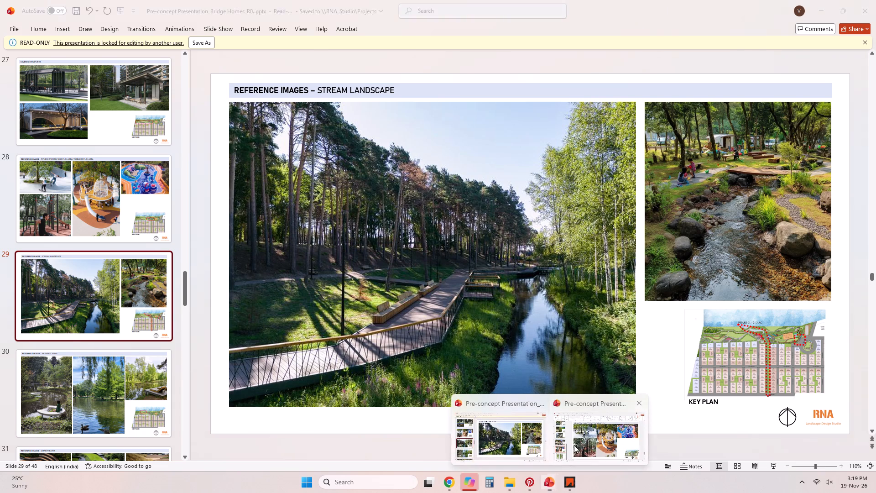
scroll(153, 293, up, 4)
scroll(118, 266, up, 11)
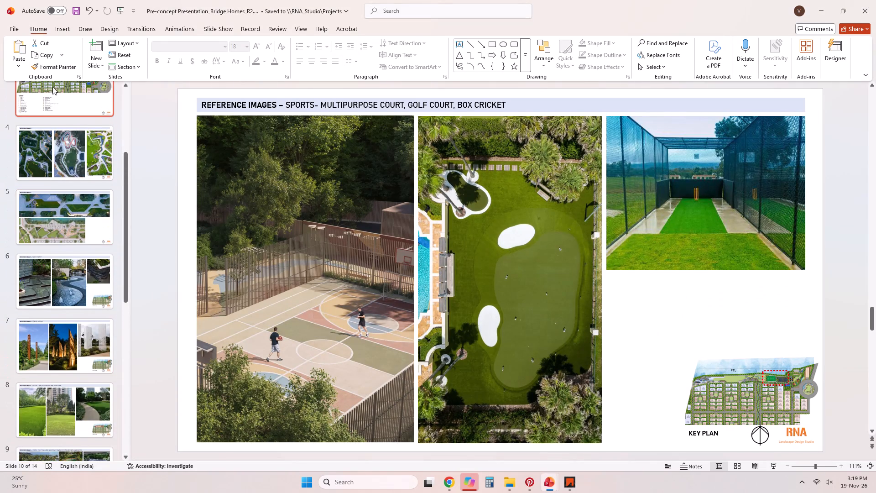
scroll(54, 87, up, 3)
click(80, 172)
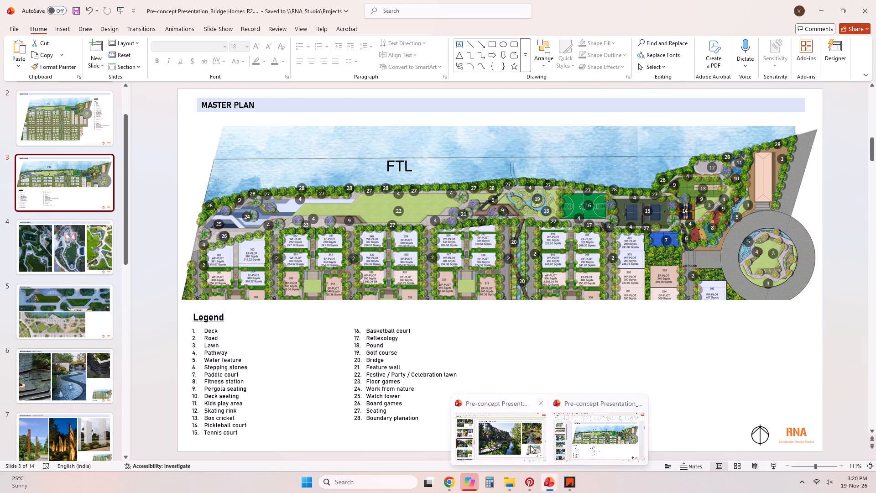
Copy the Stream Landscape slide from R0 into R2 after slide 13.
click(530, 445)
right_click(110, 384)
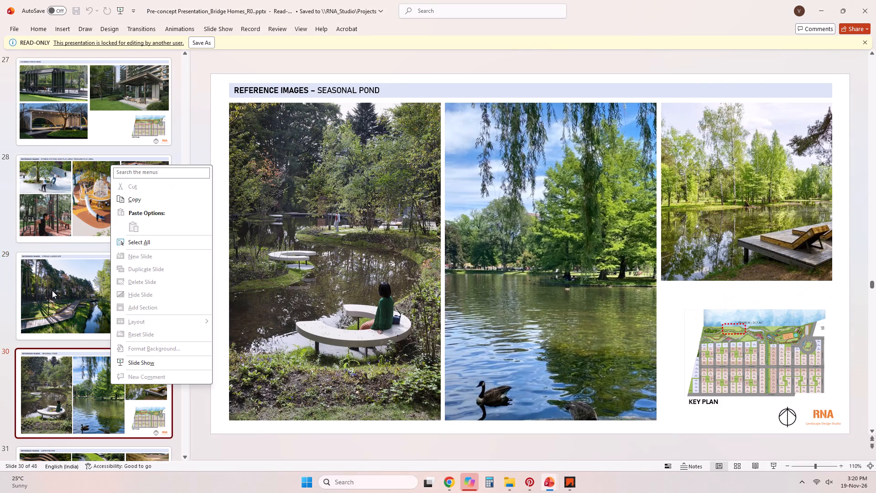
click(52, 290)
right_click(52, 290)
click(84, 110)
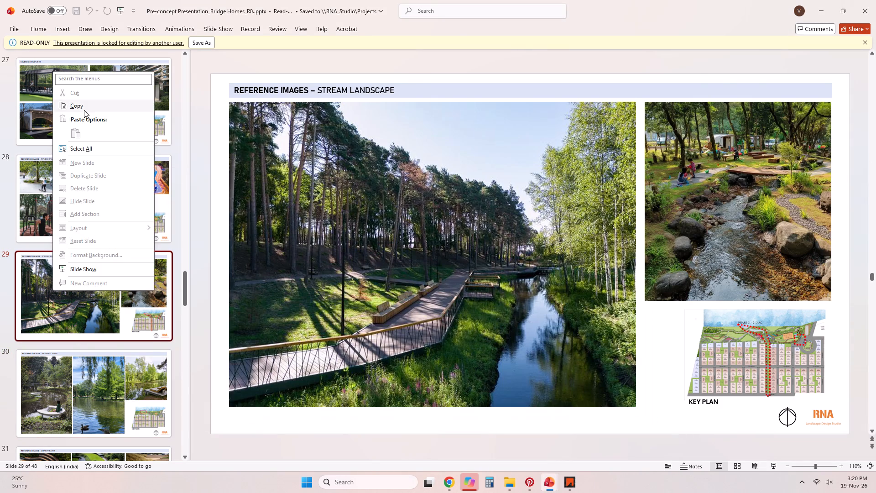
click(578, 451)
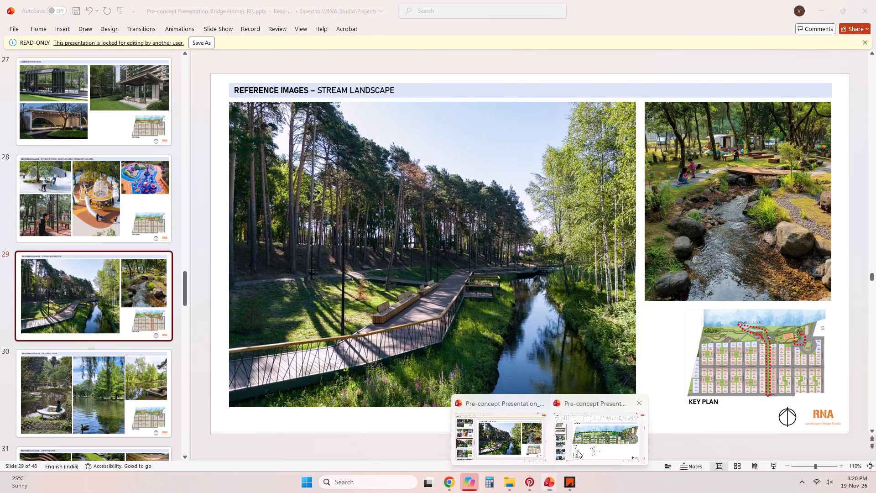
scroll(72, 332, down, 12)
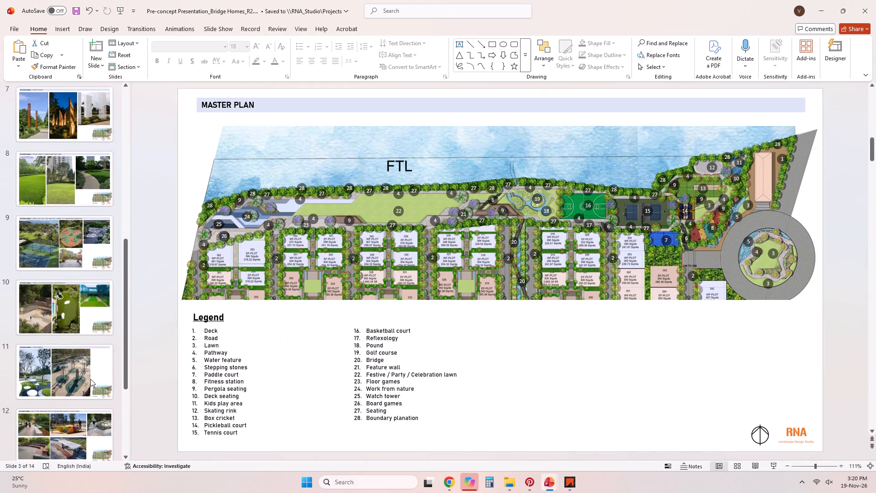
scroll(90, 379, down, 6)
click(96, 346)
key(ctrl+v)
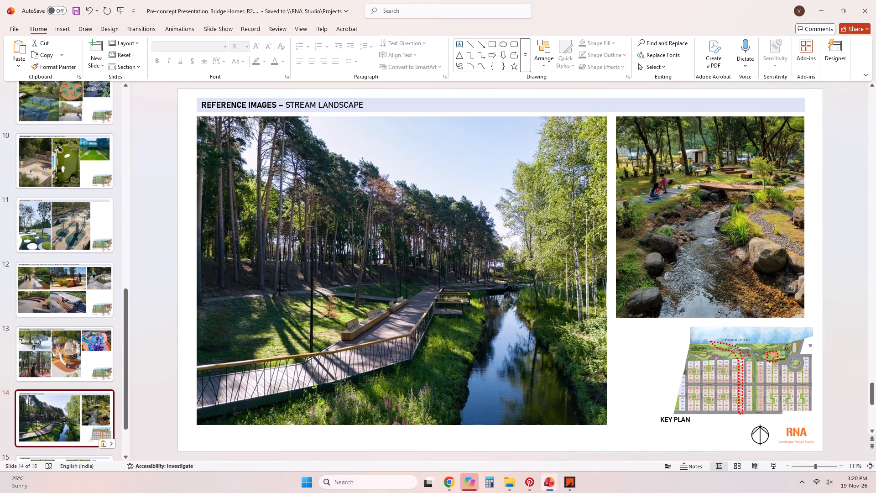
Apply the layout carrying the new key plan to the pasted Stream Landscape slide.
click(106, 433)
right_click(106, 433)
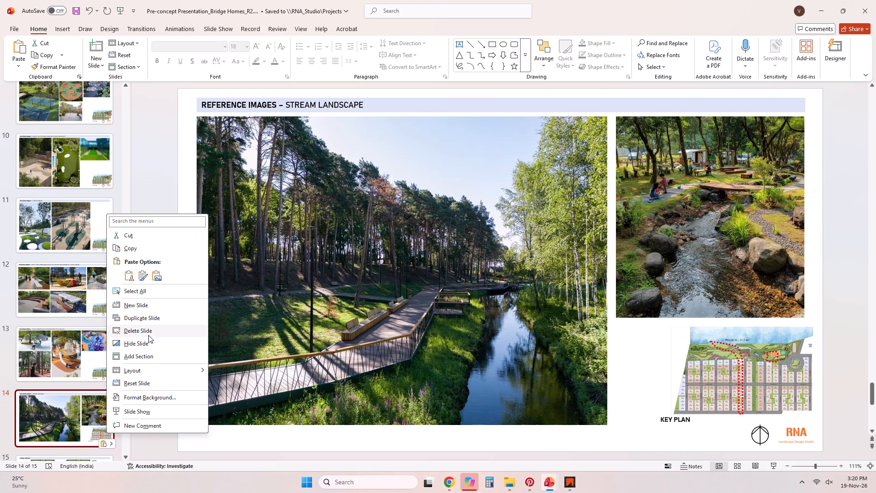
click(154, 370)
click(232, 378)
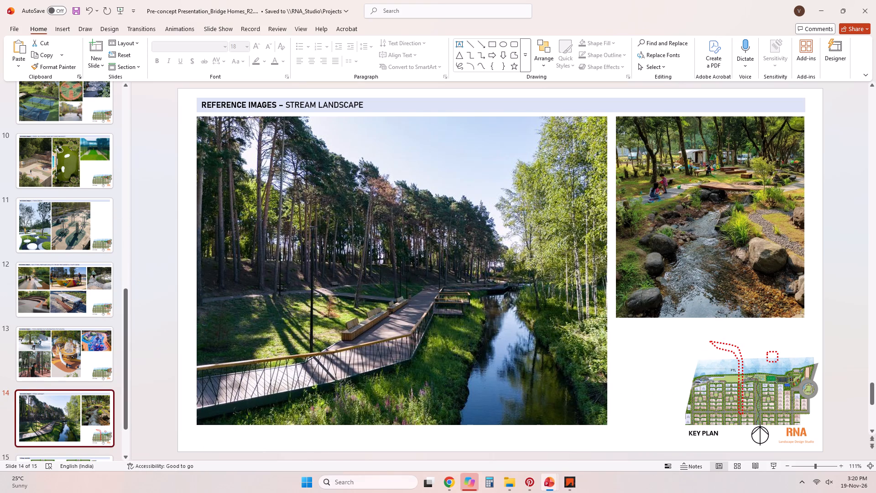
Move the long red dotted stream outline onto the key plan's central stream and shrink it to fit within the plan.
drag(738, 347, 753, 366)
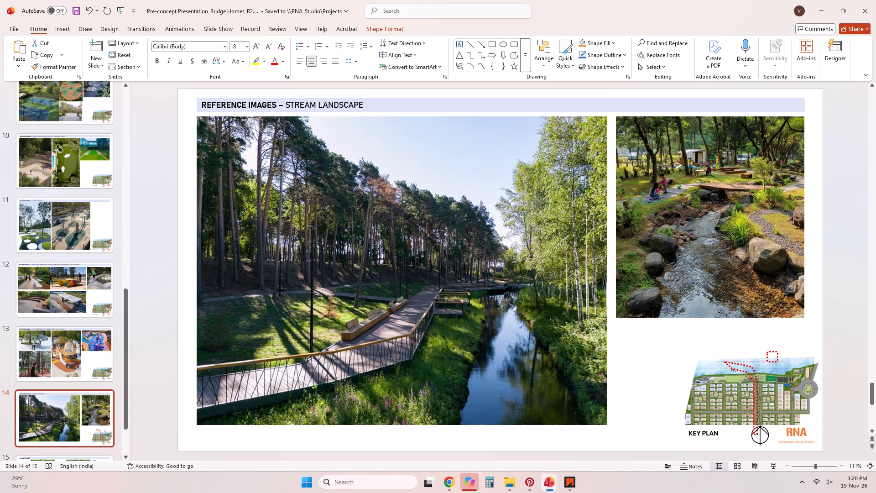
drag(753, 366, 756, 358)
click(756, 358)
right_click(756, 358)
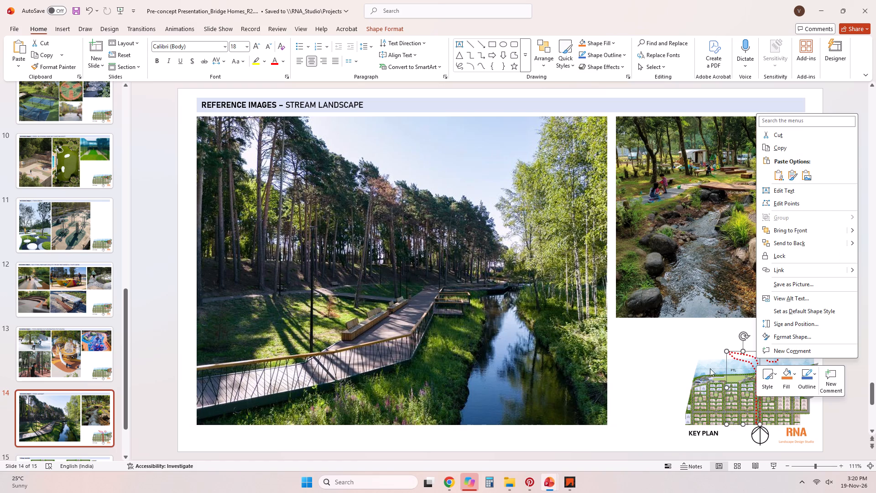
click(647, 353)
drag(728, 351, 738, 376)
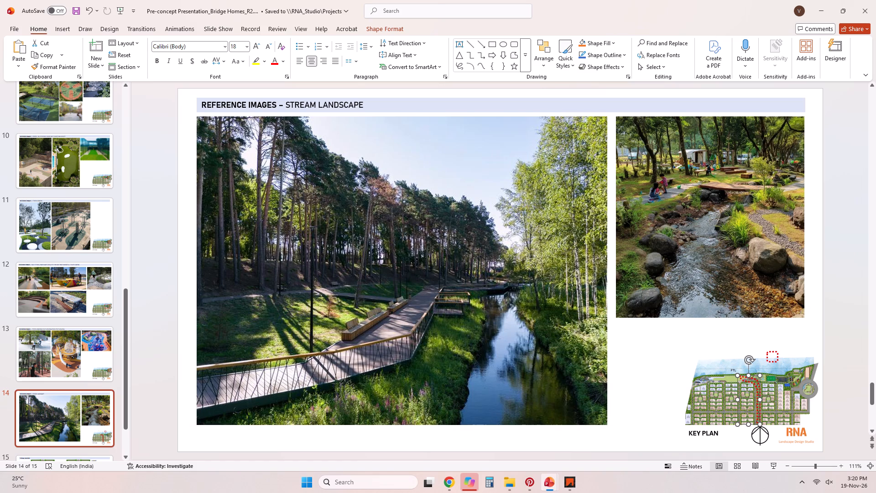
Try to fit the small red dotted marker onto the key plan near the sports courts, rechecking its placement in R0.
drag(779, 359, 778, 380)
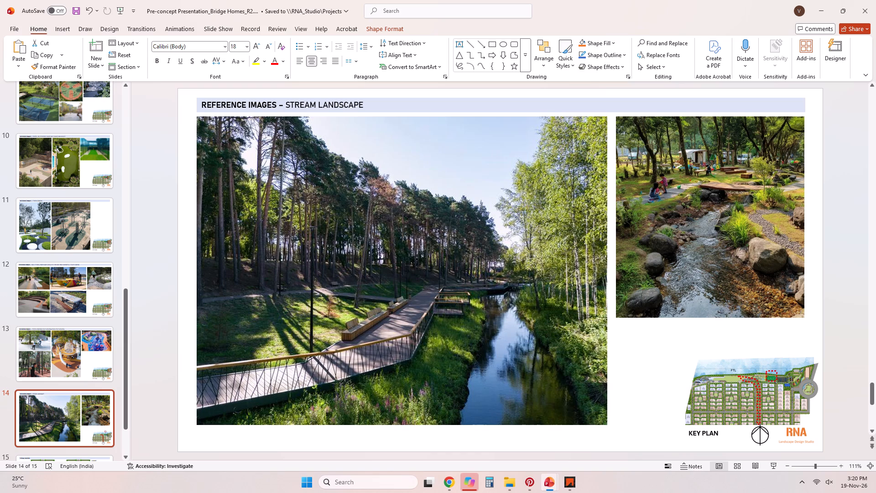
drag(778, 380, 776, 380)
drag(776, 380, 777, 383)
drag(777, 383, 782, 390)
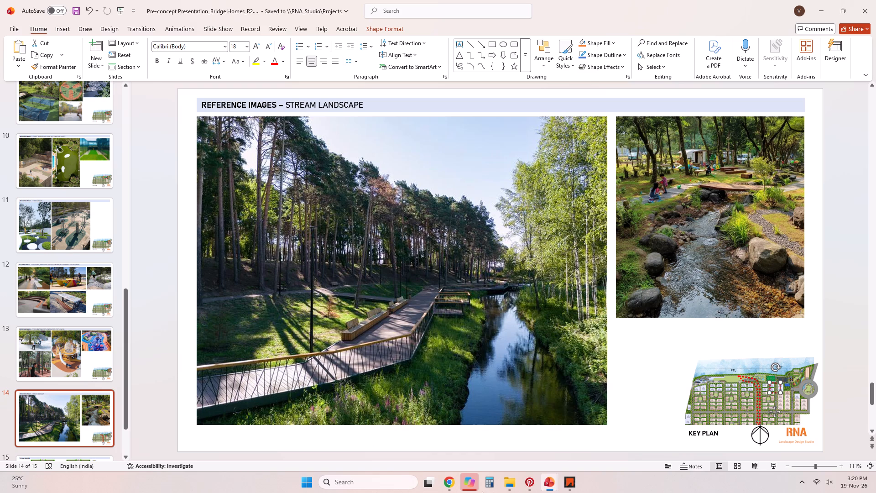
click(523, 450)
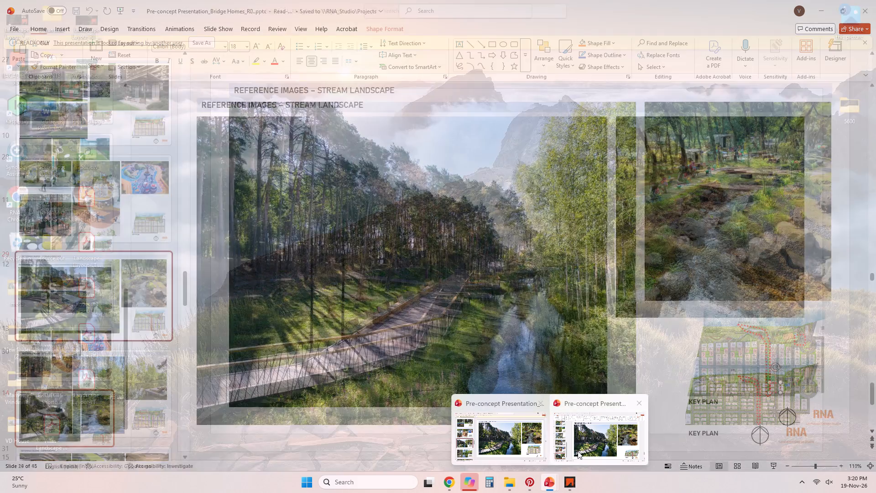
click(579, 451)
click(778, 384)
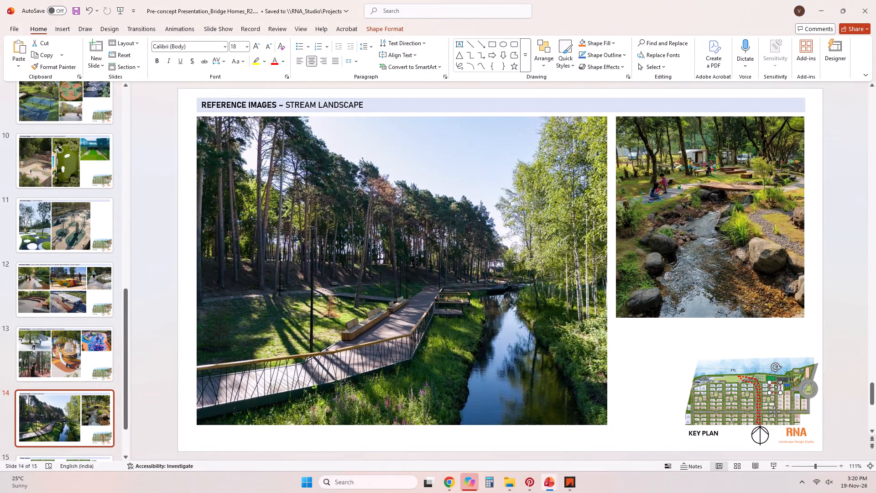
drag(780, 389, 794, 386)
Remove the small red dotted marker from the Stream Landscape slide's key plan.
click(794, 386)
right_click(794, 386)
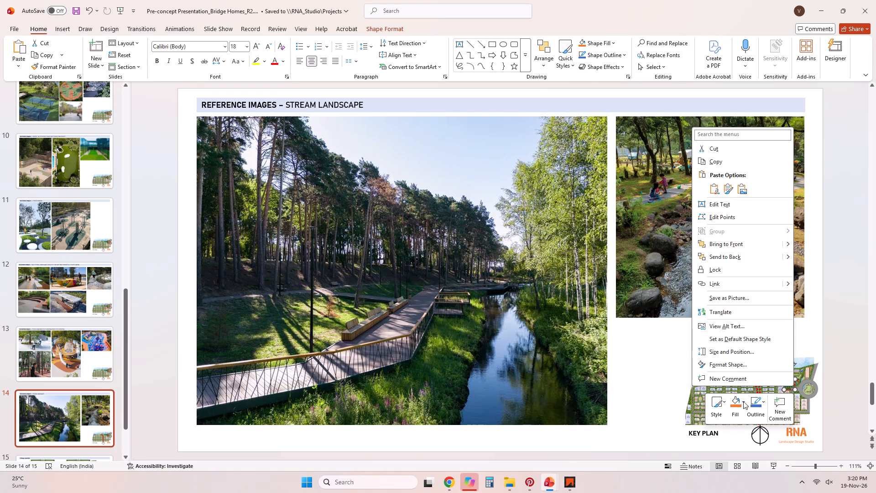
click(701, 143)
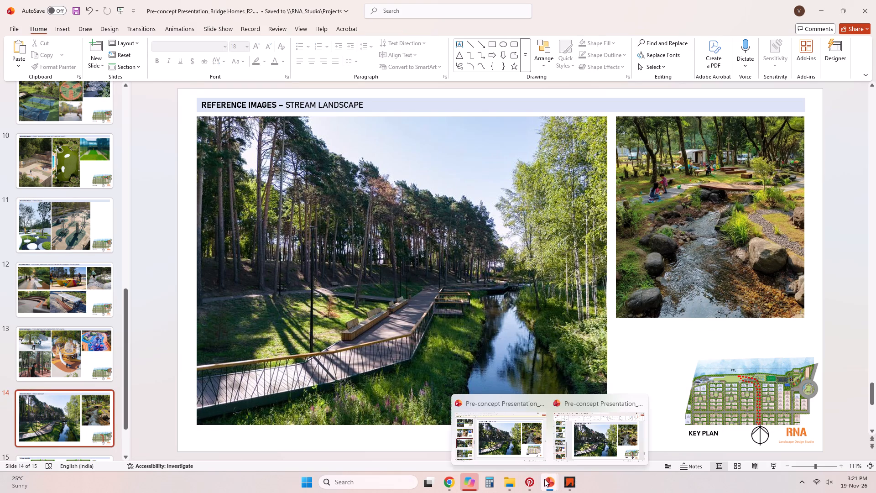
Compare the Seasonal Pond reference slide in R0 with the R2 master plan and its legend.
click(528, 443)
scroll(402, 330, down, 2)
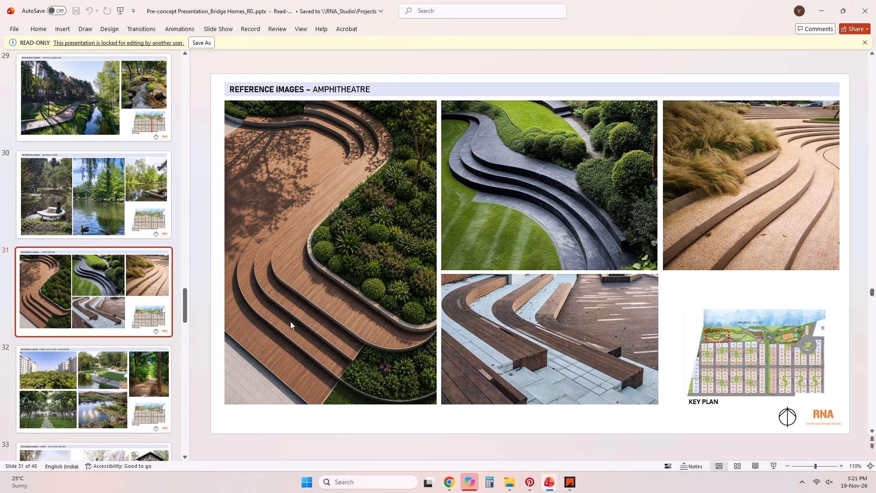
click(48, 198)
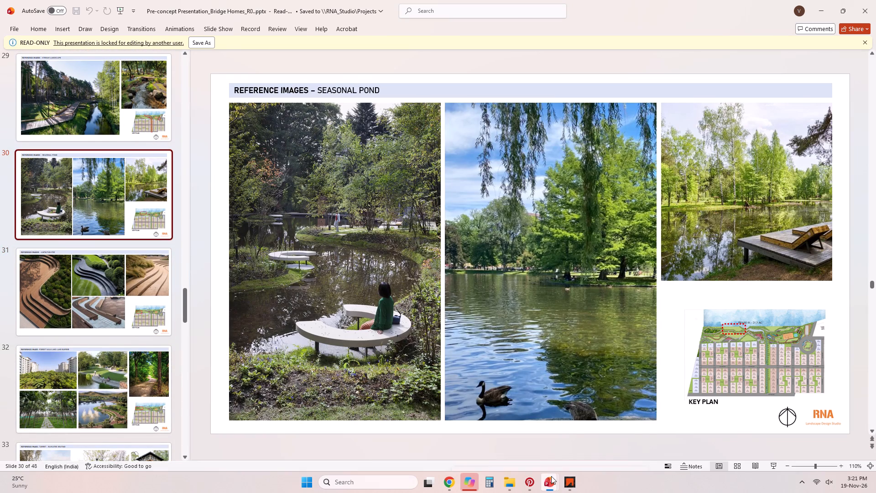
click(578, 443)
scroll(122, 293, up, 13)
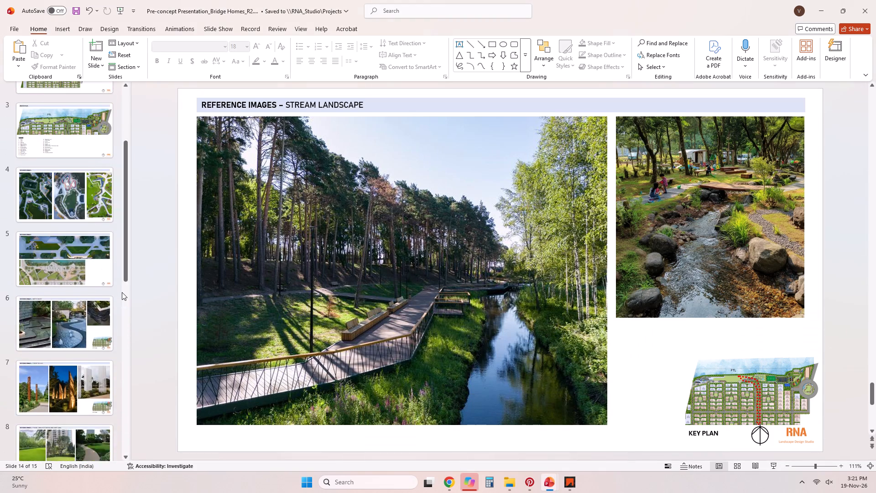
scroll(122, 292, up, 6)
click(97, 229)
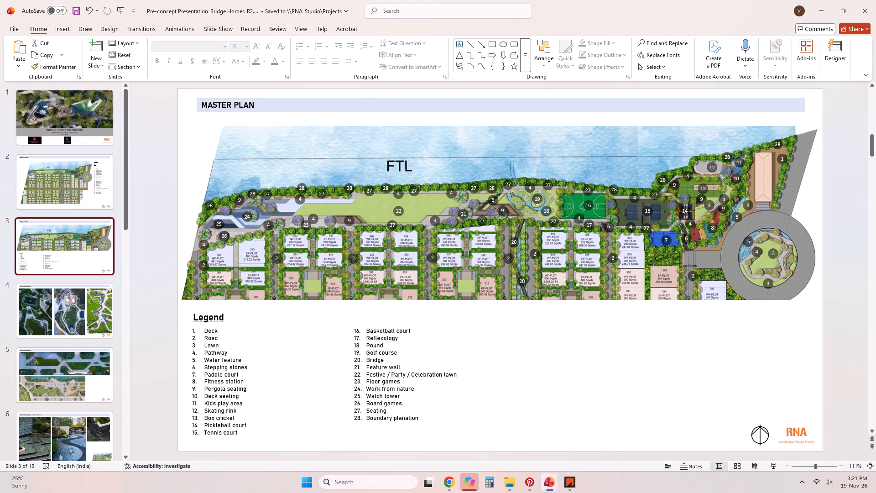
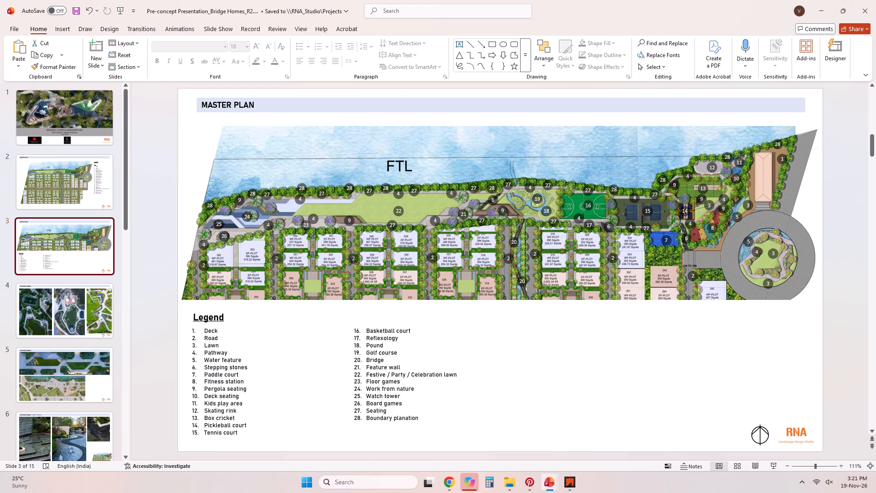
Review the R2 slides from the master plan through the reference images to the Typical Cluster slide.
scroll(219, 379, down, 3)
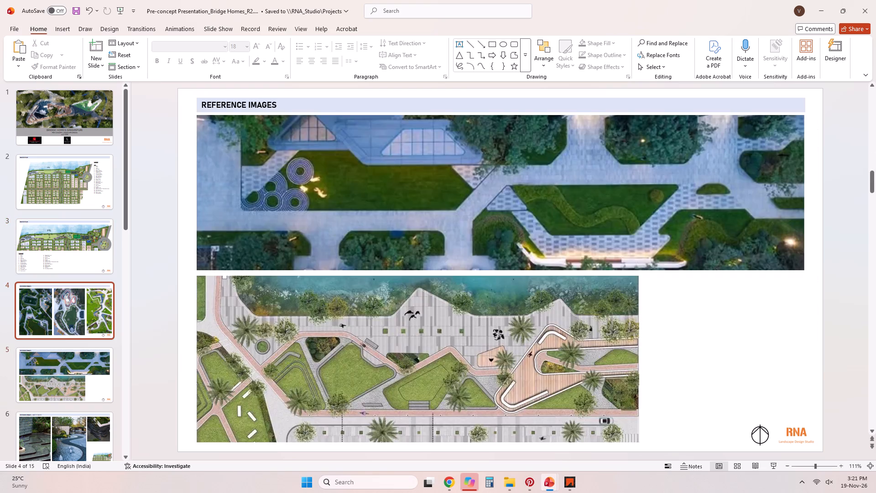
scroll(219, 379, down, 4)
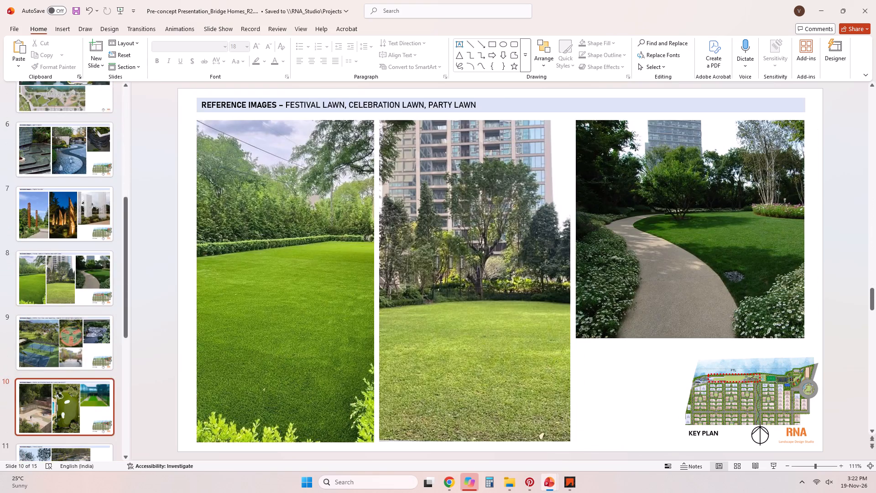
scroll(219, 379, down, 3)
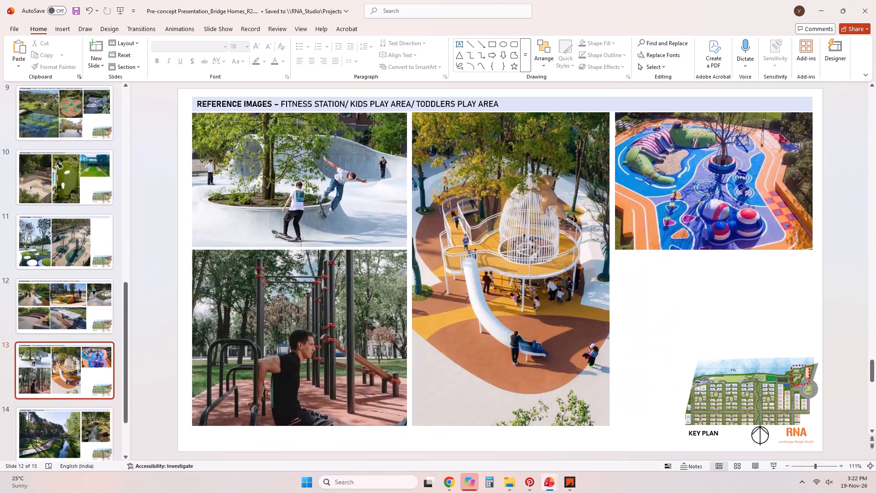
scroll(219, 379, down, 1)
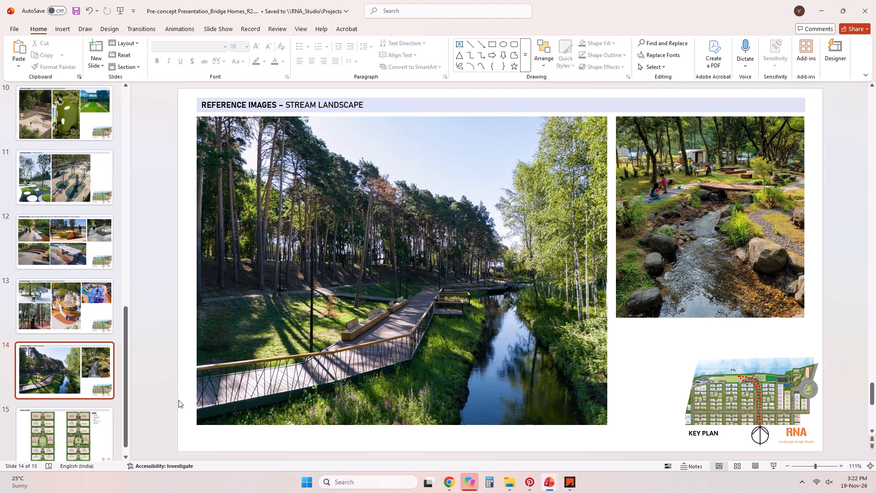
click(109, 449)
scroll(106, 398, down, 4)
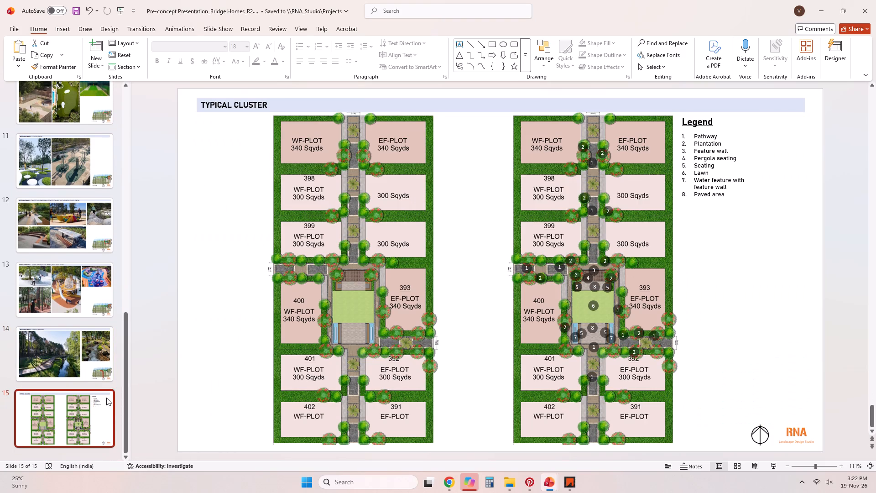
scroll(106, 398, up, 2)
scroll(106, 398, down, 4)
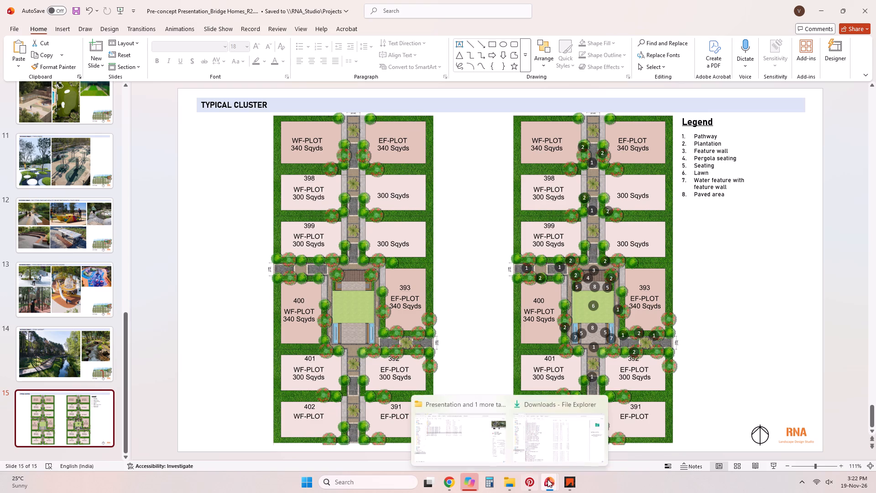
Compare the Turret – Elevated Seating reference slide in R0 with the R2 master plan and its legend.
click(520, 449)
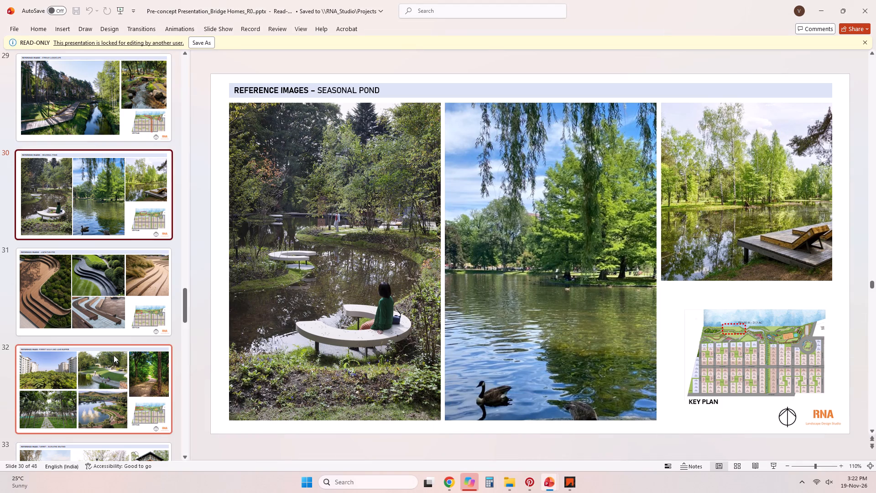
scroll(66, 371, down, 3)
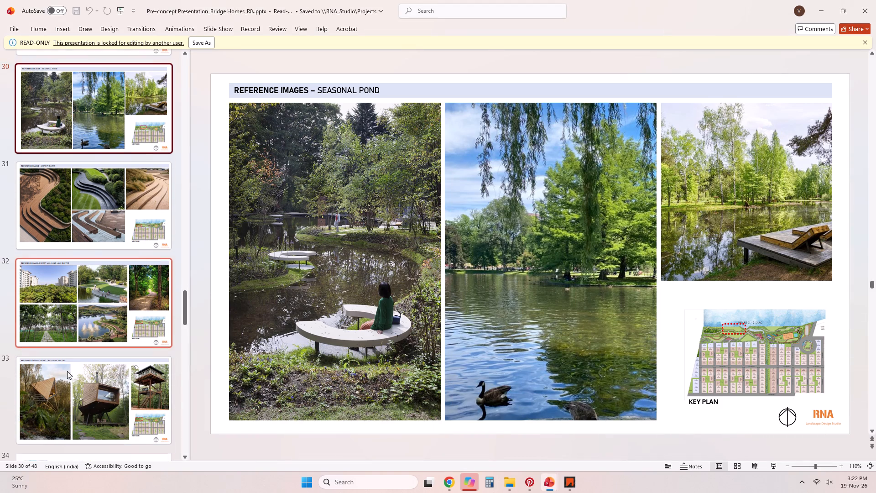
click(69, 363)
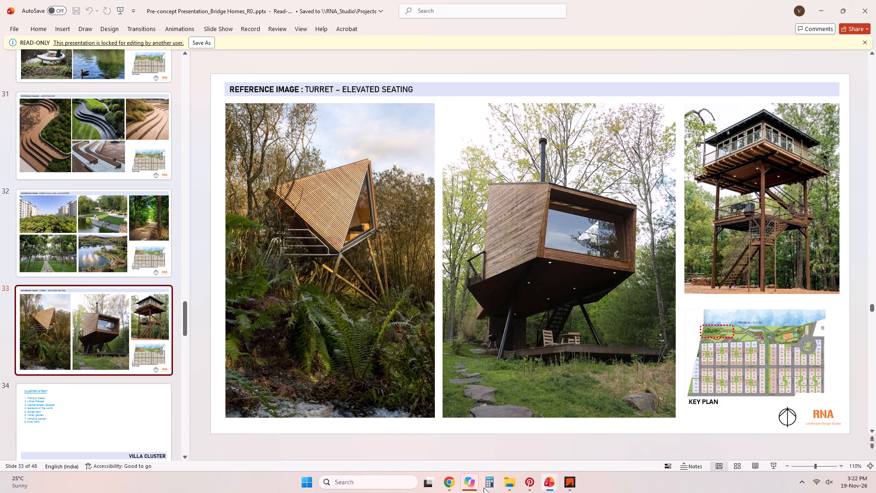
click(590, 462)
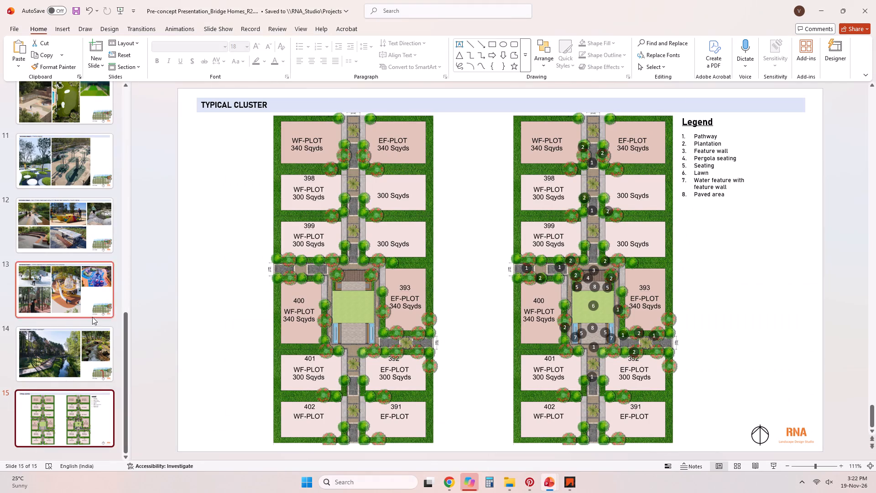
scroll(95, 330, up, 12)
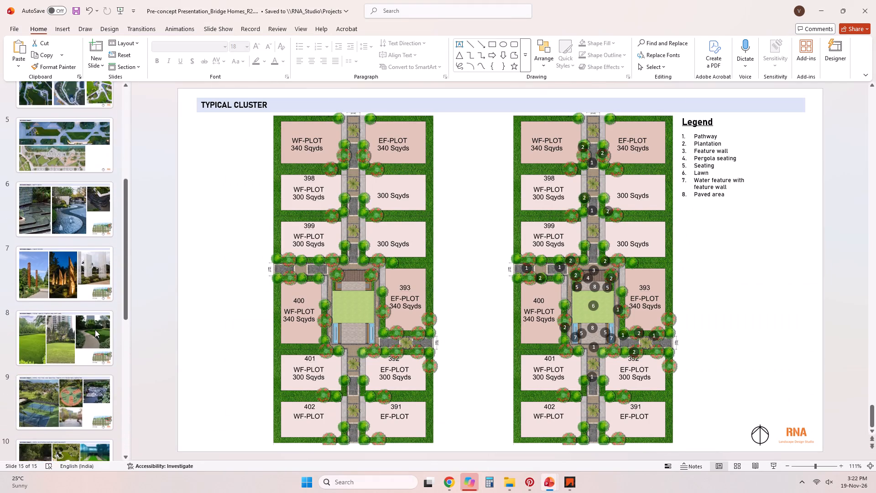
scroll(95, 330, up, 7)
click(104, 257)
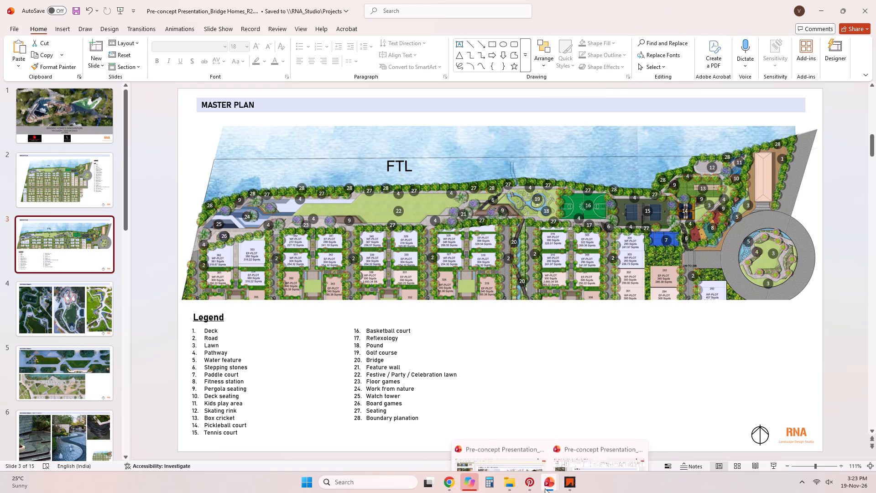
click(533, 457)
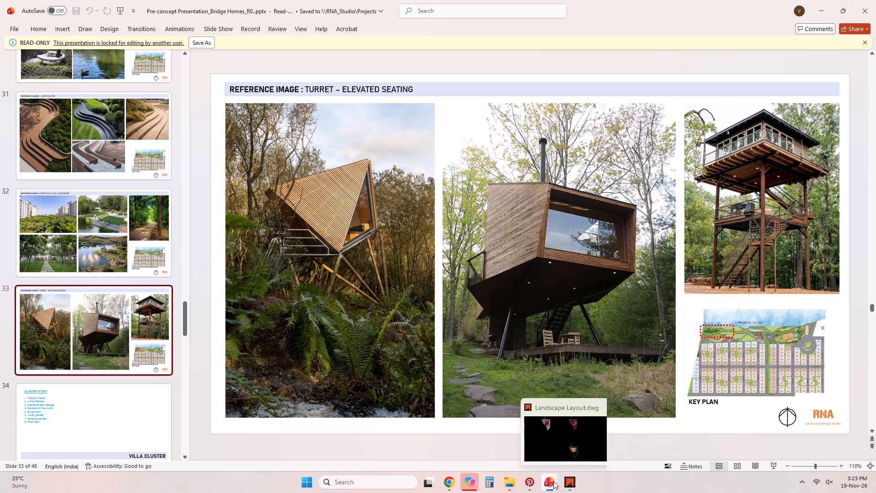
click(596, 451)
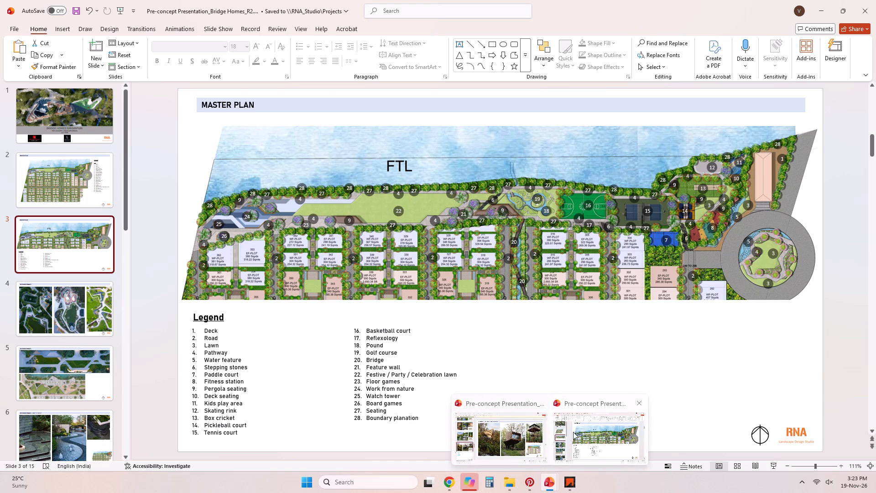
Copy the Seasonal Pond reference slide from R0 into R2, directly after the Stream Landscape slide.
click(530, 432)
scroll(42, 263, up, 3)
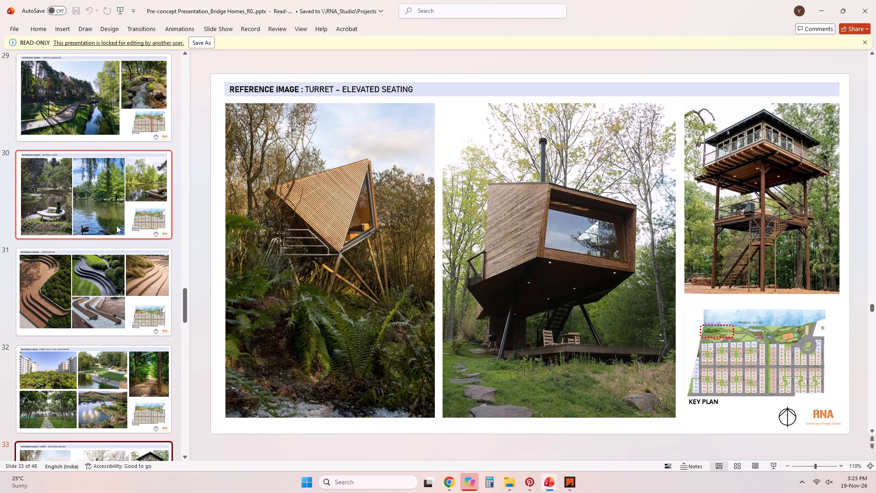
click(121, 220)
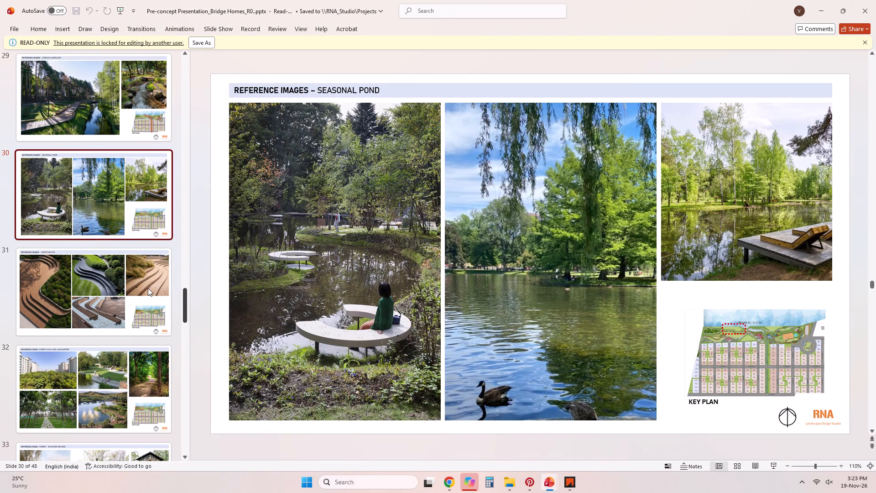
right_click(112, 204)
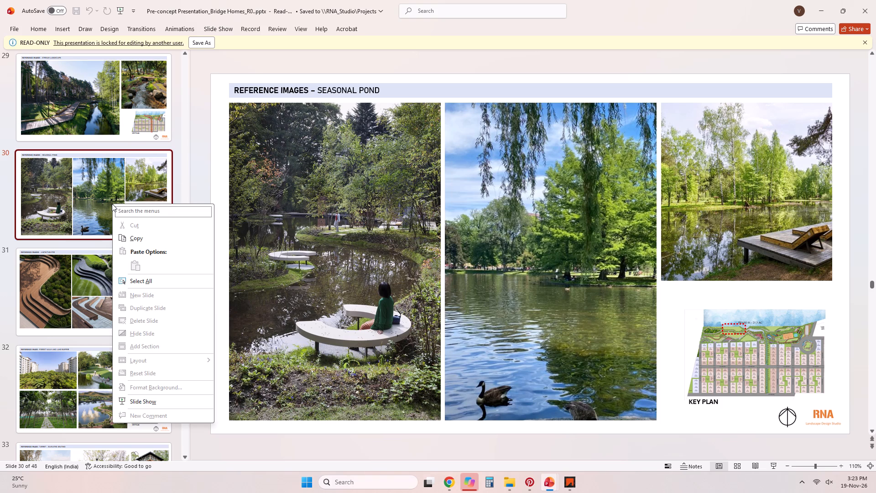
click(138, 241)
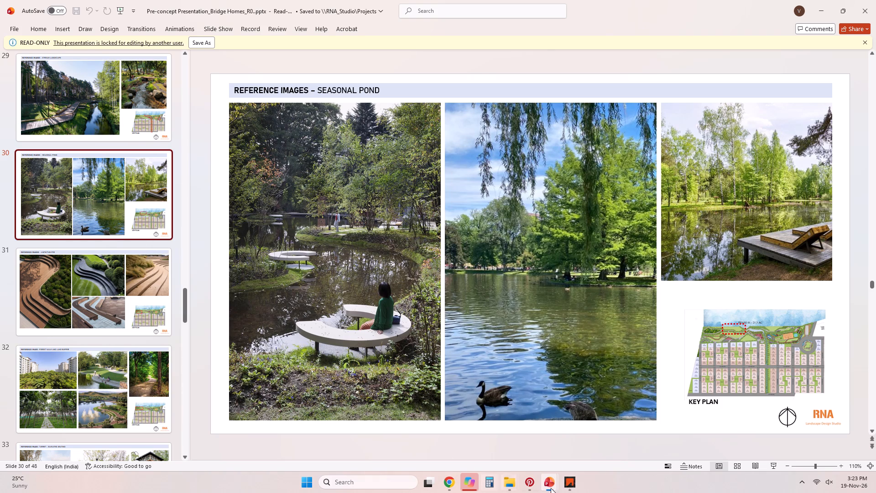
click(608, 441)
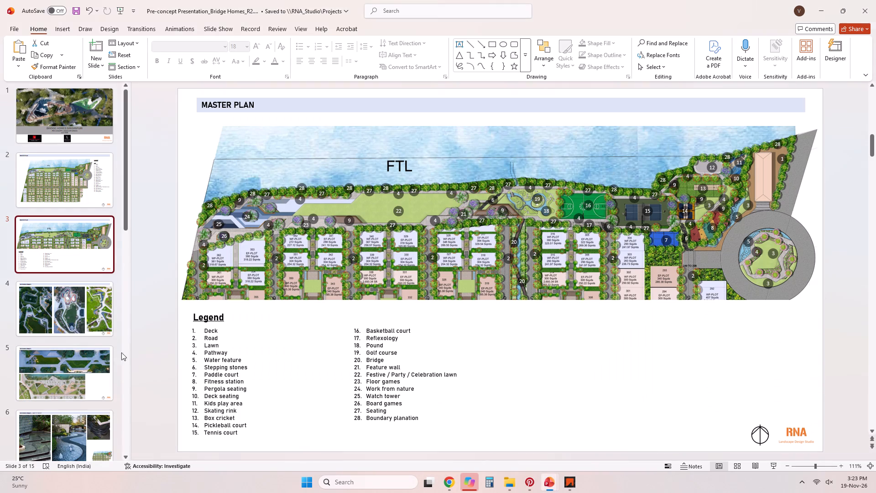
scroll(57, 361, down, 15)
scroll(53, 365, down, 11)
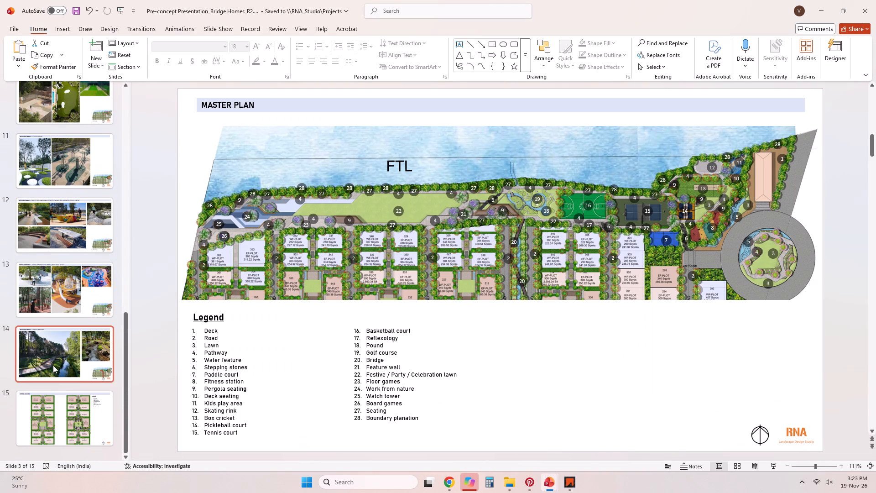
click(53, 365)
key(ctrl+v)
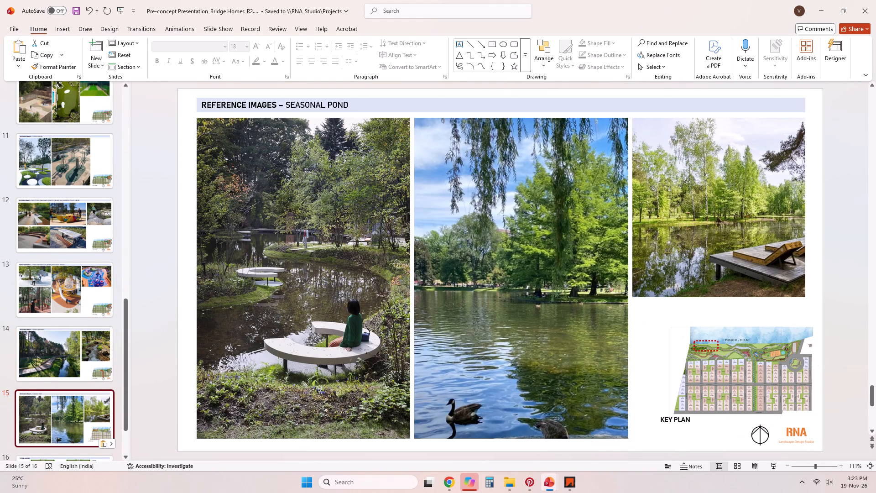
Apply the 4_Title and Content layout to the Seasonal Pond slide to bring in the new key plan.
right_click(93, 429)
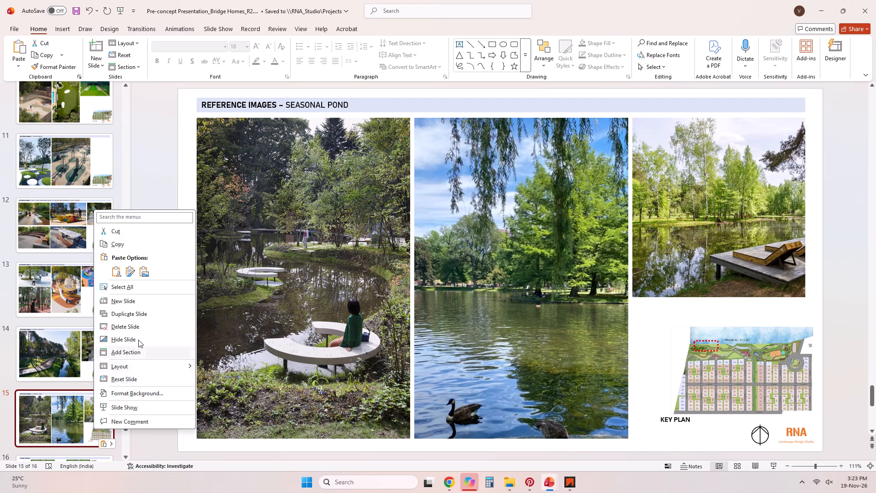
click(134, 368)
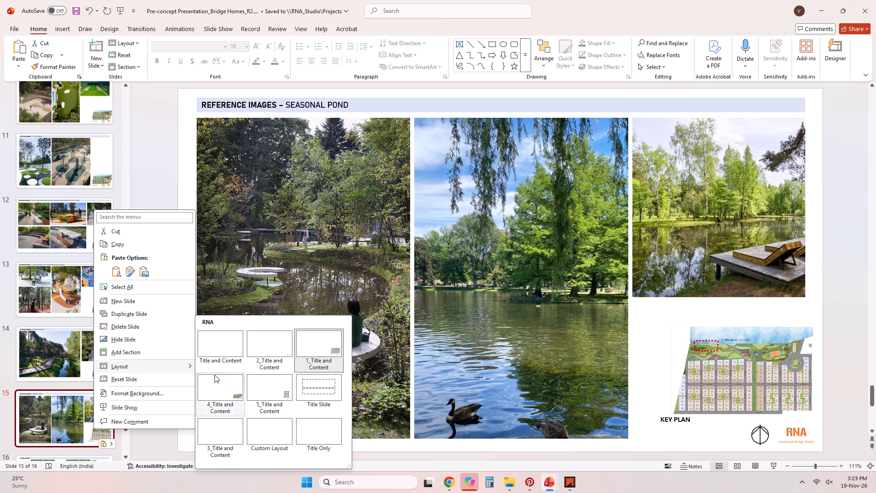
click(217, 392)
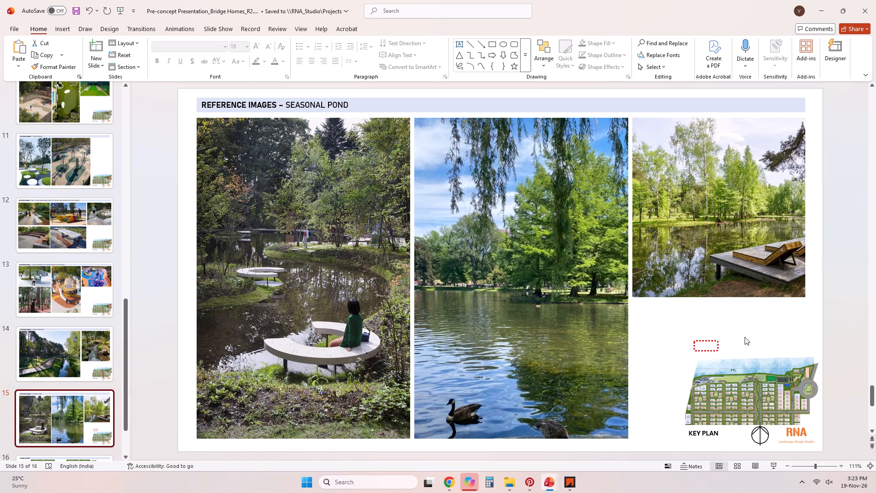
click(745, 337)
Check the pond's location on the master plan, then move the Seasonal Pond slide's red dotted marker there on the key plan and resize it to fit.
scroll(96, 227, up, 10)
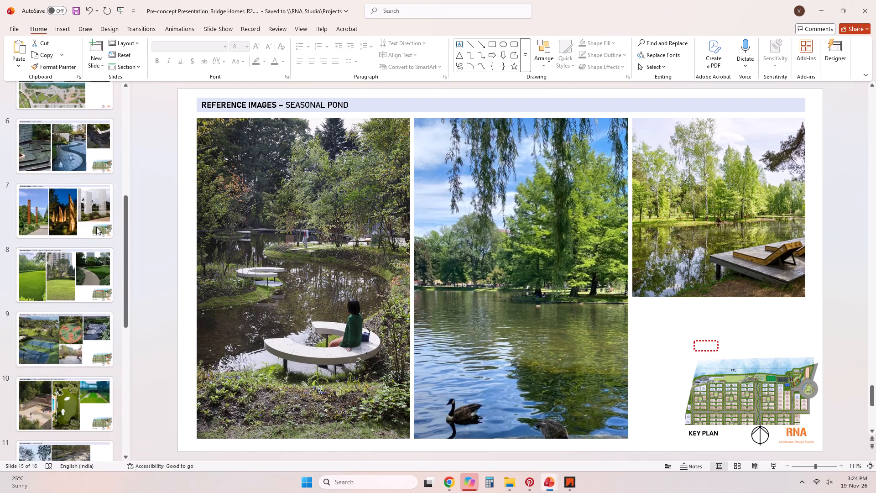
scroll(96, 227, up, 9)
click(99, 220)
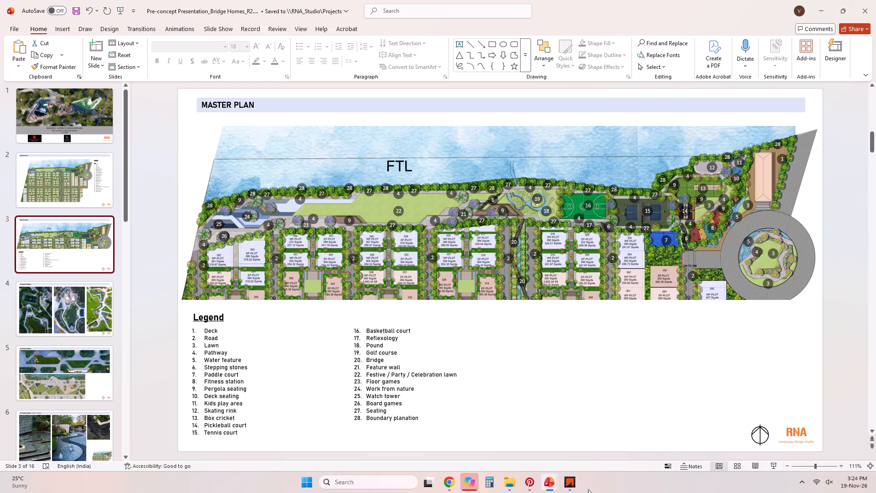
scroll(16, 237, down, 4)
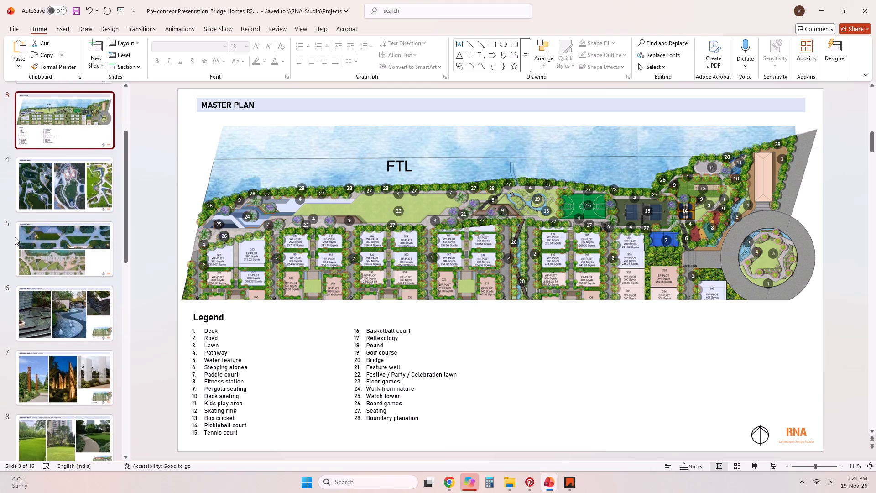
scroll(15, 237, down, 19)
scroll(12, 243, down, 6)
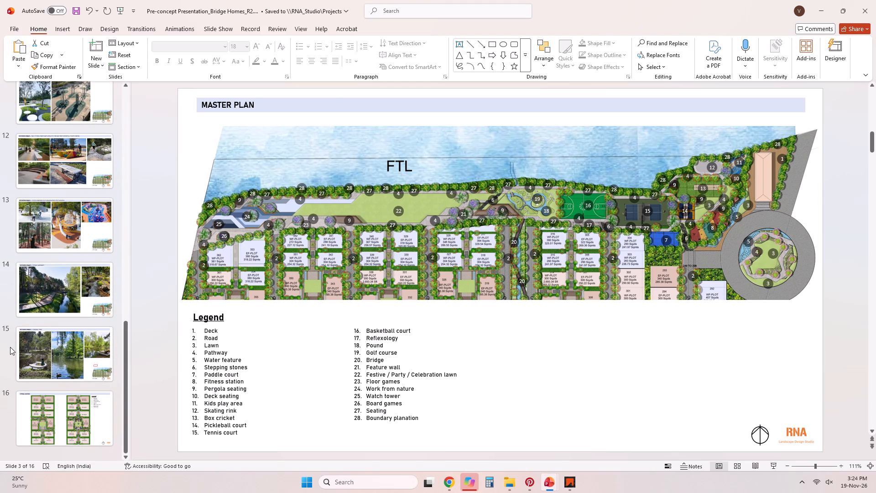
click(42, 352)
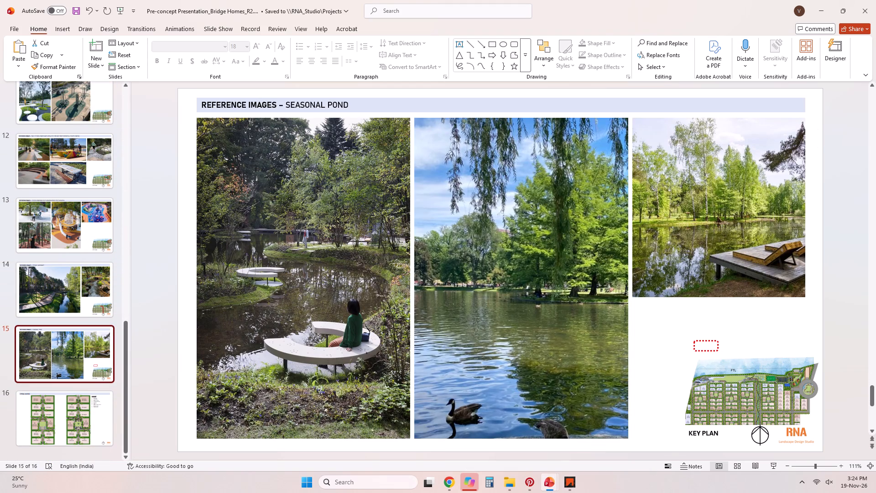
drag(717, 348, 776, 386)
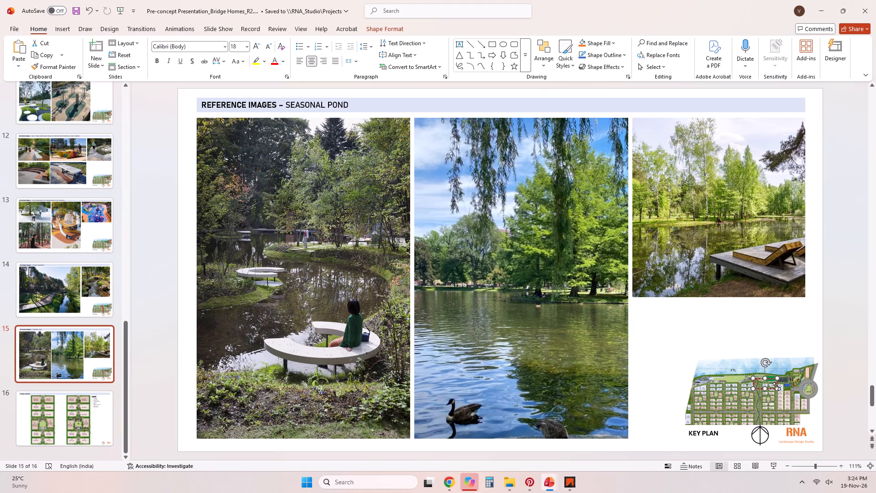
drag(778, 386, 777, 378)
click(777, 383)
drag(752, 378, 752, 371)
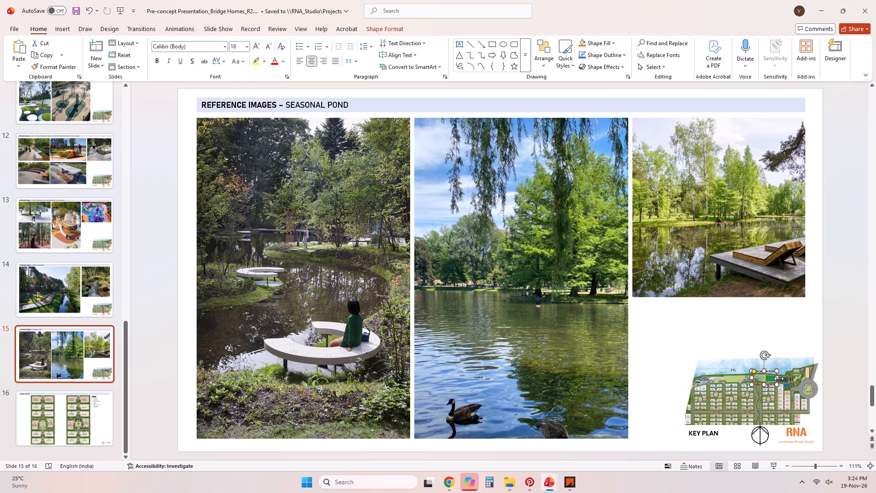
drag(779, 378, 768, 378)
click(751, 379)
click(833, 341)
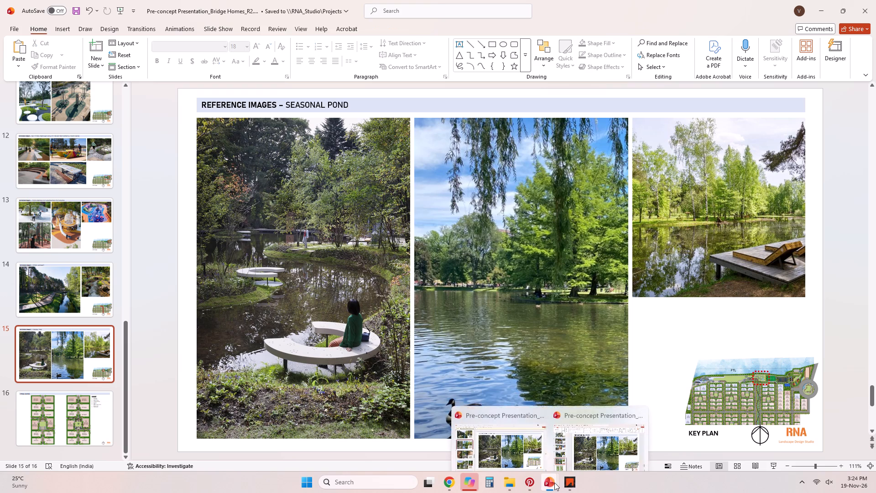
click(634, 437)
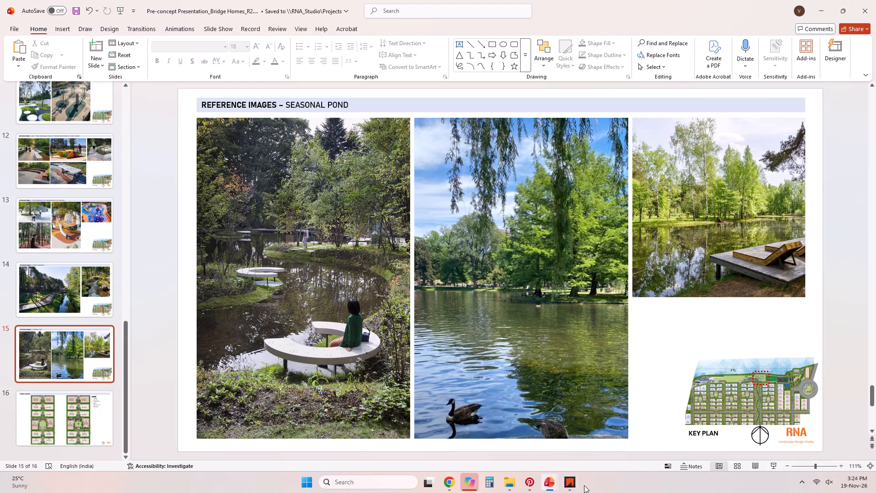
Compare the Amphitheatre and Forest Walk and Lake Buffer reference slides in R0 with the R2 master plans and their legends.
click(514, 446)
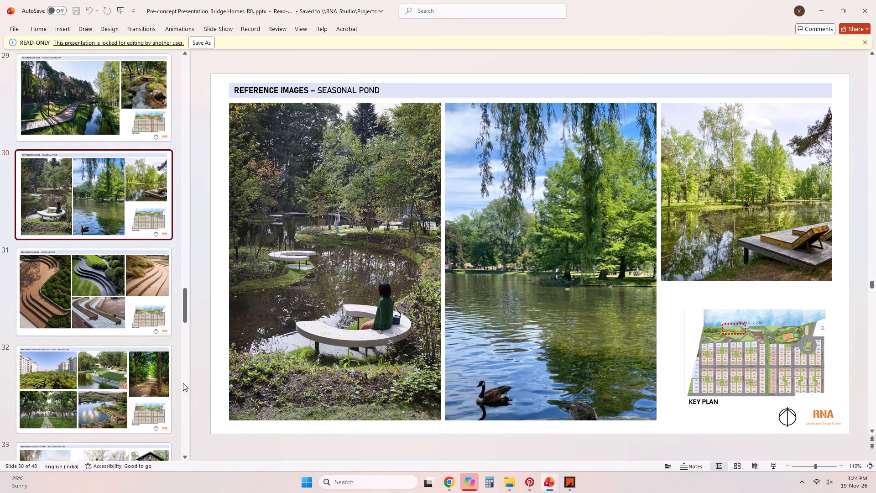
click(135, 299)
click(99, 292)
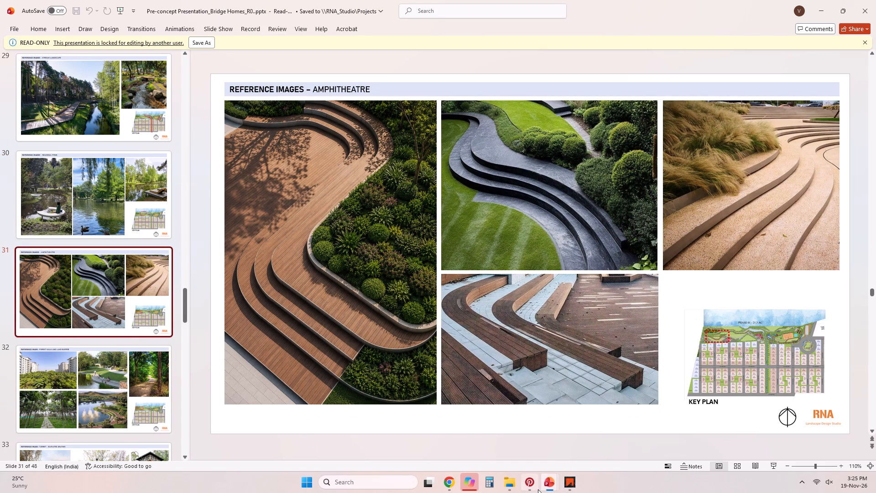
click(586, 442)
scroll(57, 324, up, 3)
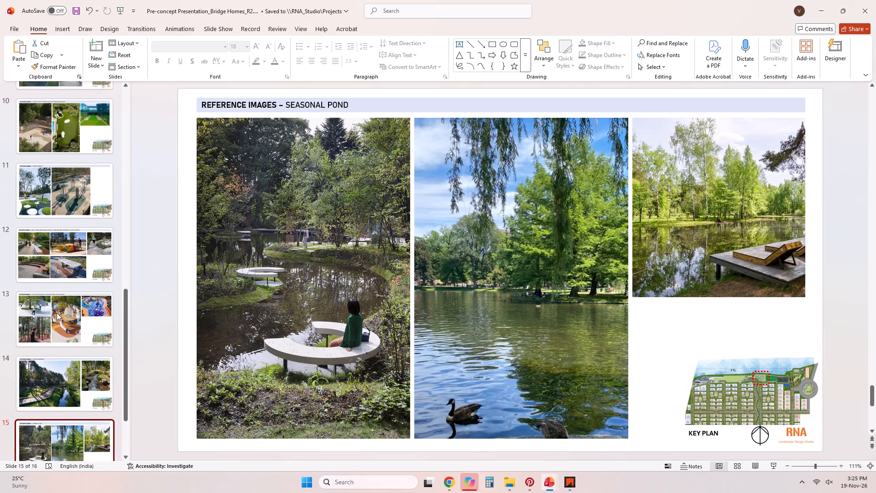
scroll(57, 313, up, 18)
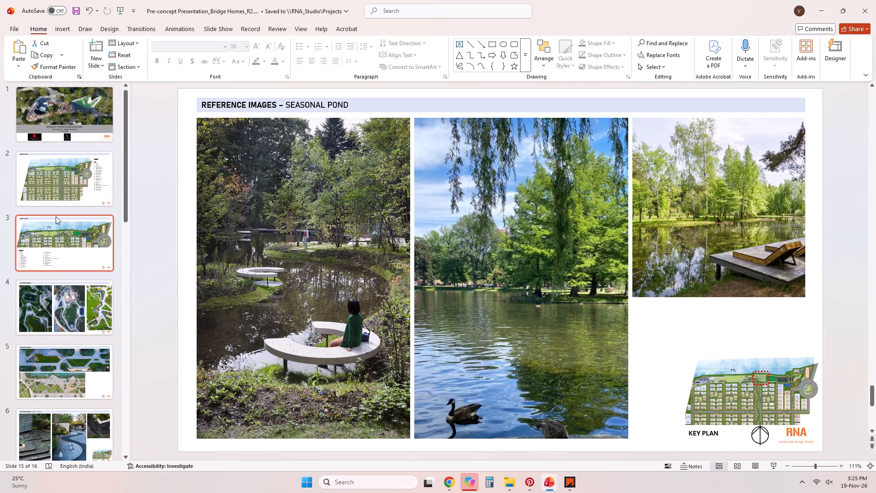
click(69, 254)
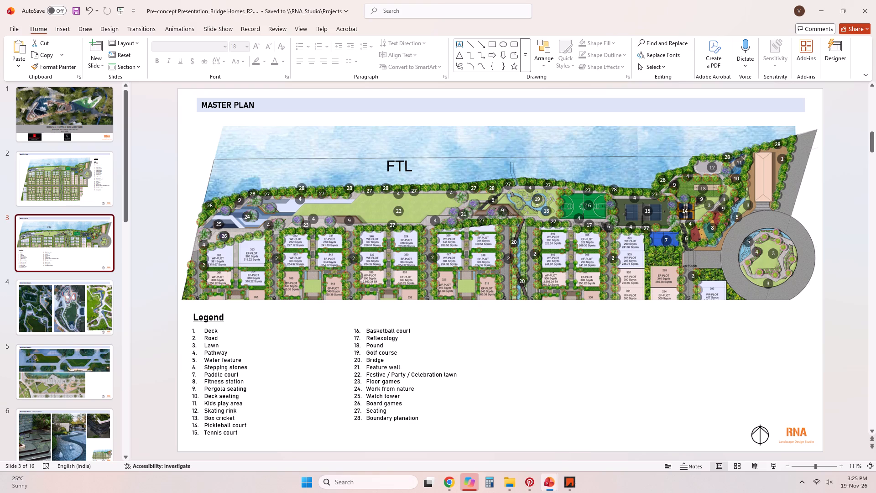
click(82, 188)
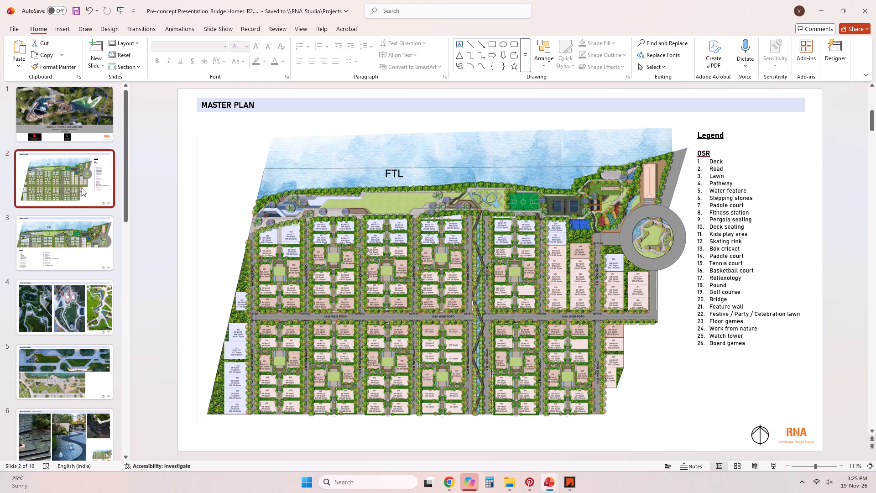
click(82, 222)
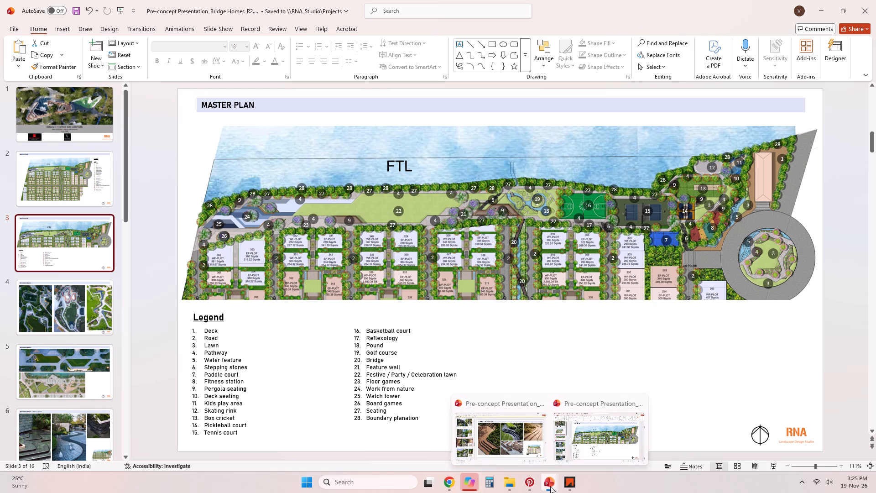
click(533, 458)
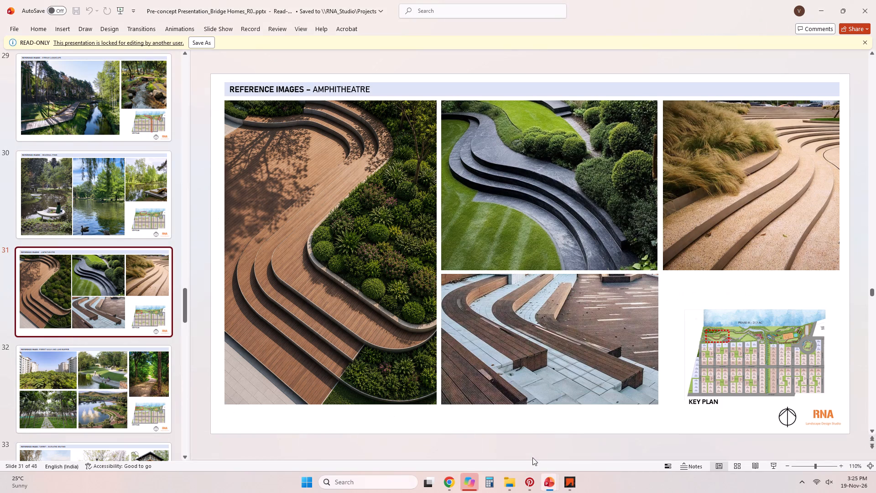
scroll(95, 343, down, 4)
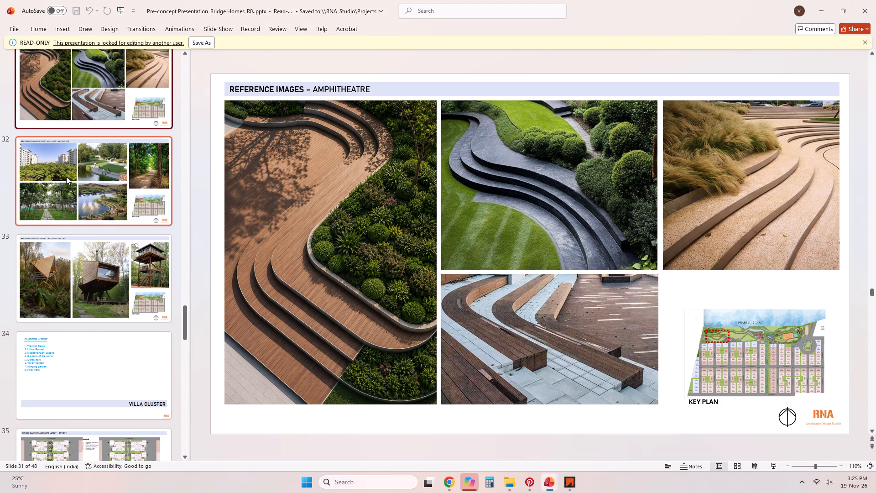
click(67, 176)
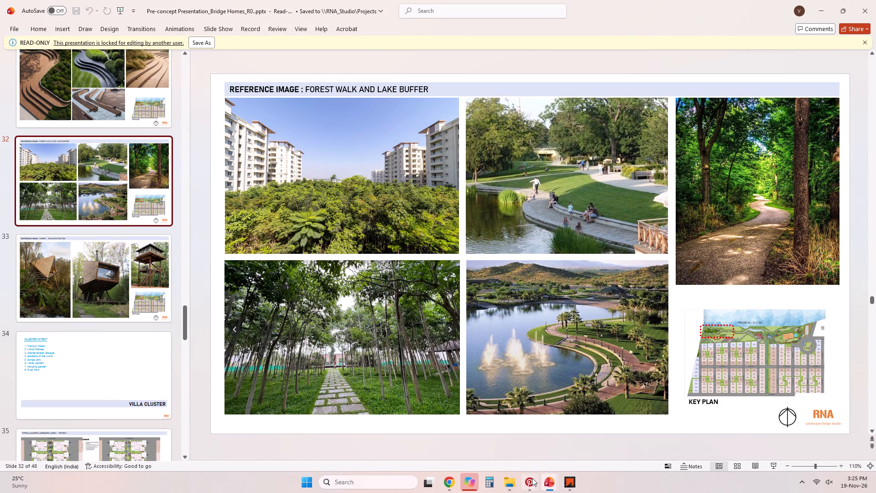
click(594, 445)
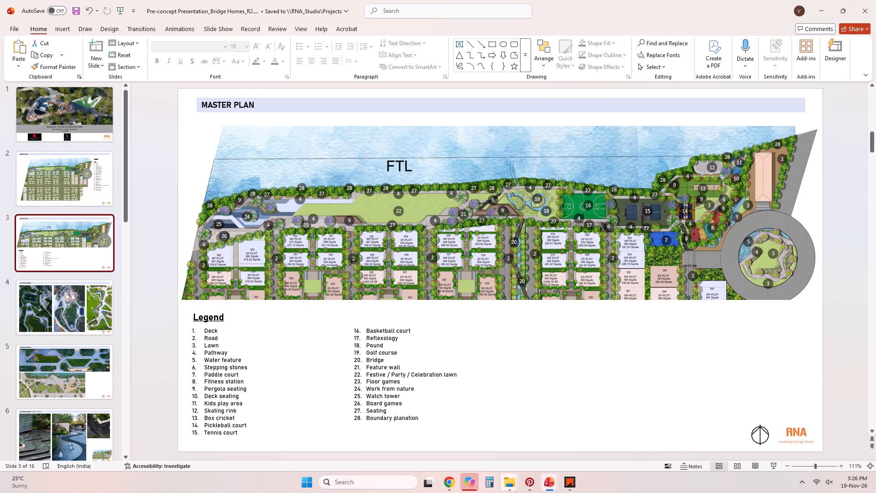
On R2's Table Tennis, Board Game Area slide, shrink the key plan's red dotted marker to about 0.24 × 0.16 inches near the roundabout.
scroll(0, 260, down, 10)
scroll(46, 262, down, 5)
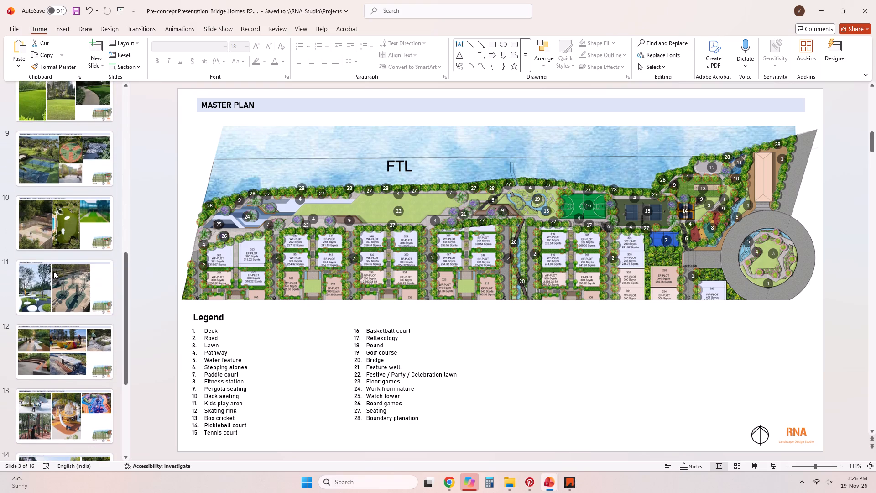
click(69, 413)
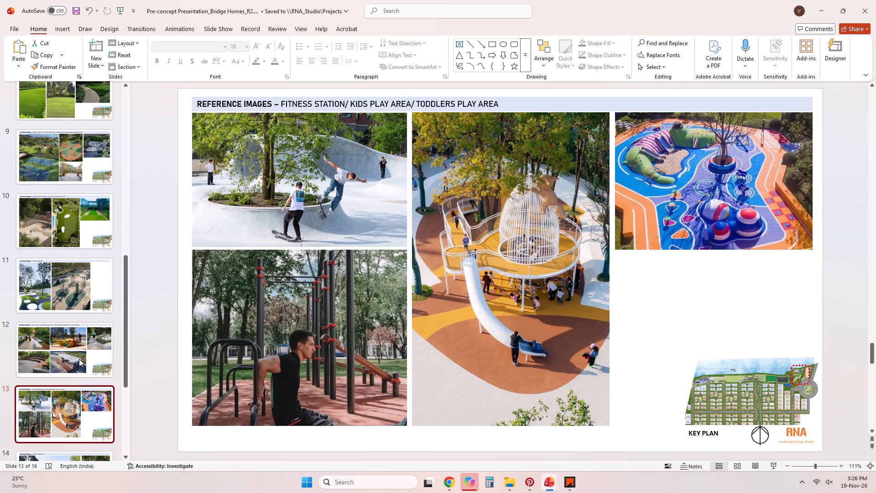
click(79, 358)
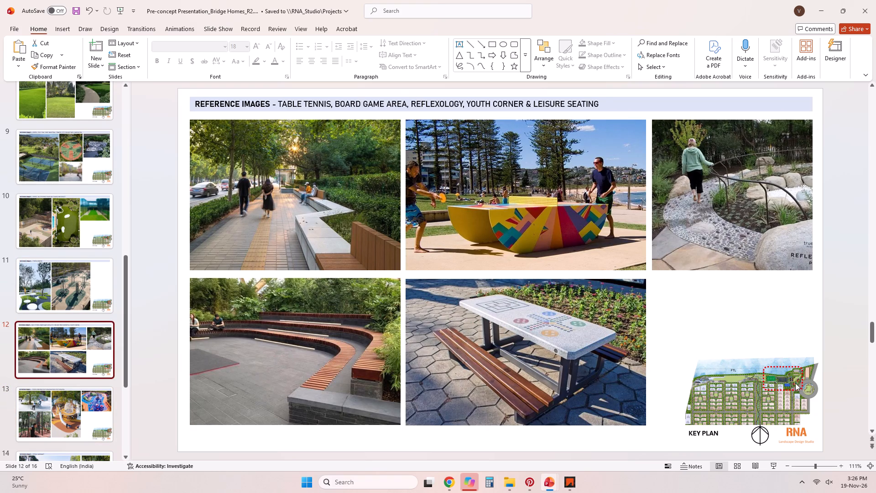
click(800, 383)
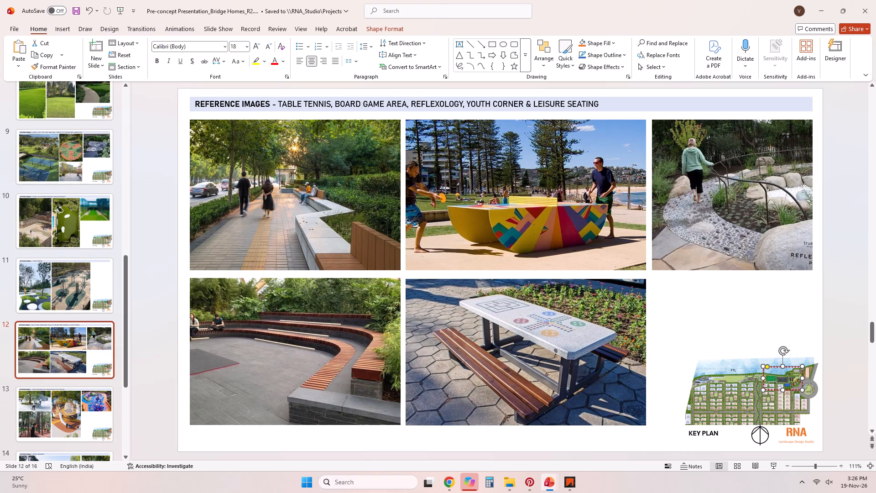
drag(761, 392, 790, 375)
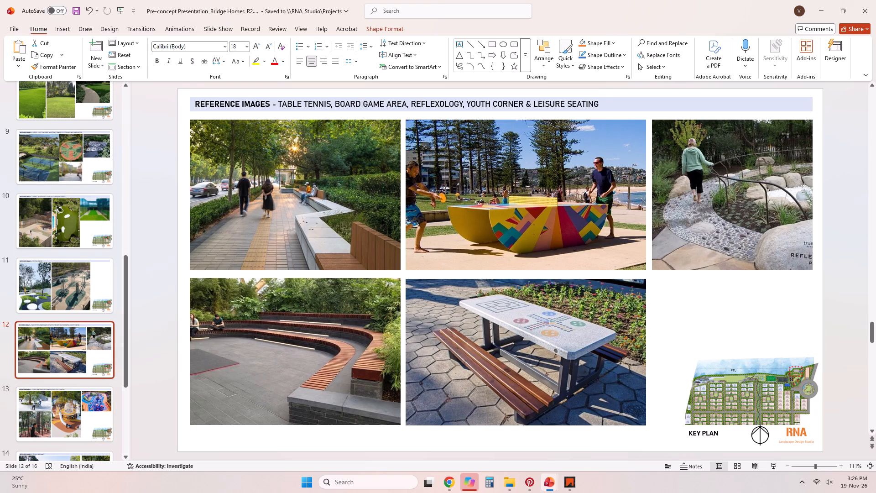
drag(790, 375, 791, 374)
click(808, 357)
Duplicate the small red dotted marker and place the copy at the far left end of that slide's key plan.
click(801, 367)
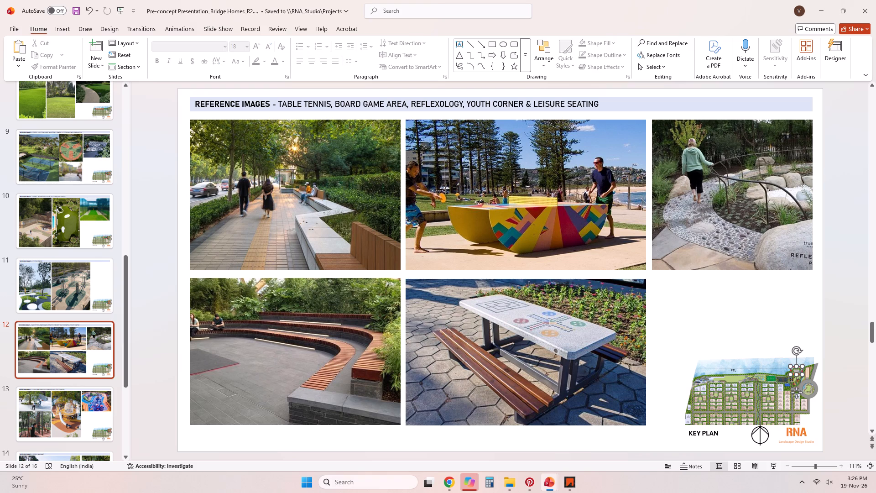
key(ctrl+c)
key(ctrl+v)
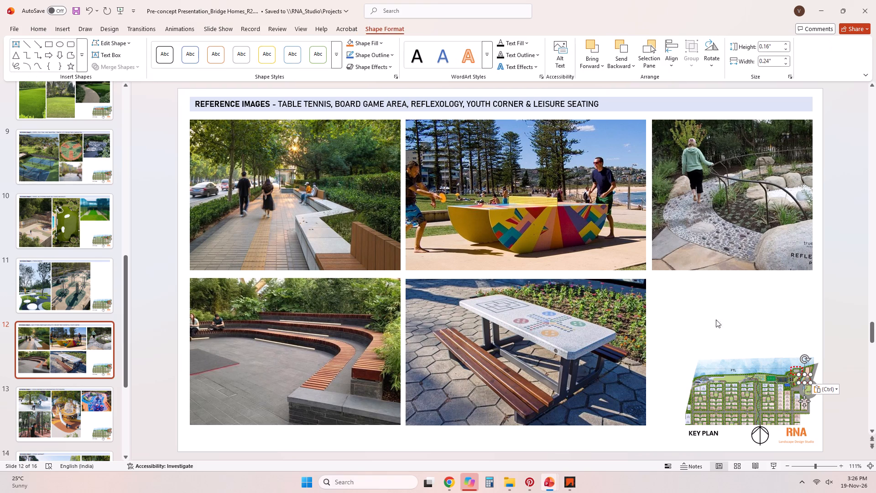
click(812, 382)
drag(808, 378, 717, 407)
drag(717, 407, 707, 380)
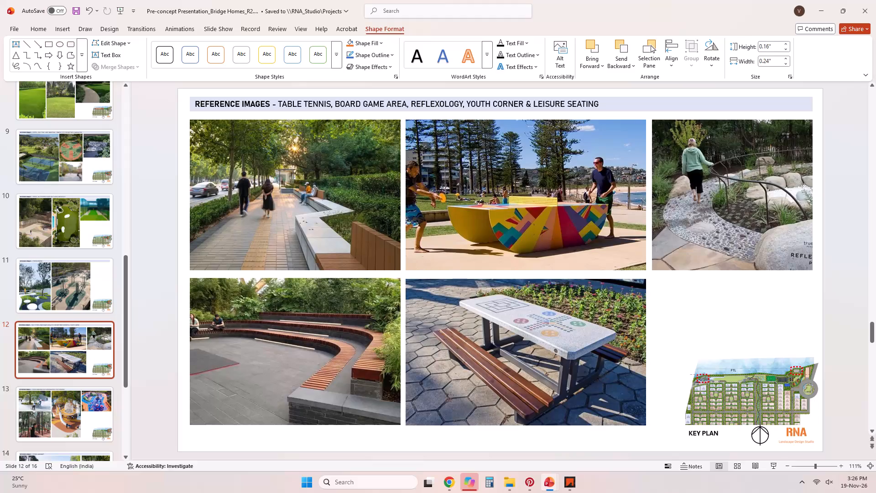
drag(707, 380, 709, 383)
click(725, 347)
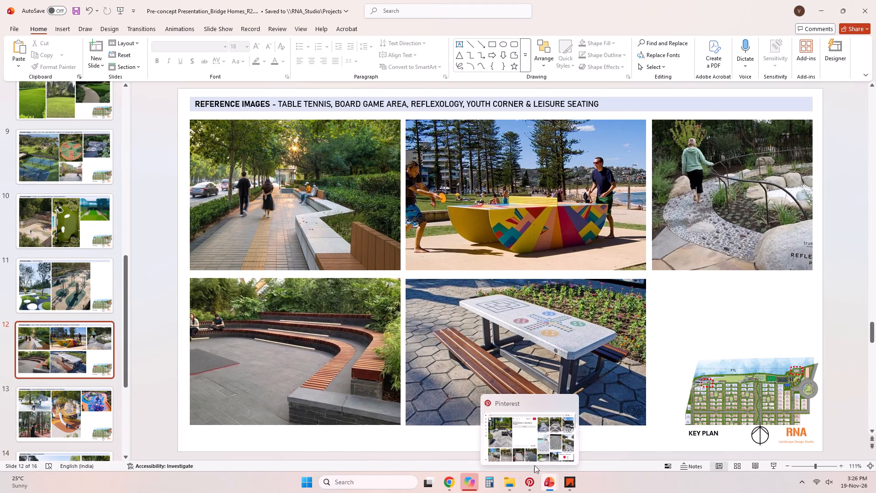
Review the remaining R0 reference slides, then copy the Turret – Elevated Seating slide into R2 directly after the Seasonal Pond slide.
click(520, 447)
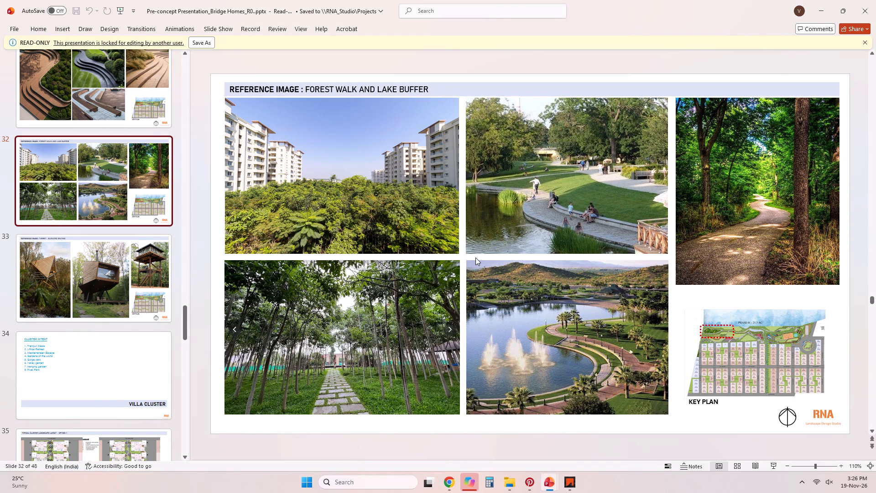
scroll(474, 269, down, 1)
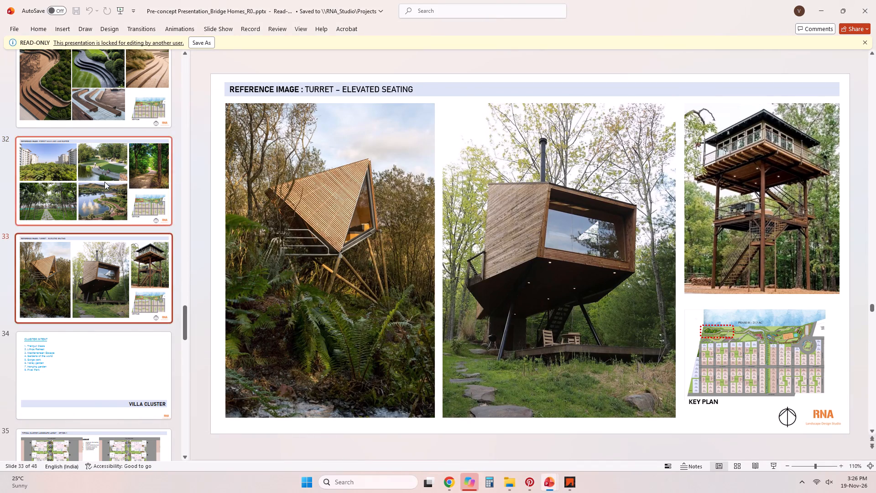
scroll(105, 179, up, 2)
click(105, 179)
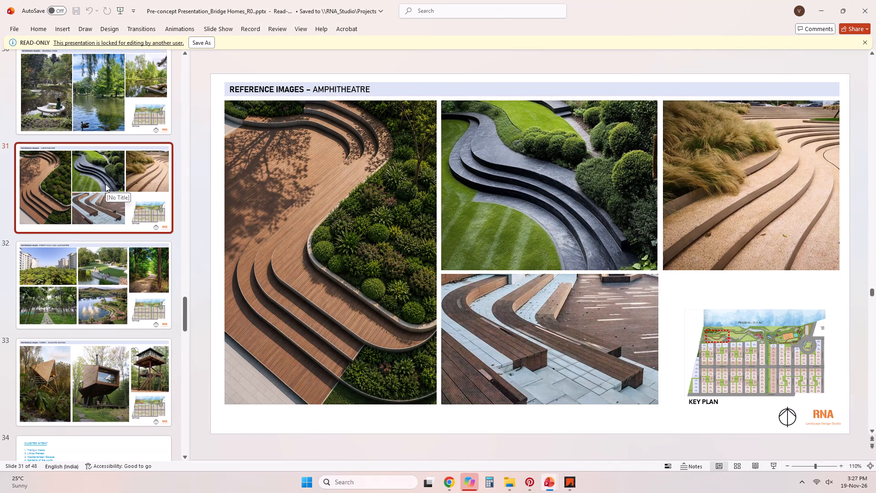
scroll(105, 184, down, 2)
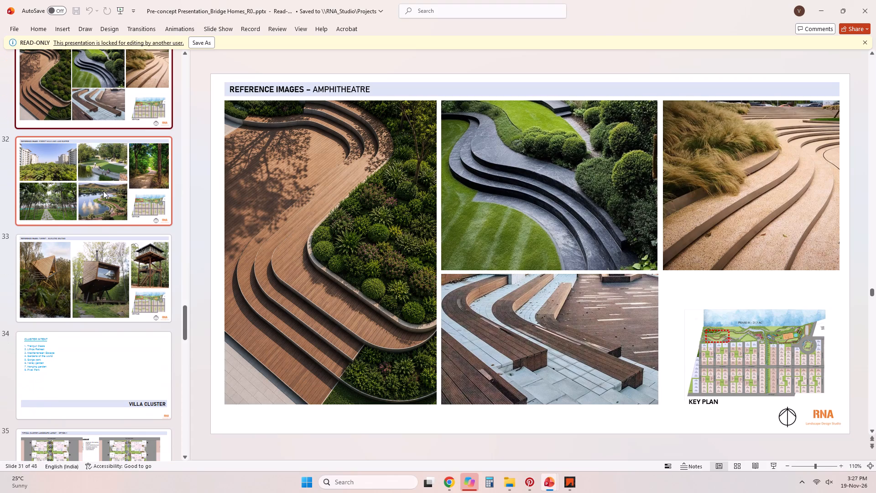
click(115, 252)
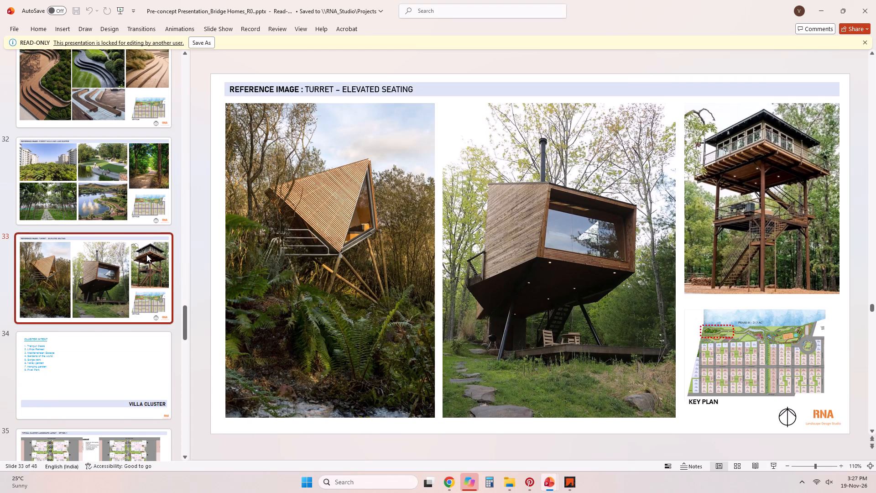
right_click(73, 300)
click(109, 118)
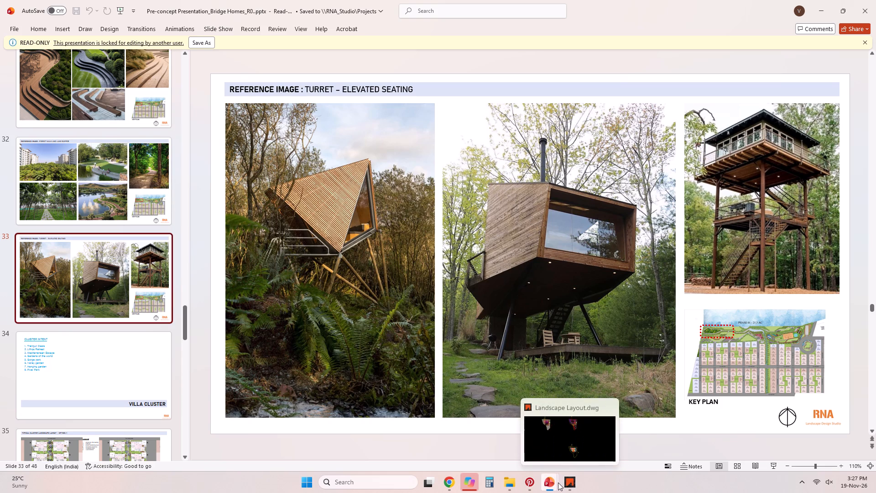
click(583, 447)
scroll(95, 373, down, 9)
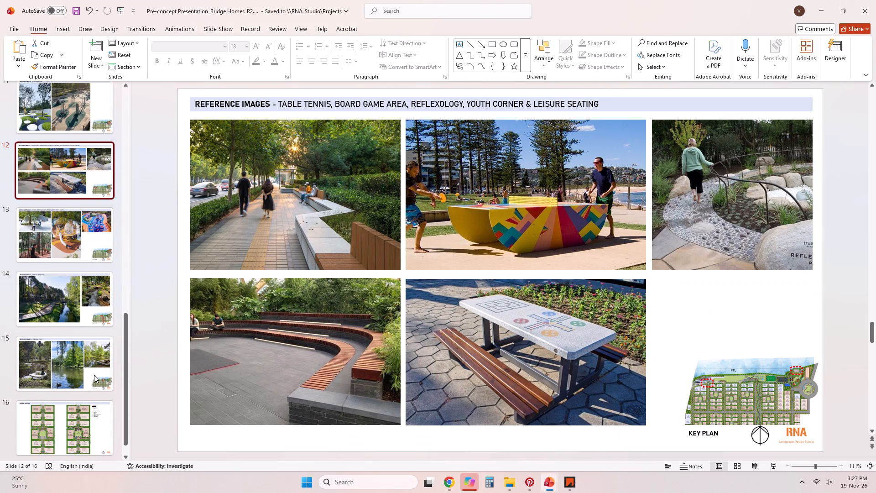
scroll(94, 375, down, 7)
click(94, 375)
key(ctrl+v)
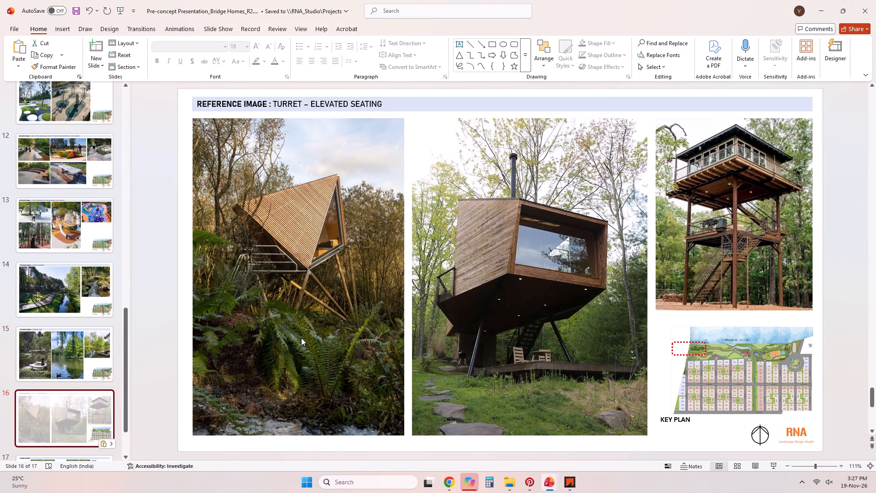
Apply the 4_Title and Content layout to the Turret – Elevated Seating slide to bring in the new key plan.
right_click(100, 428)
click(146, 364)
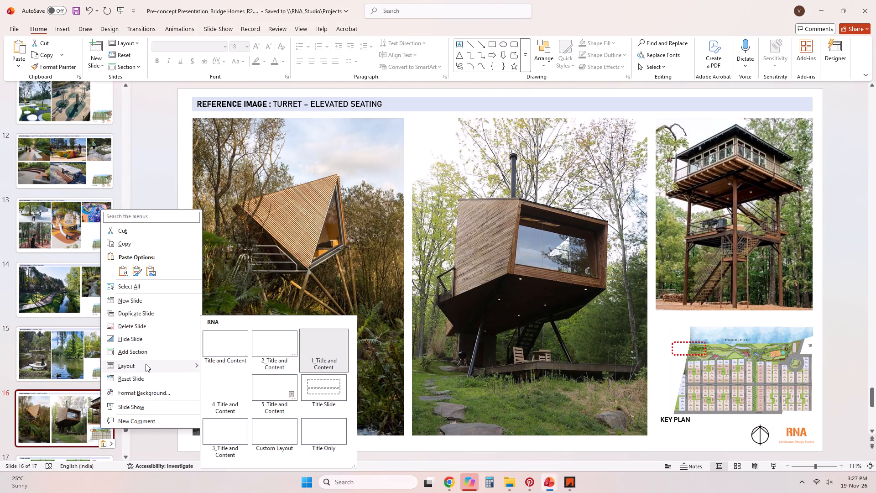
click(238, 386)
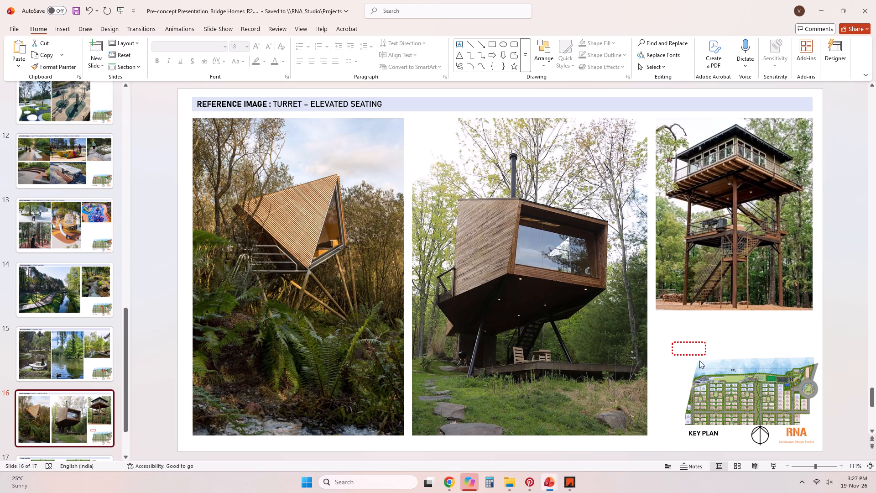
Check the watch tower's location on the master plan, then move the Turret slide's red dotted marker there on the key plan and shrink it to fit.
drag(697, 354, 724, 386)
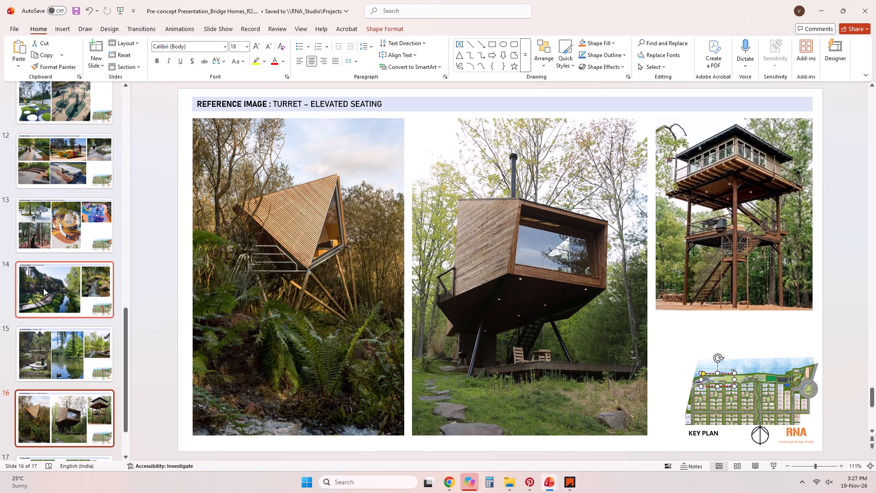
scroll(43, 288, up, 20)
scroll(49, 248, up, 1)
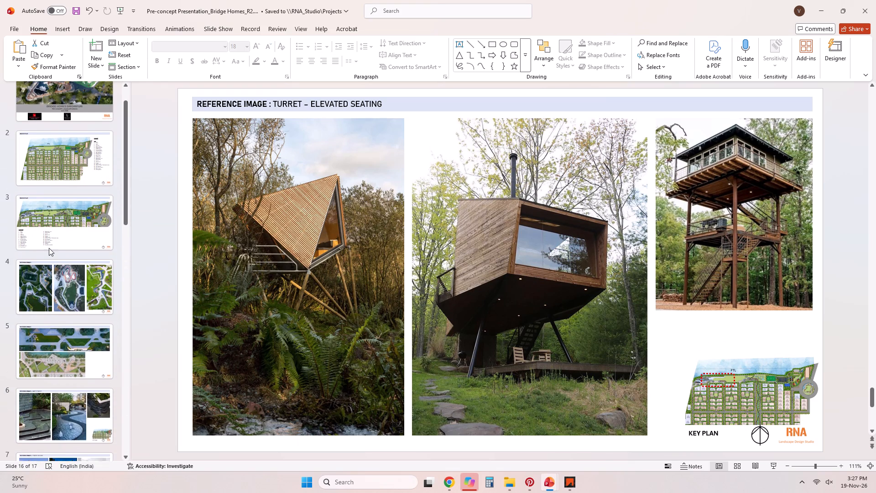
scroll(49, 248, up, 2)
click(59, 263)
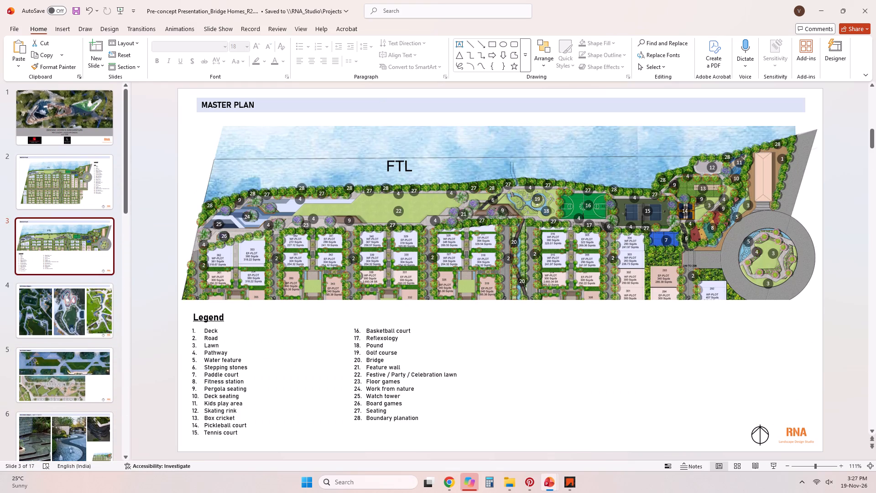
scroll(51, 326, down, 4)
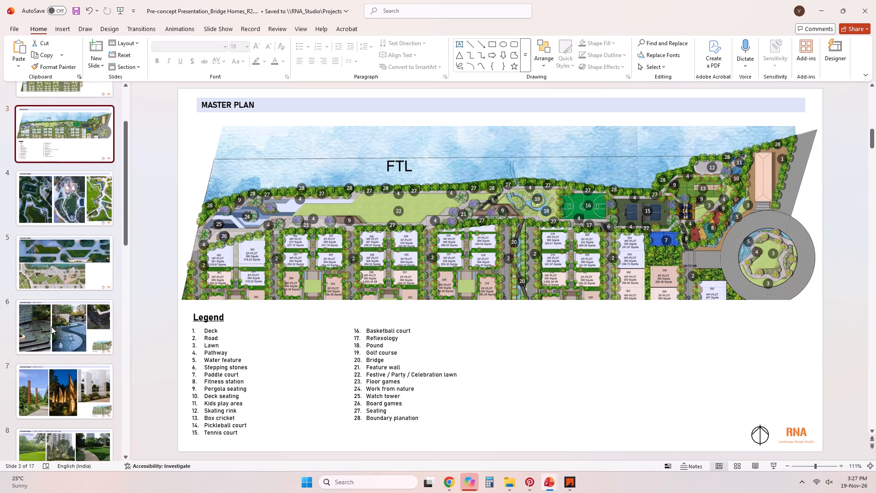
scroll(51, 326, down, 20)
scroll(51, 342, down, 5)
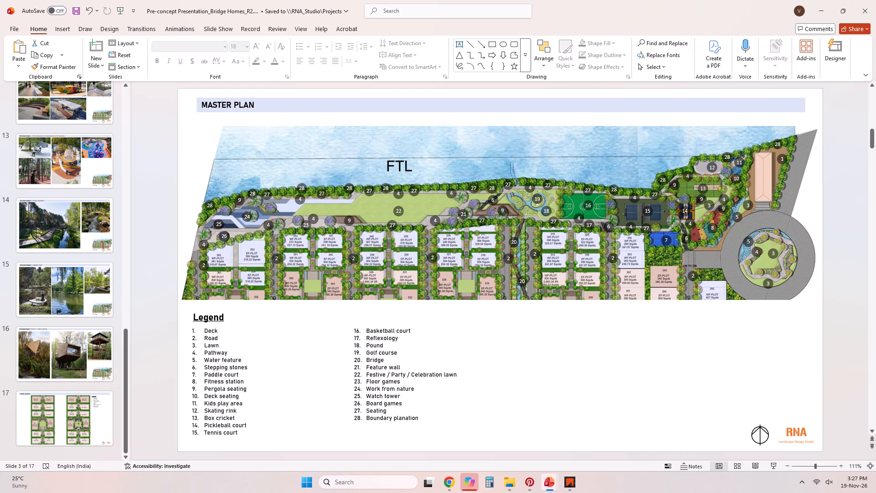
click(87, 353)
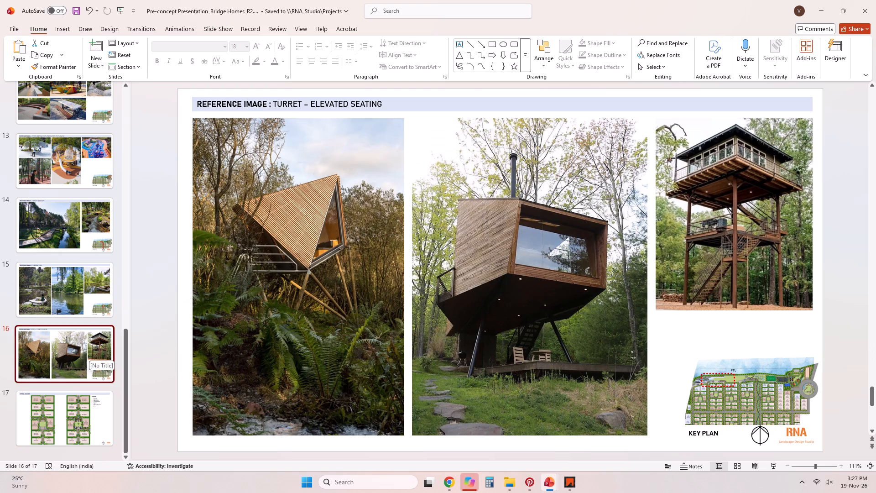
drag(704, 385, 694, 387)
drag(725, 381, 708, 378)
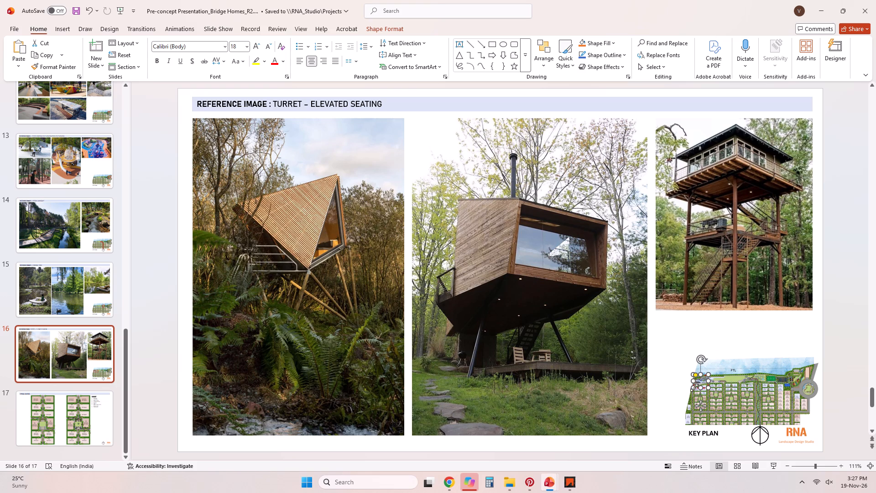
click(675, 351)
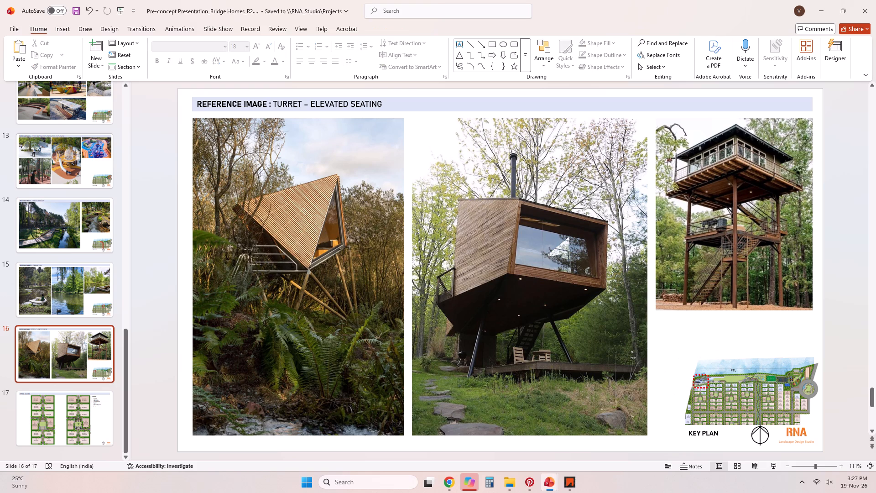
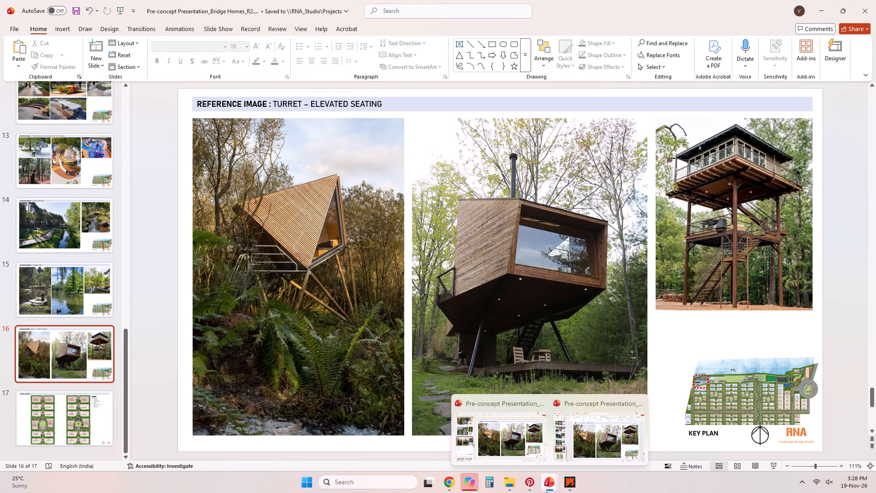
Examine R0's Typical Cluster Landscape Layout Option-2 slide and compare it with R2's Typical Cluster slide.
click(510, 442)
scroll(114, 300, down, 4)
scroll(95, 351, down, 5)
scroll(95, 351, up, 2)
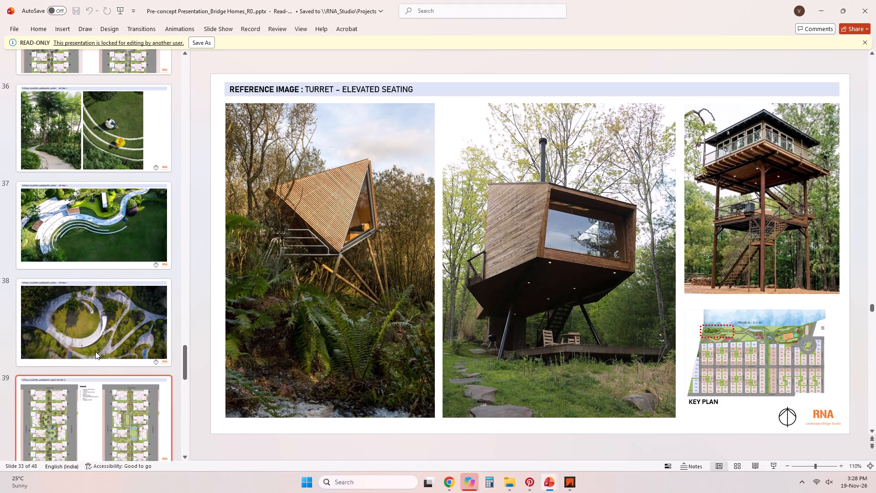
scroll(95, 351, up, 2)
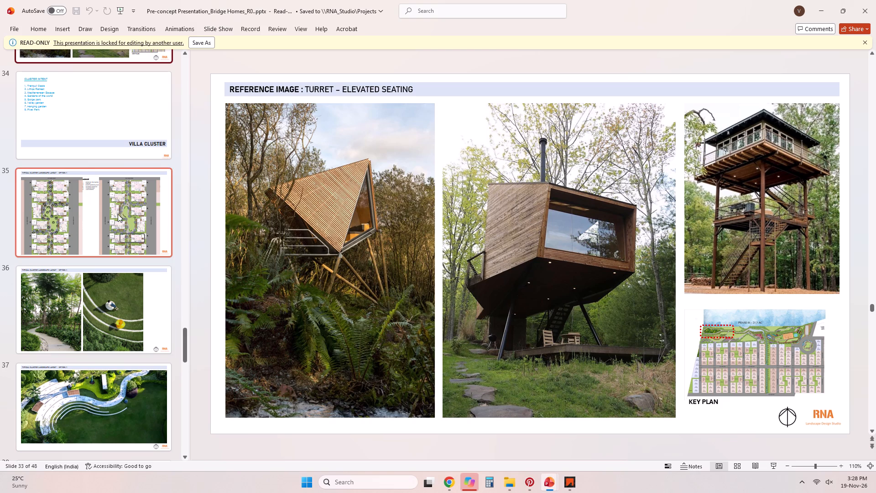
scroll(115, 200, down, 6)
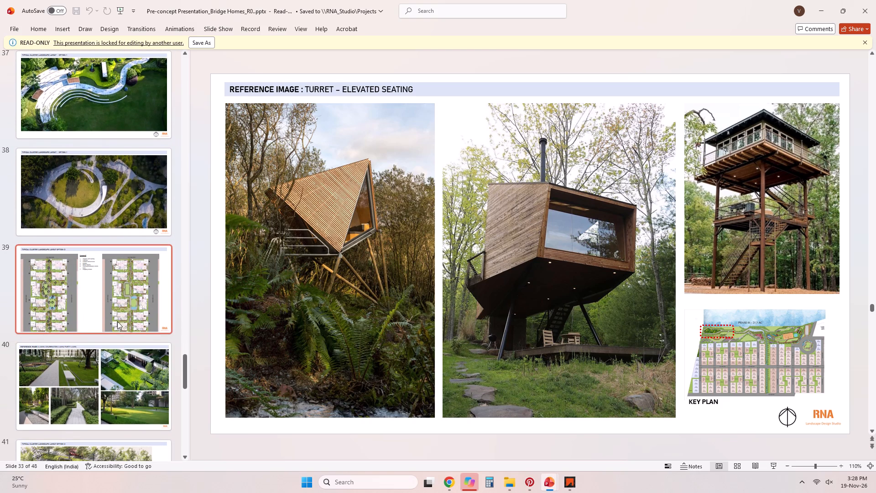
click(131, 298)
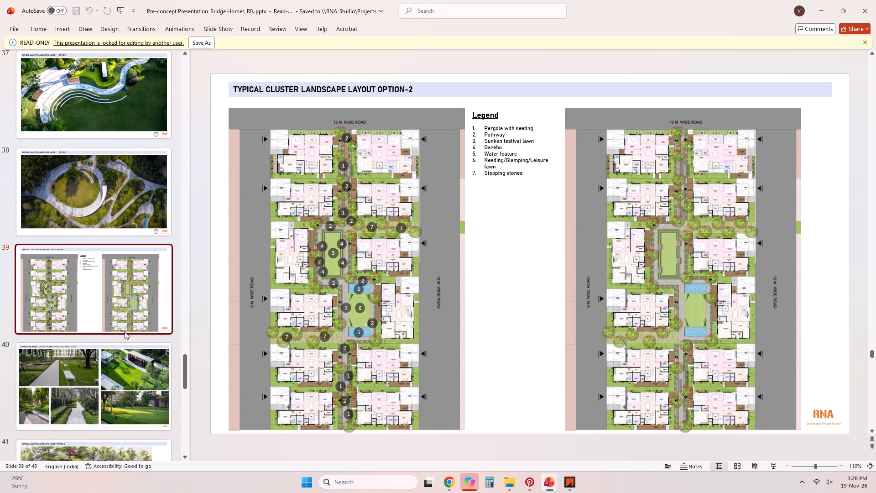
scroll(122, 233, up, 7)
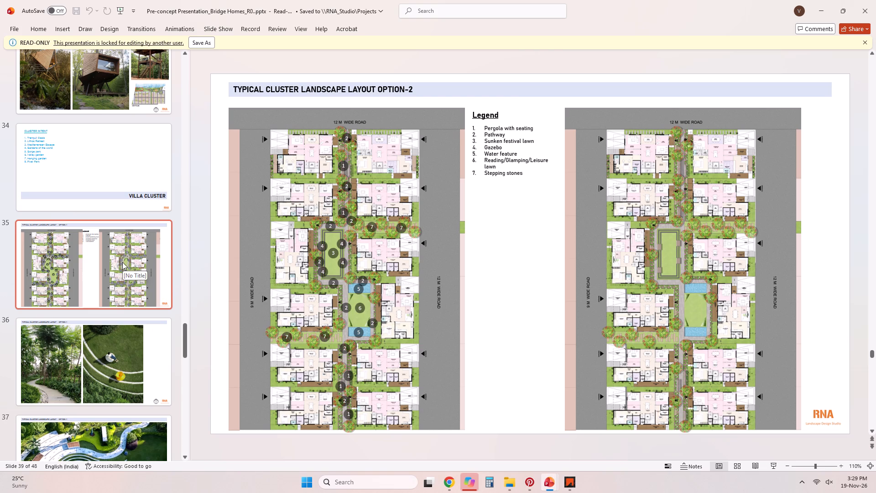
click(573, 452)
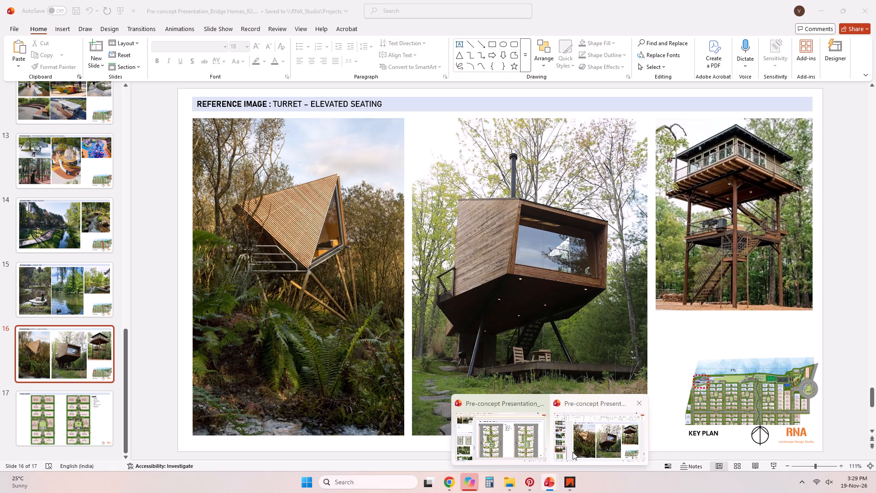
scroll(162, 328, down, 4)
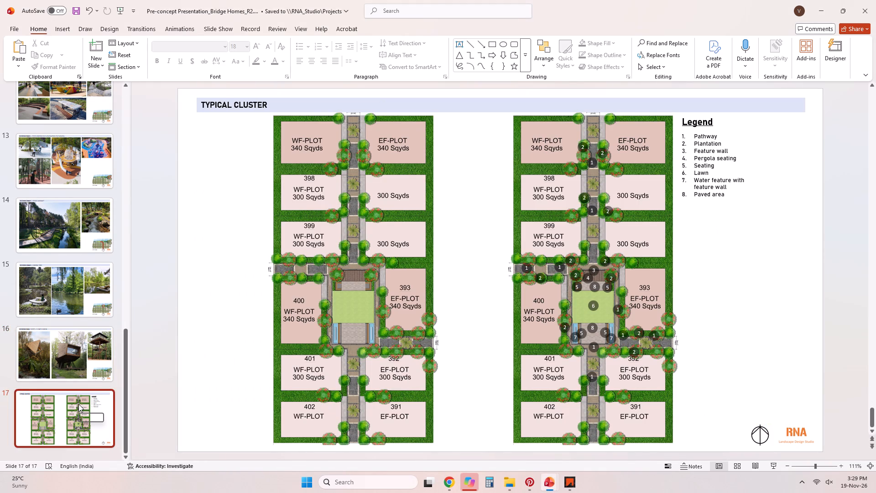
click(78, 404)
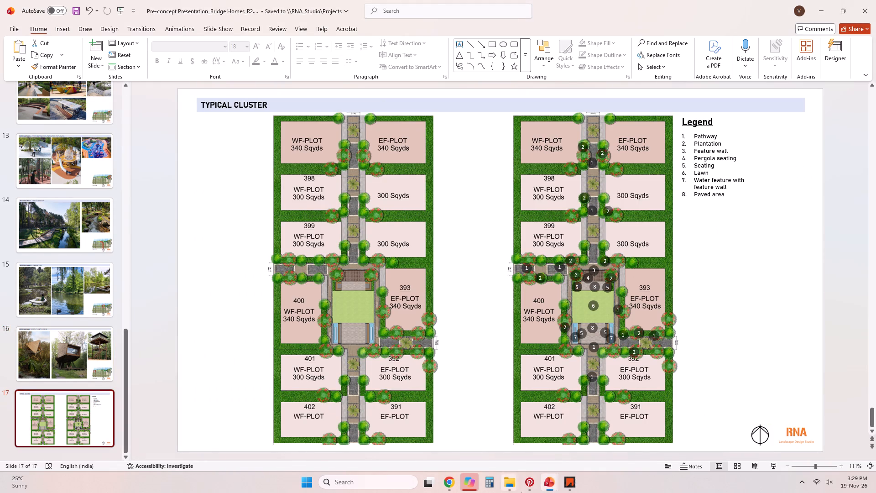
Review R0's Typical Cluster Landscape Layout Option-1 plan and image slides against R2's Typical Cluster slide.
click(532, 459)
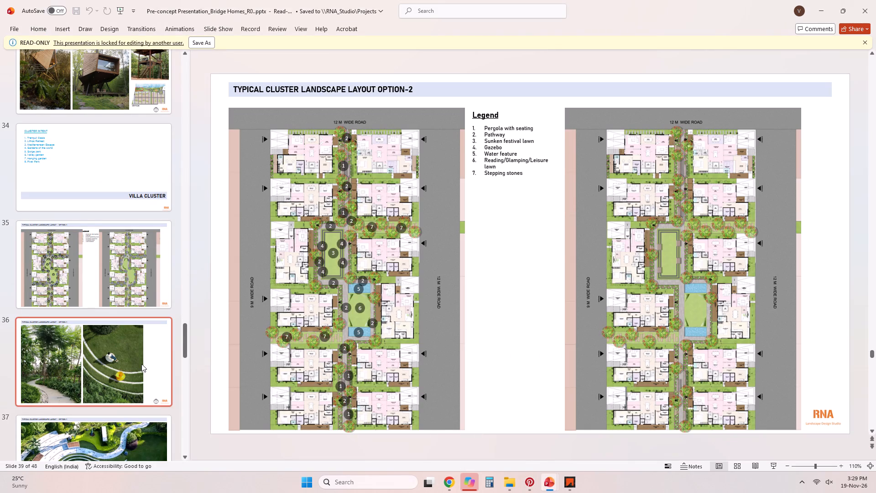
scroll(140, 351, down, 20)
scroll(140, 351, down, 12)
scroll(140, 351, up, 13)
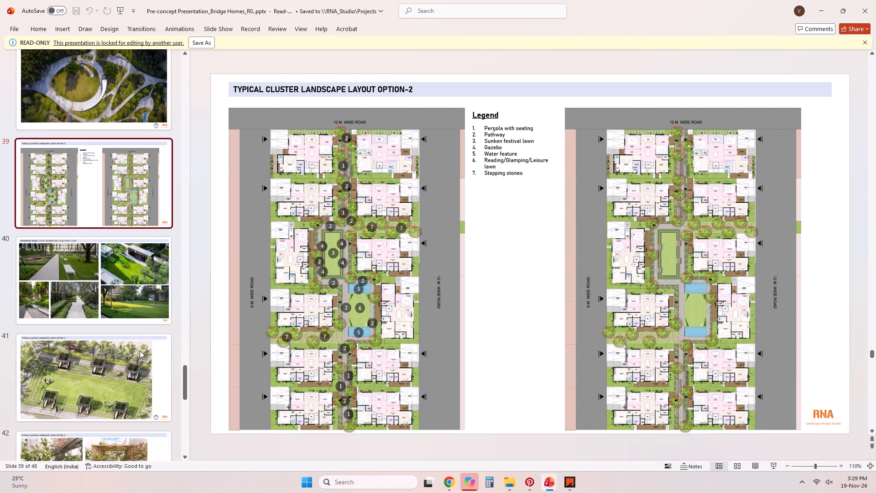
scroll(140, 351, up, 4)
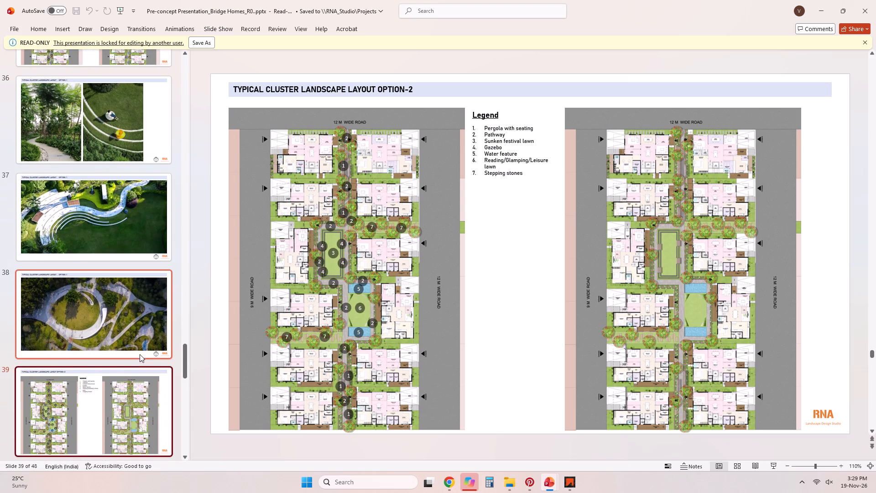
scroll(140, 352, down, 1)
scroll(140, 354, up, 4)
scroll(76, 276, up, 1)
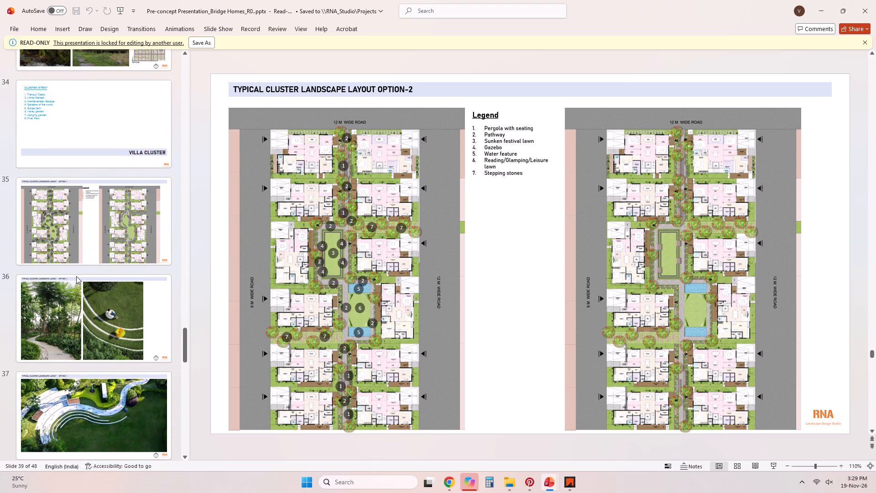
click(84, 238)
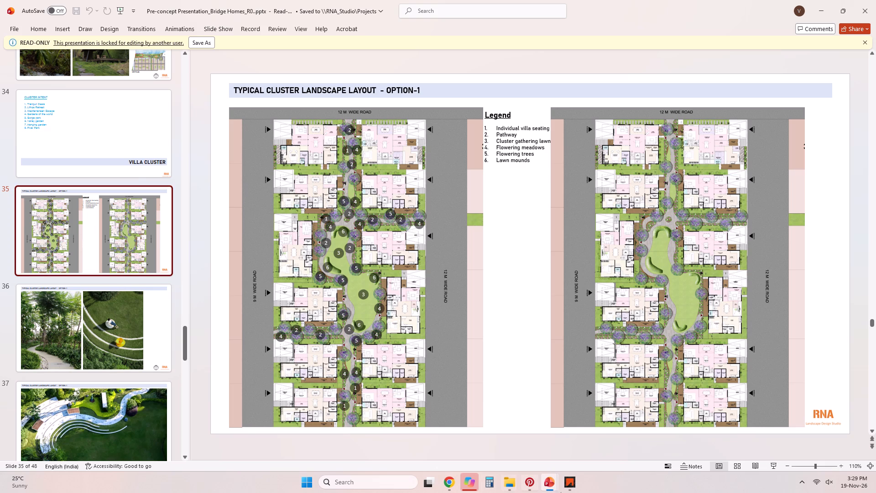
click(591, 456)
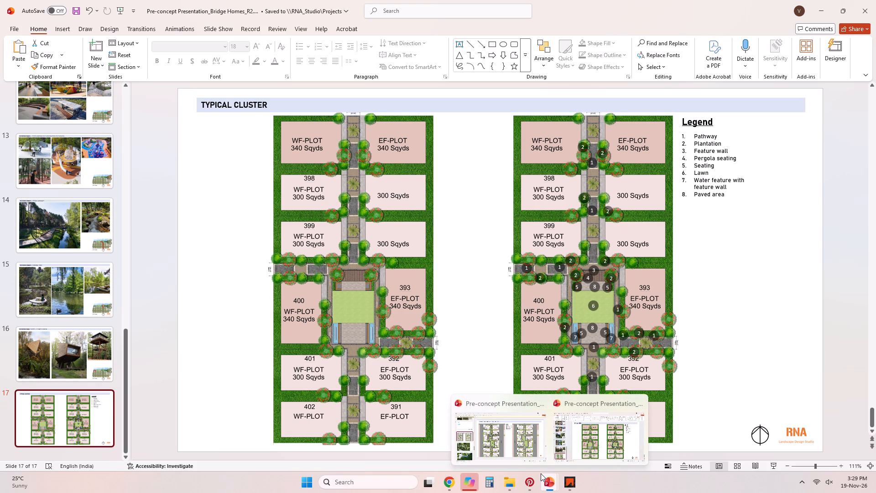
click(536, 446)
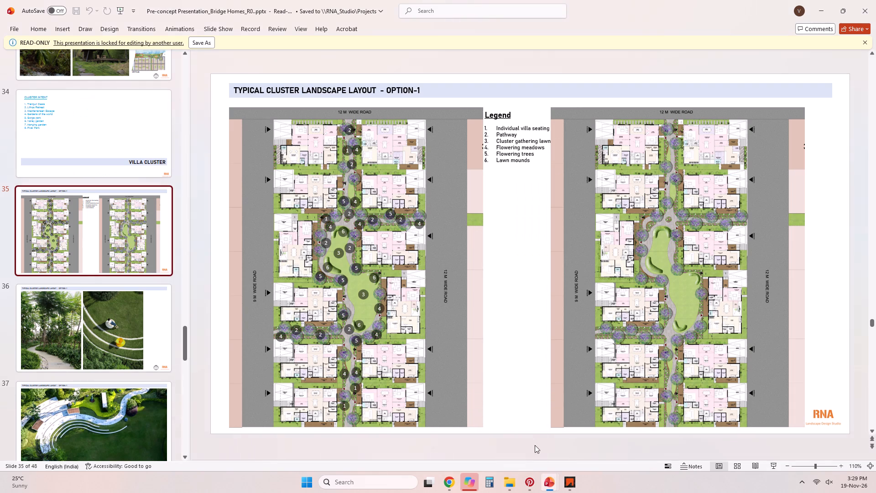
click(143, 331)
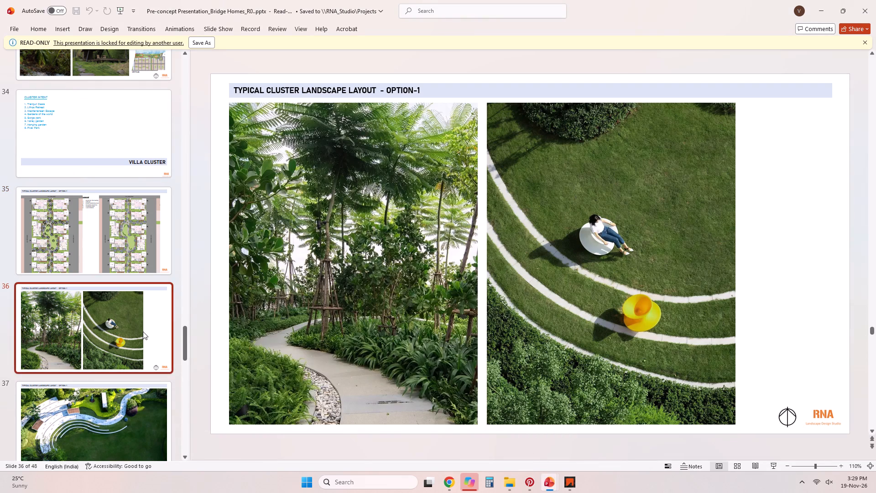
click(129, 412)
scroll(129, 412, down, 2)
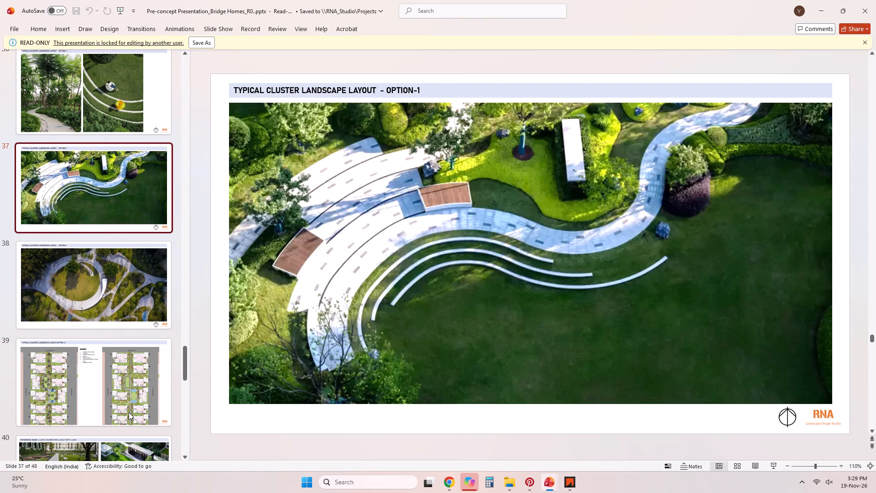
click(129, 412)
scroll(129, 412, down, 3)
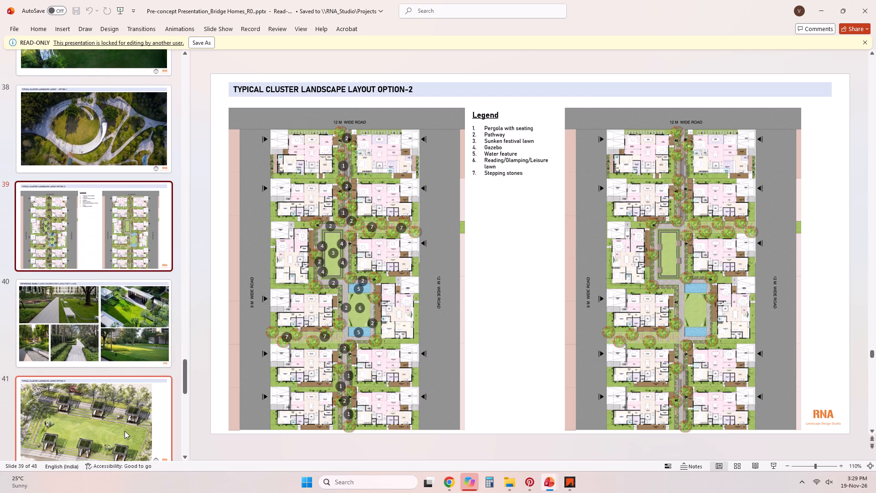
Copy R0's Lawn/ Celebration Lawn/ Party Lawn reference slide into R2 directly after the Festival Lawn, Celebration Lawn, Party Lawn slide.
click(136, 358)
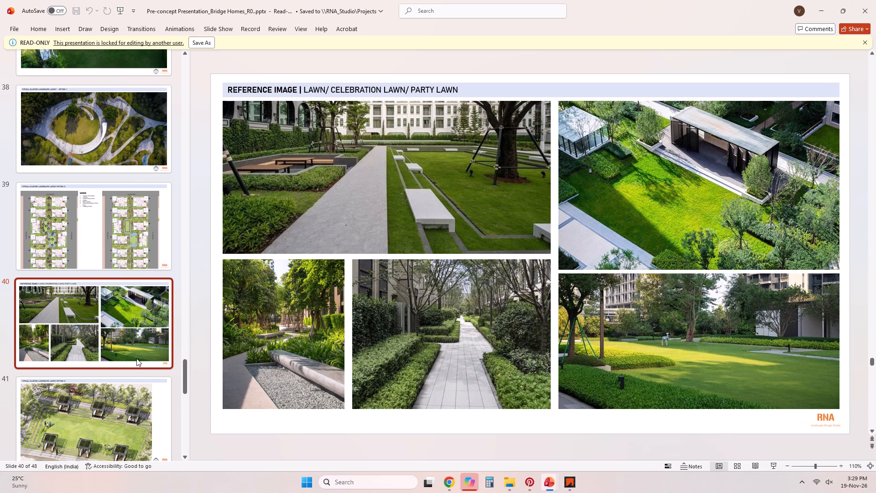
right_click(136, 358)
click(177, 176)
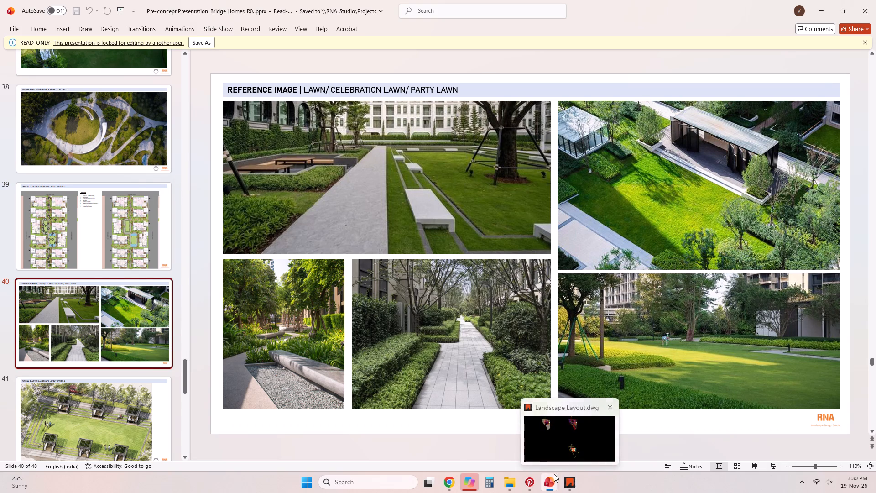
click(597, 441)
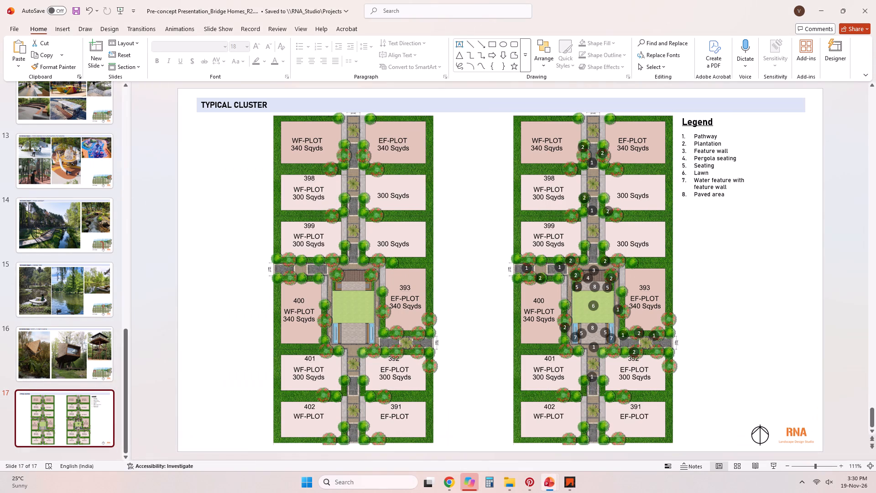
scroll(374, 351, down, 2)
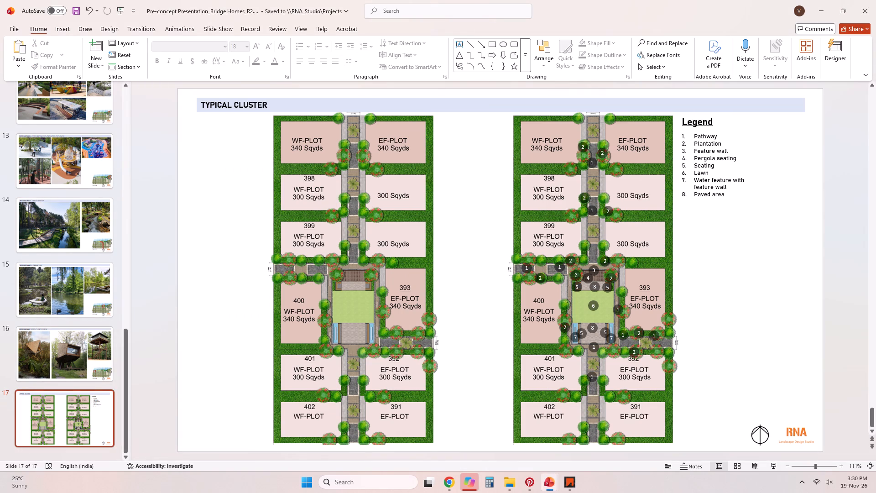
scroll(113, 325, up, 6)
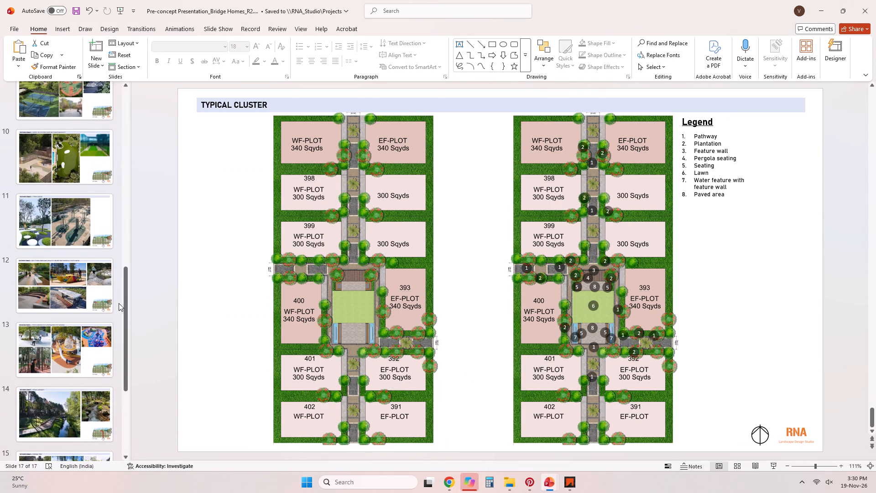
scroll(115, 296, up, 2)
click(76, 213)
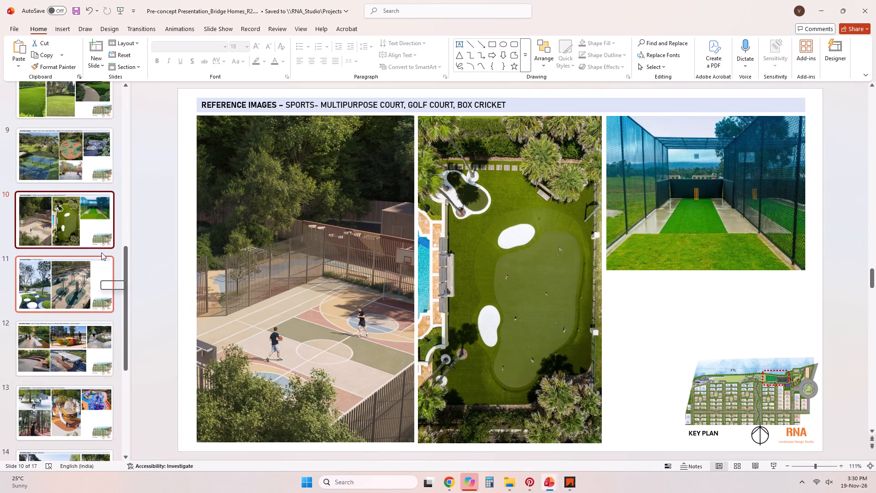
scroll(103, 246, up, 9)
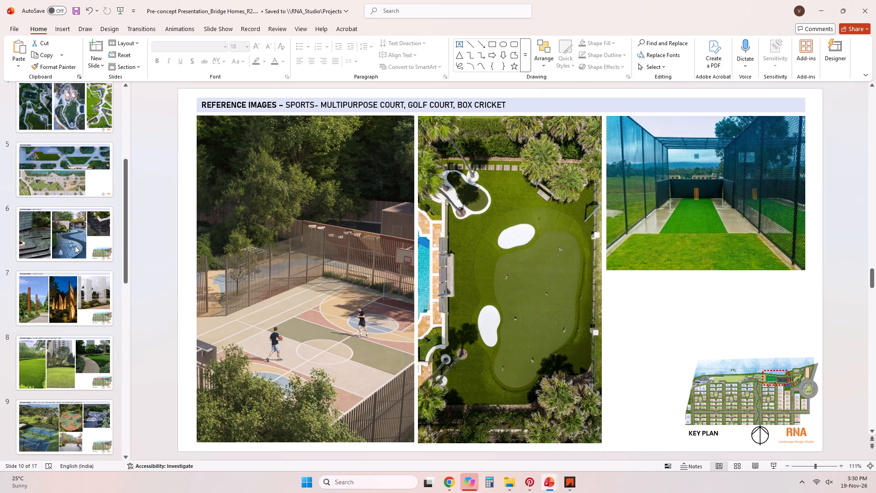
scroll(77, 202, up, 2)
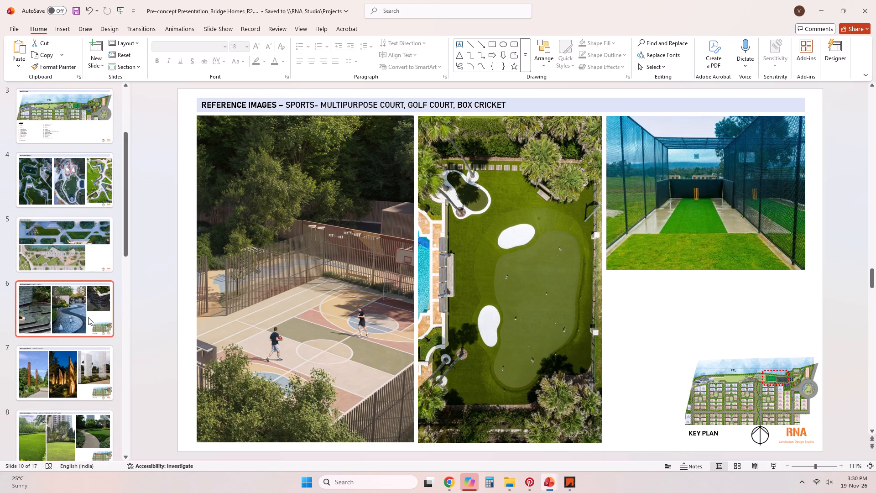
click(82, 127)
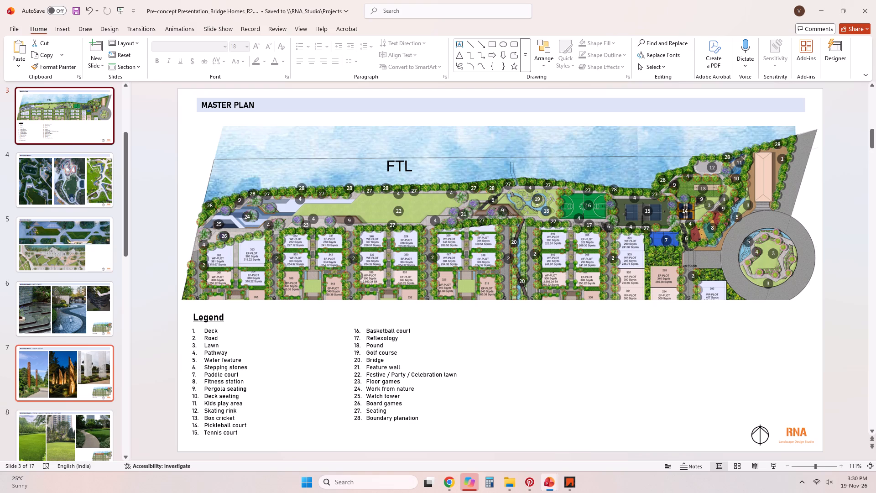
click(99, 446)
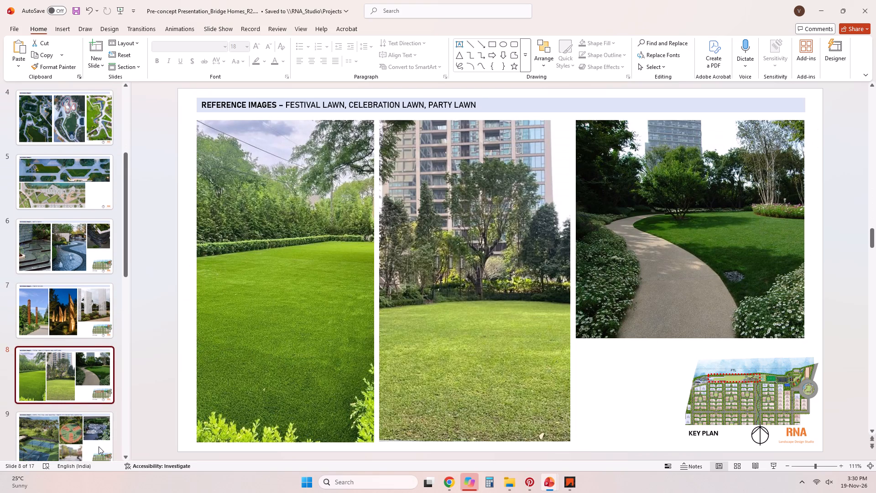
scroll(103, 449, down, 5)
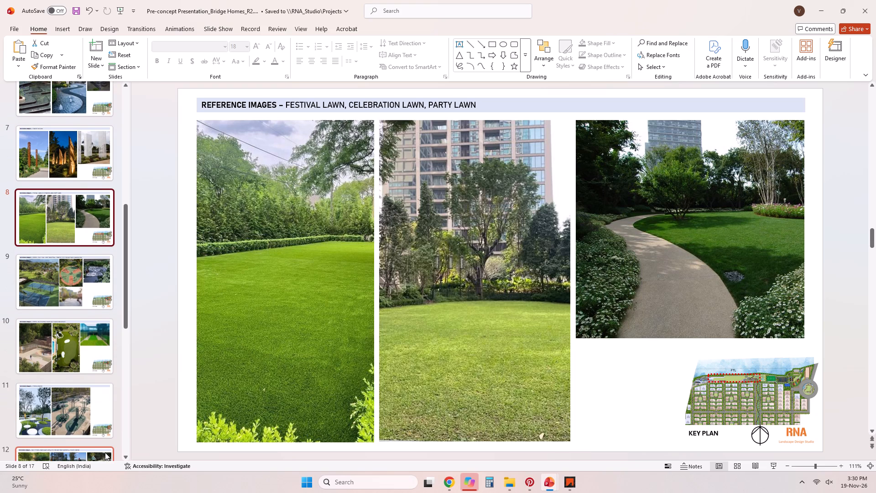
scroll(105, 452, down, 2)
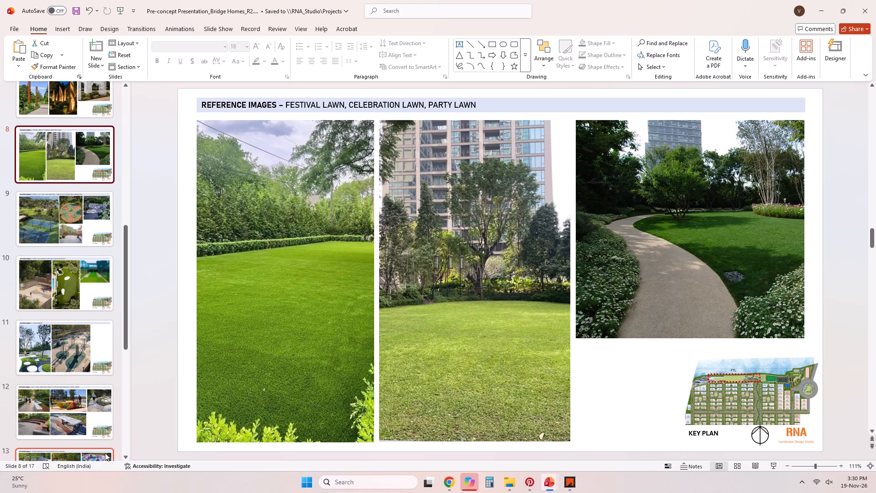
click(87, 168)
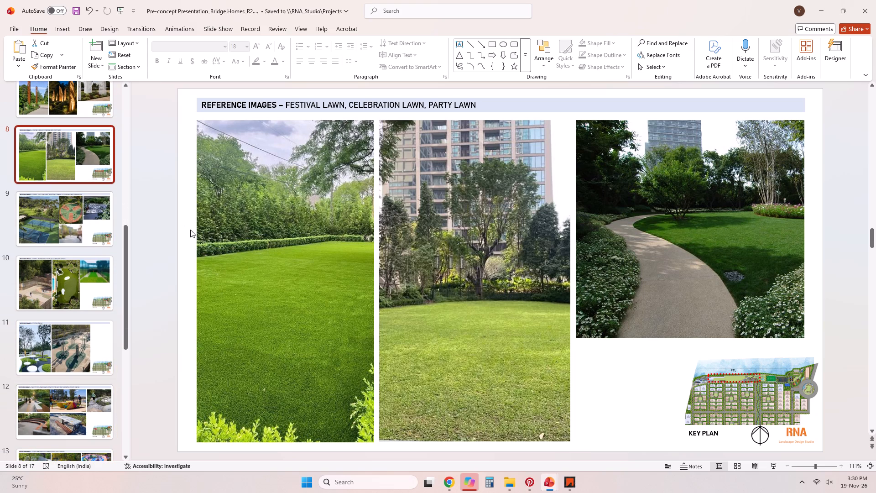
key(ctrl+v)
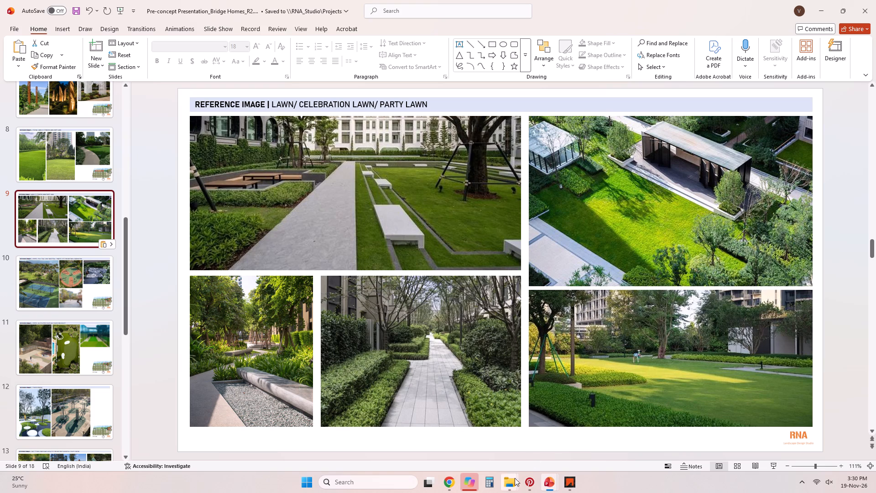
Copy R0's Lighting slide with the four pole-light photos into R2 directly after the Typical Cluster slide.
click(523, 453)
scroll(117, 272, down, 2)
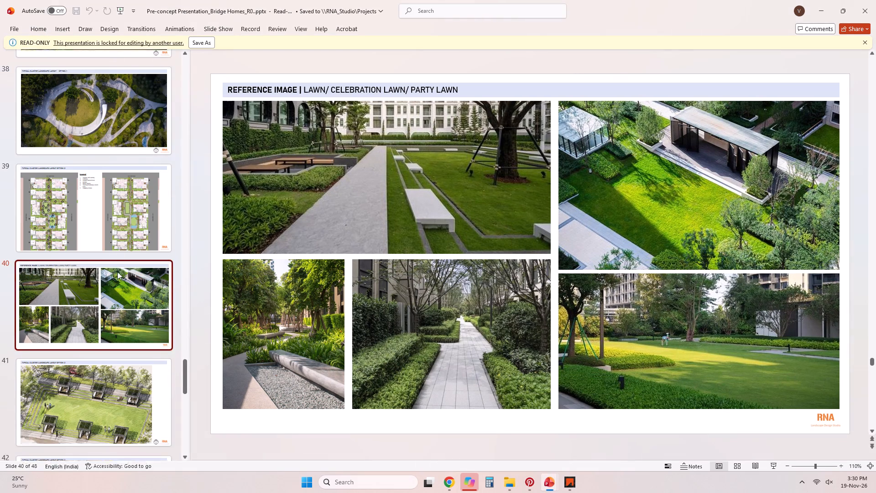
scroll(117, 272, down, 3)
click(99, 166)
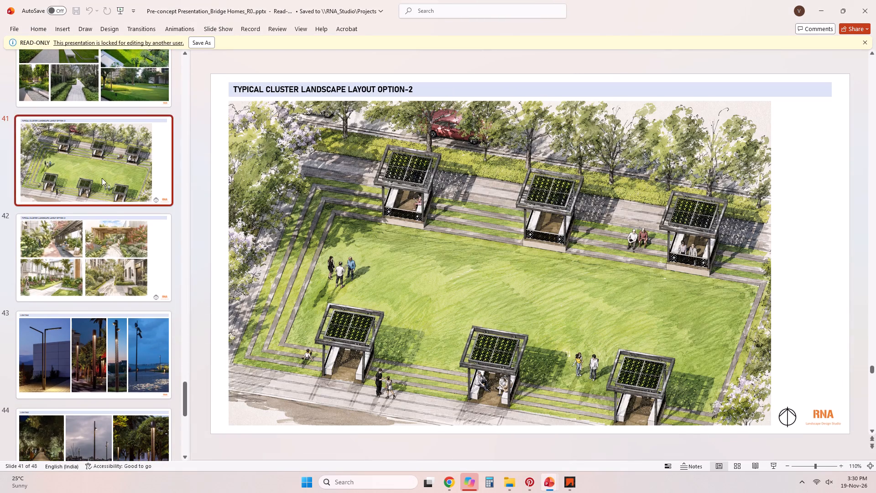
click(125, 267)
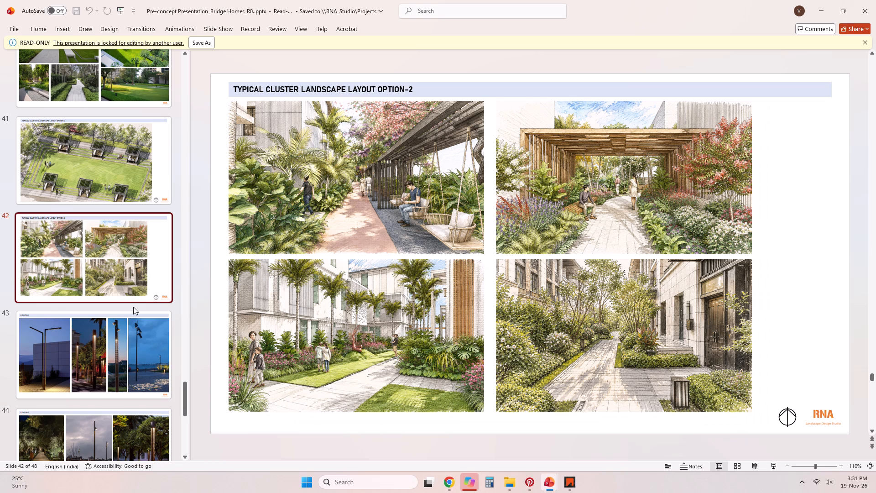
double_click(145, 350)
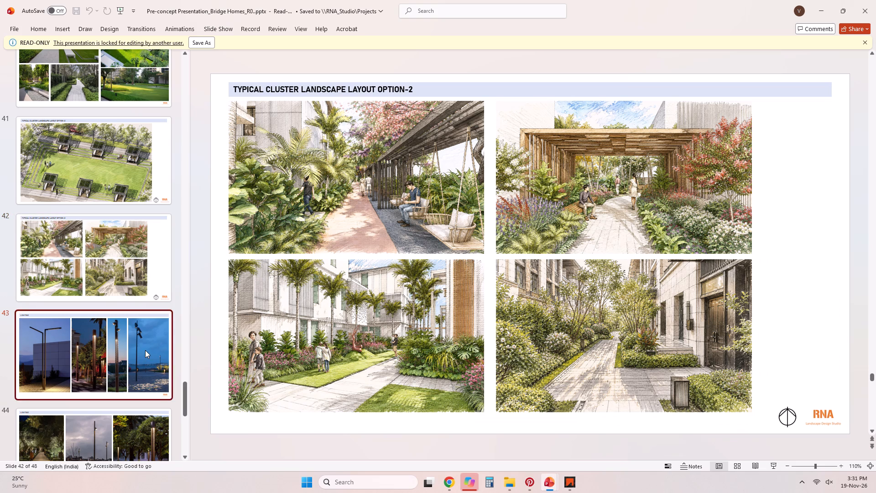
scroll(148, 333, down, 2)
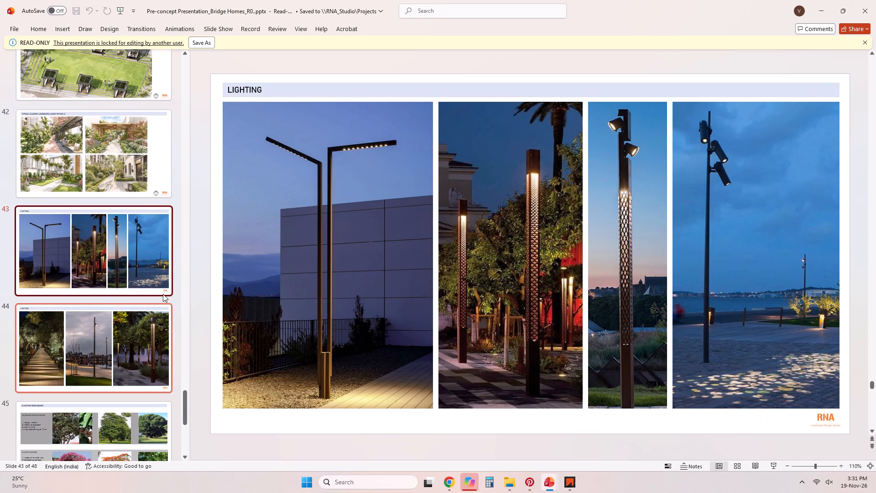
right_click(159, 281)
click(205, 95)
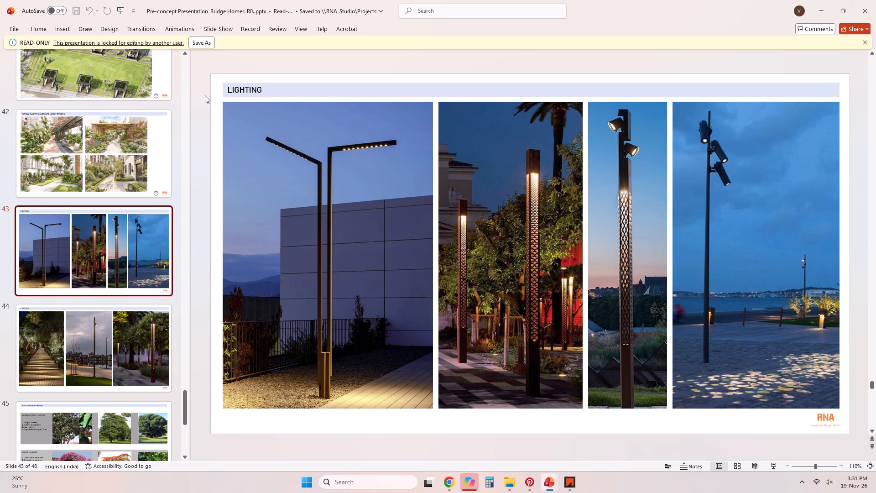
click(579, 441)
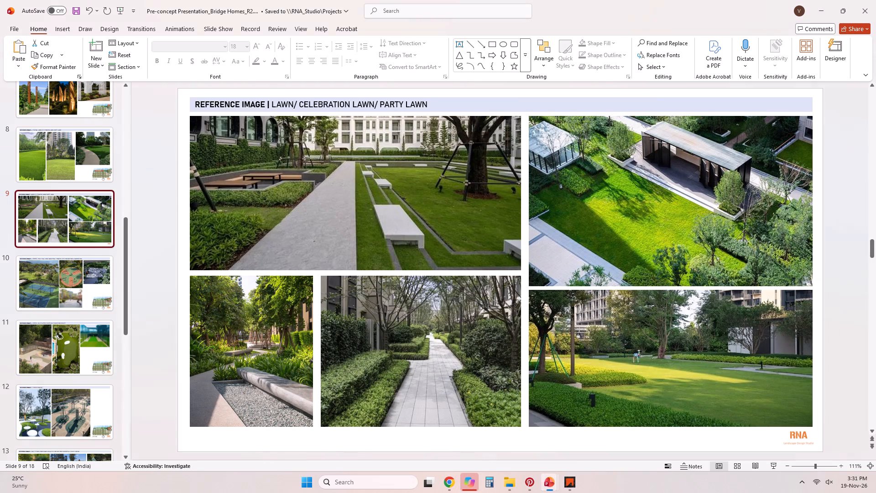
scroll(269, 341, down, 6)
scroll(269, 341, down, 20)
scroll(269, 341, down, 11)
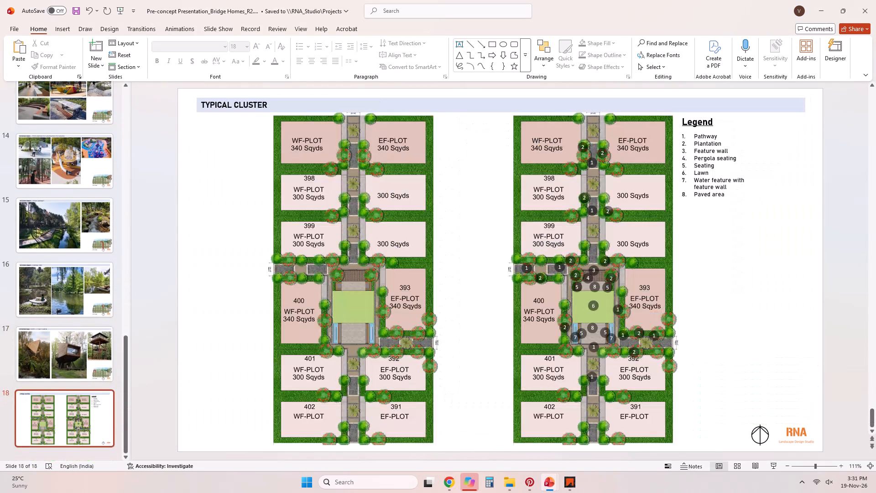
scroll(258, 354, down, 5)
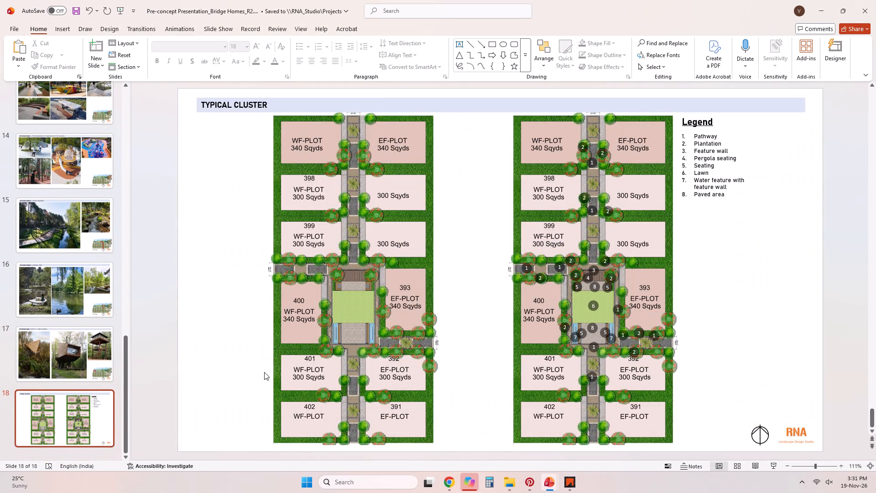
key(ctrl+v)
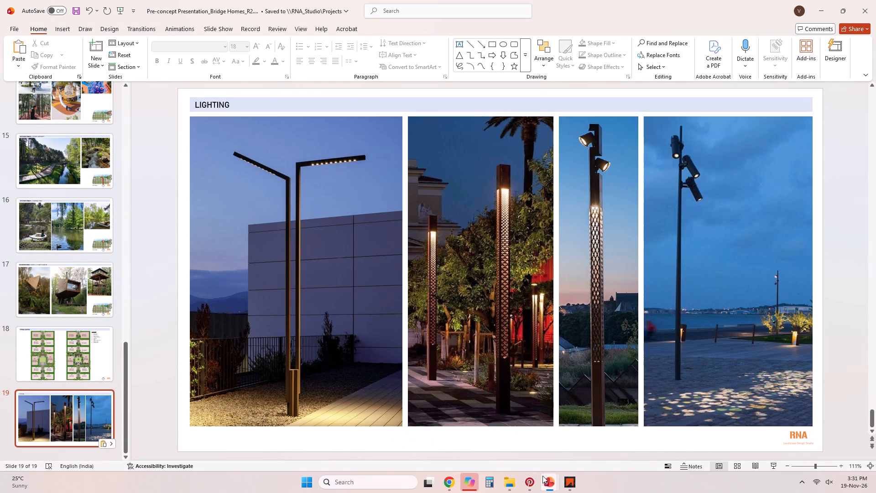
Copy R0's second Lighting slide, showing the lit stepped path and two pole-light photos, to the end of R2.
click(541, 460)
click(92, 367)
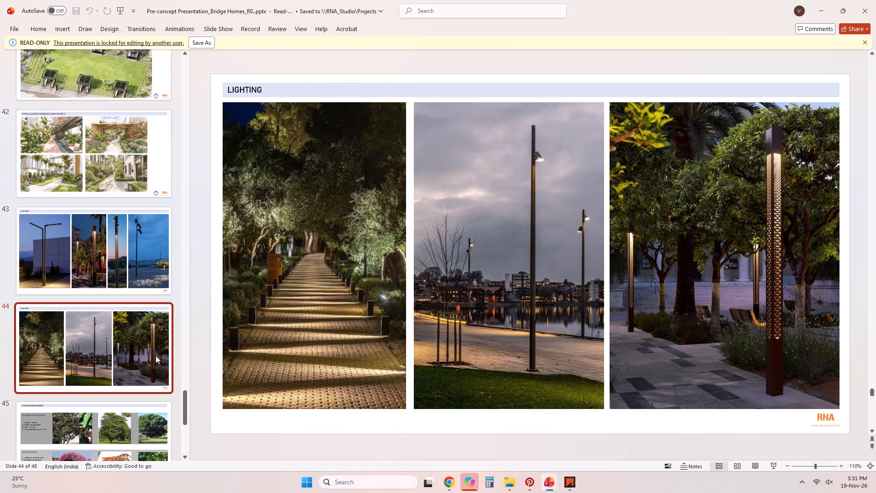
key(ctrl+c)
right_click(86, 369)
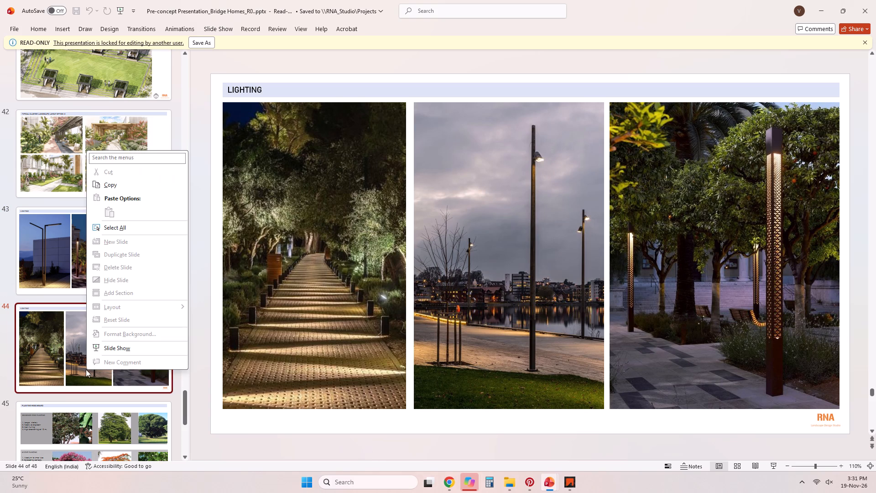
click(137, 182)
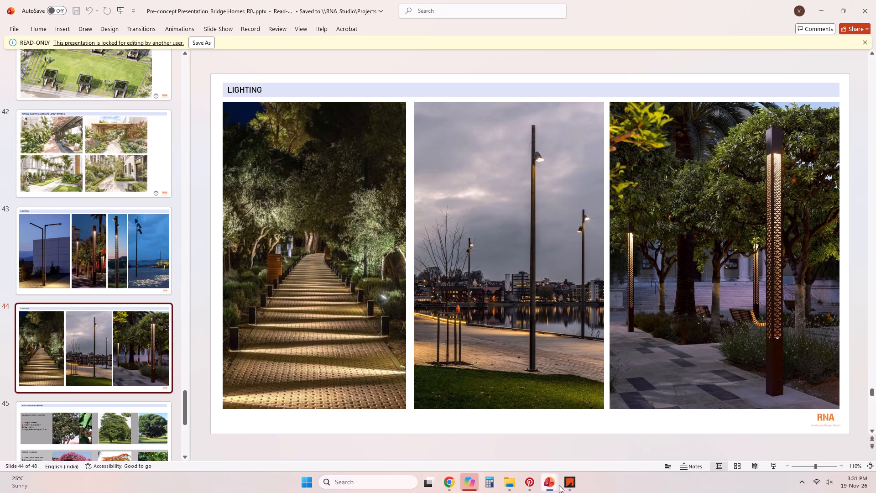
click(567, 451)
key(ctrl+v)
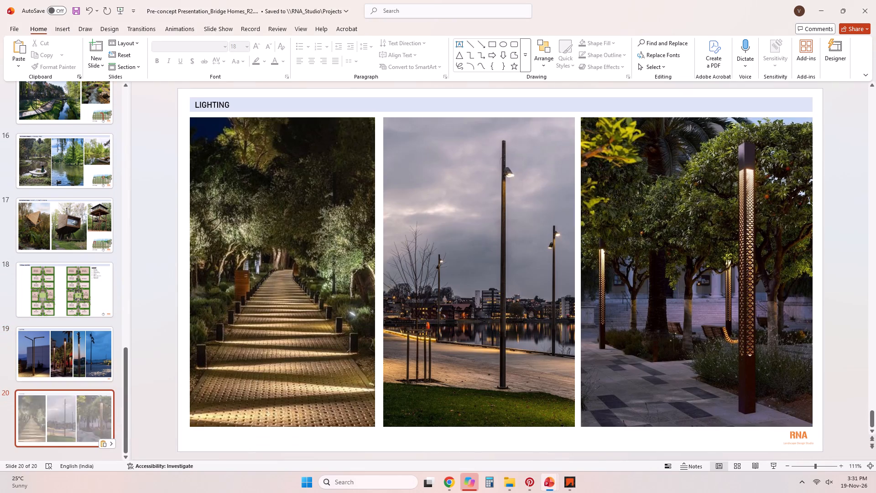
Copy R0's Planting Mood Board slide covering Boundary Edge Planting and Accent Planting into R2 after the Lighting slides.
click(525, 446)
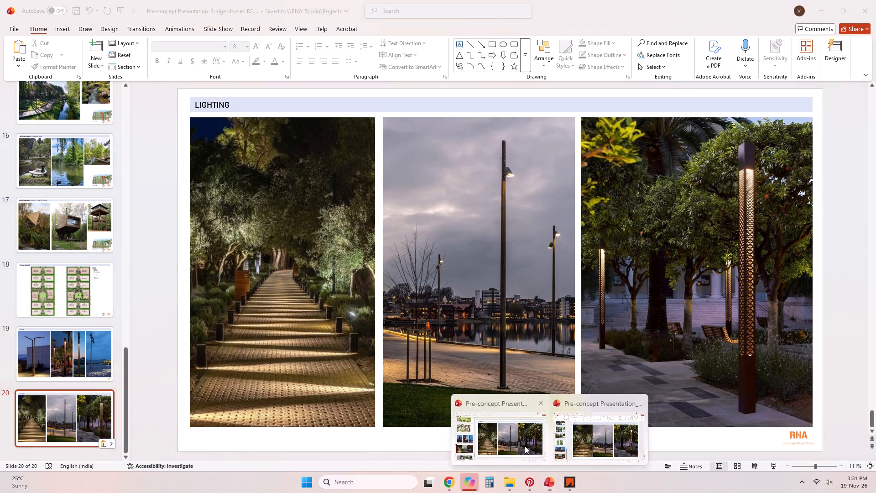
scroll(168, 356, down, 3)
click(129, 312)
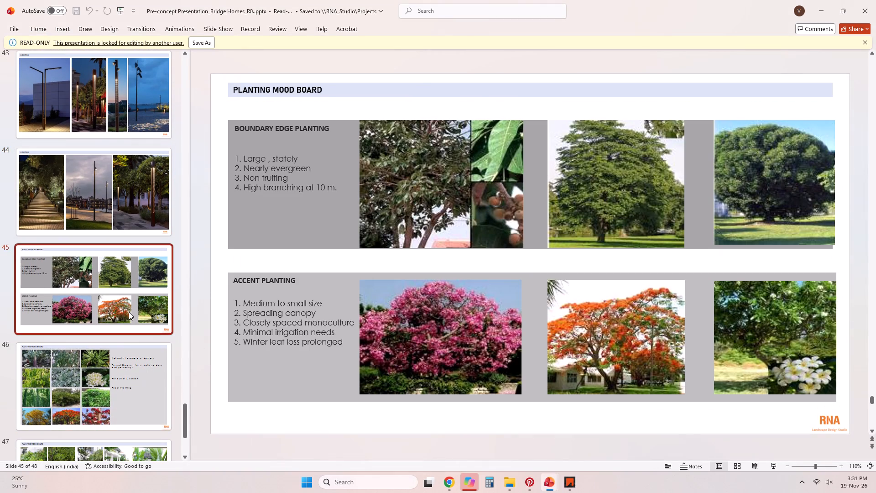
right_click(129, 312)
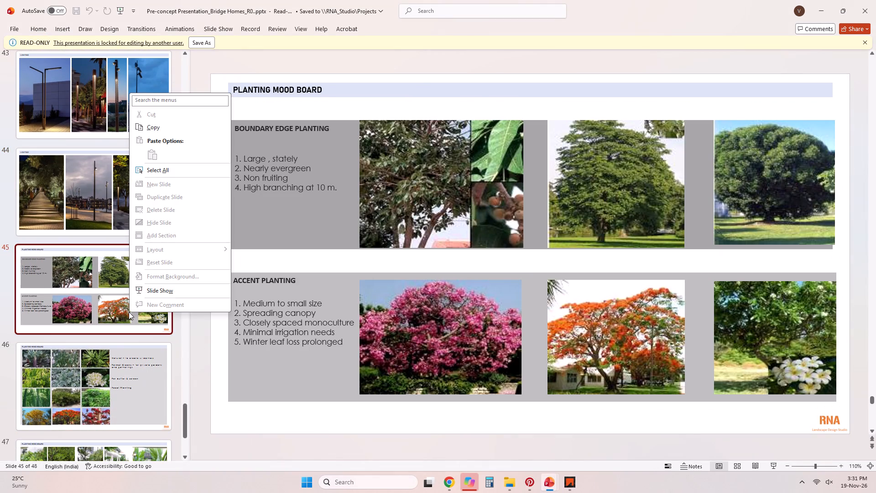
click(167, 128)
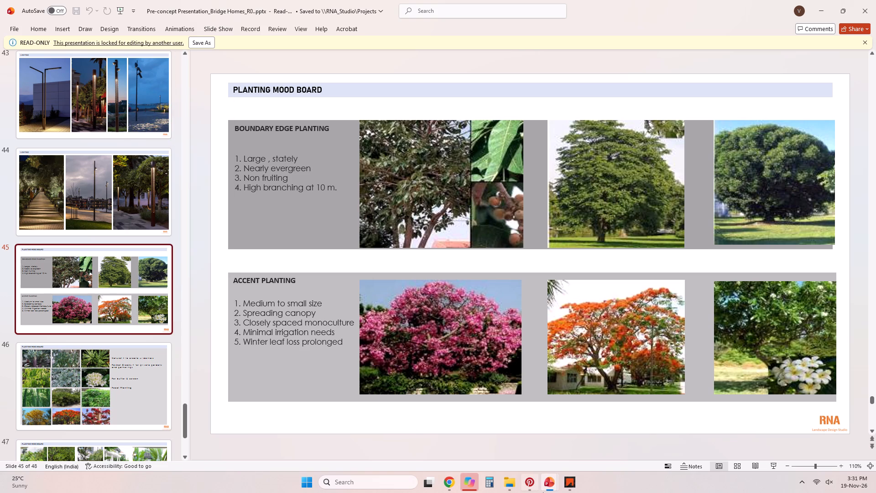
click(572, 458)
key(ctrl+v)
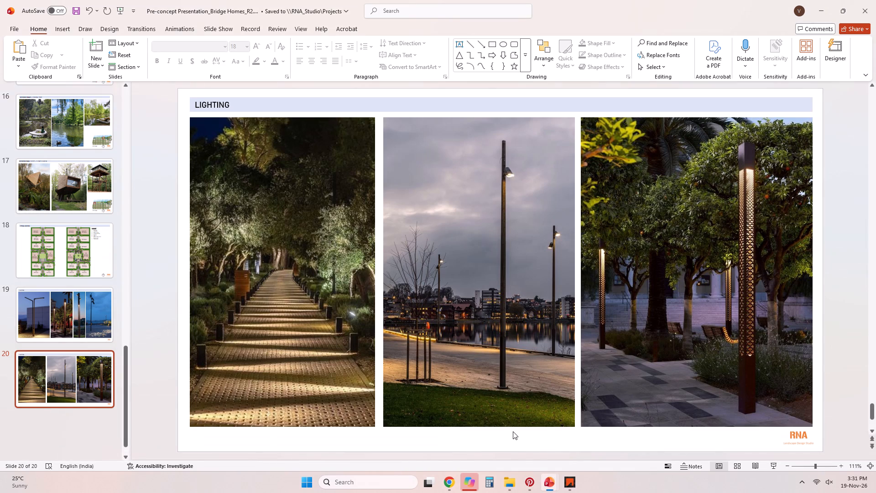
Copy R0's Planting Mood Board slide with the Natural, Formal Greens, buffer and Focal Planting notes to the end of R2.
click(507, 454)
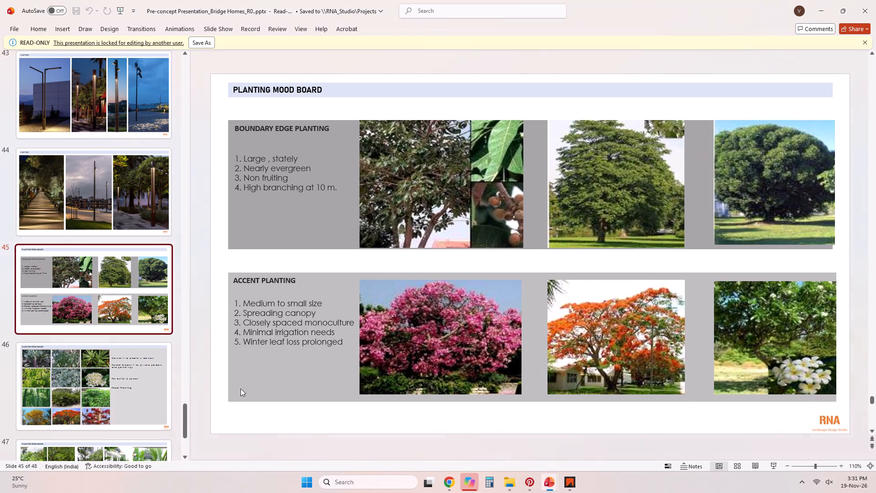
click(131, 381)
right_click(131, 381)
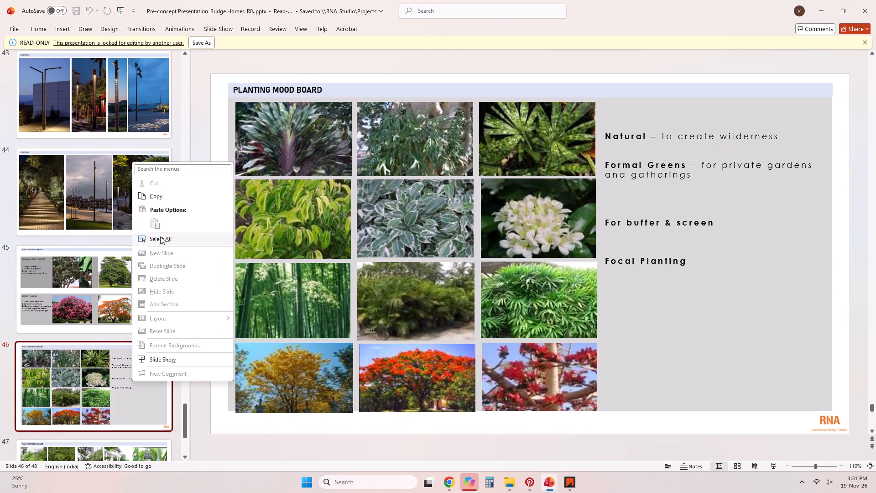
click(185, 198)
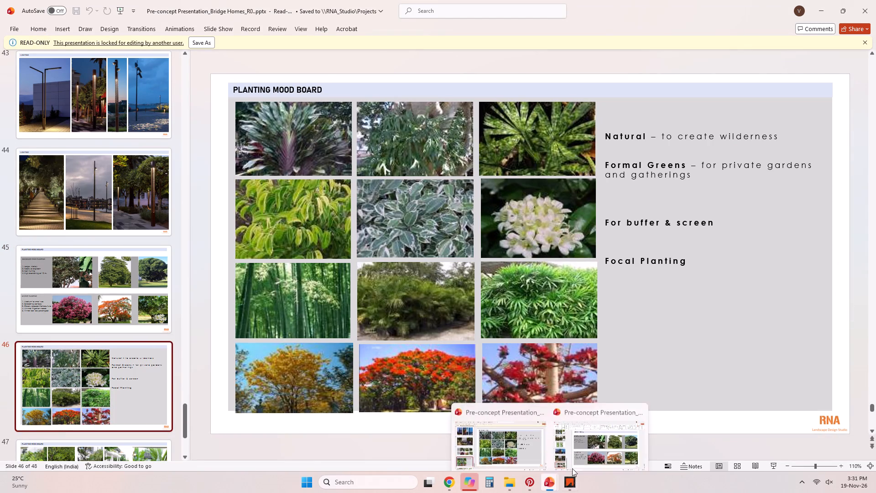
click(578, 464)
key(ctrl+v)
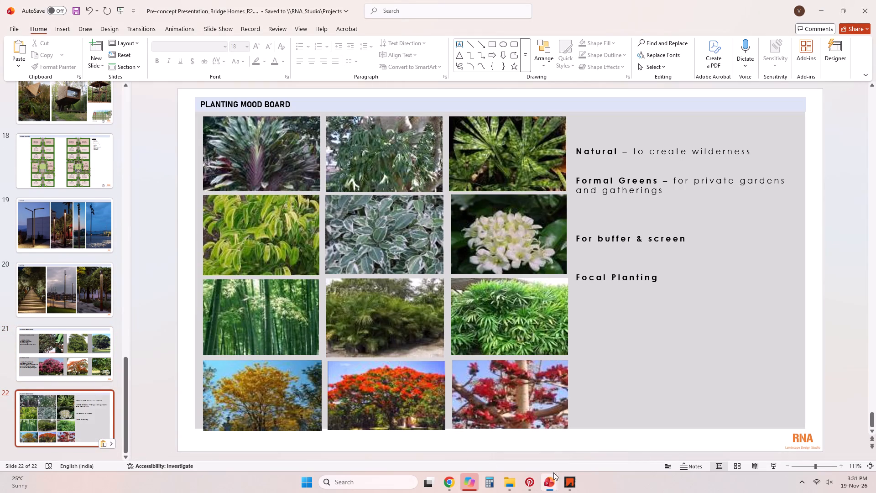
Copy R0's Planting Mood Board slide with ten garden photos in two rows to the end of R2.
click(510, 457)
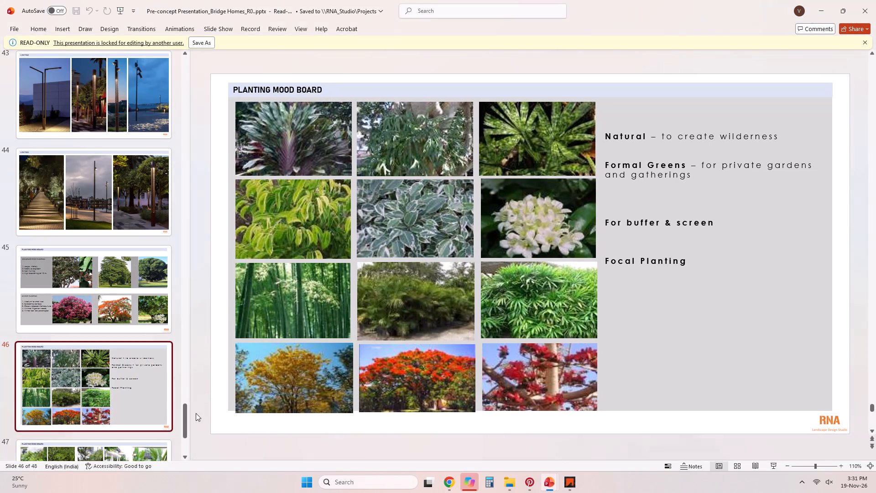
scroll(183, 379, down, 3)
click(137, 343)
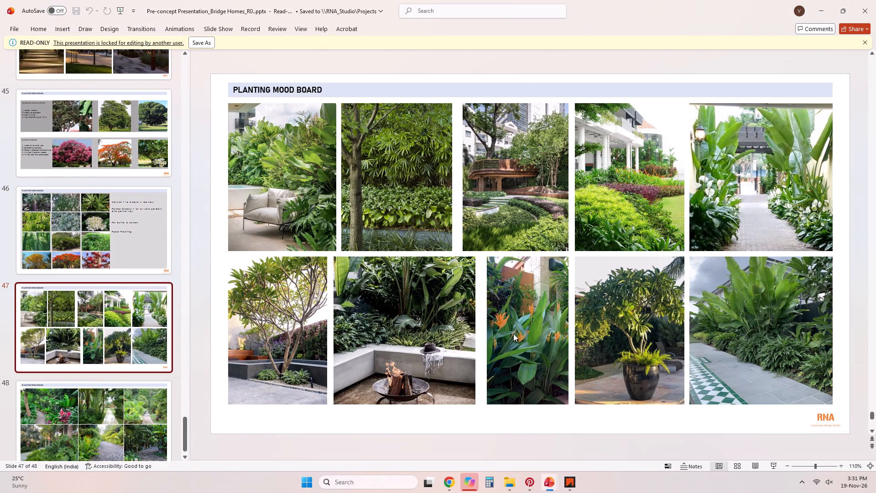
right_click(159, 334)
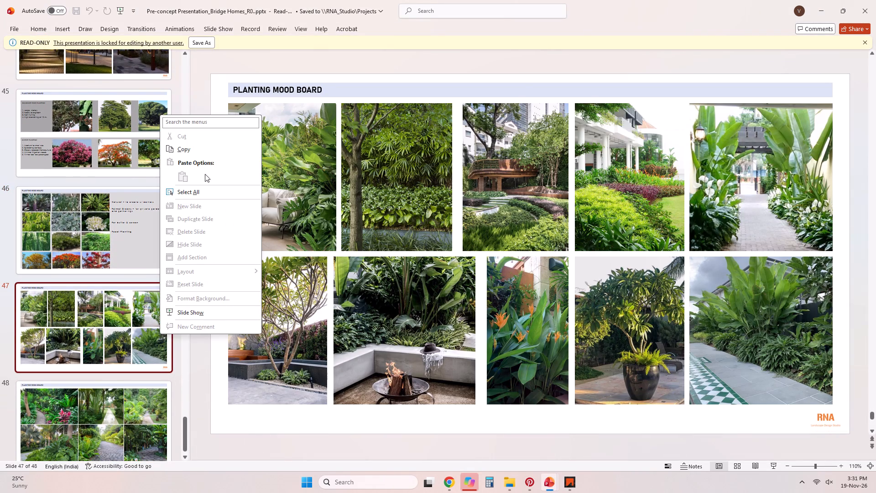
click(202, 152)
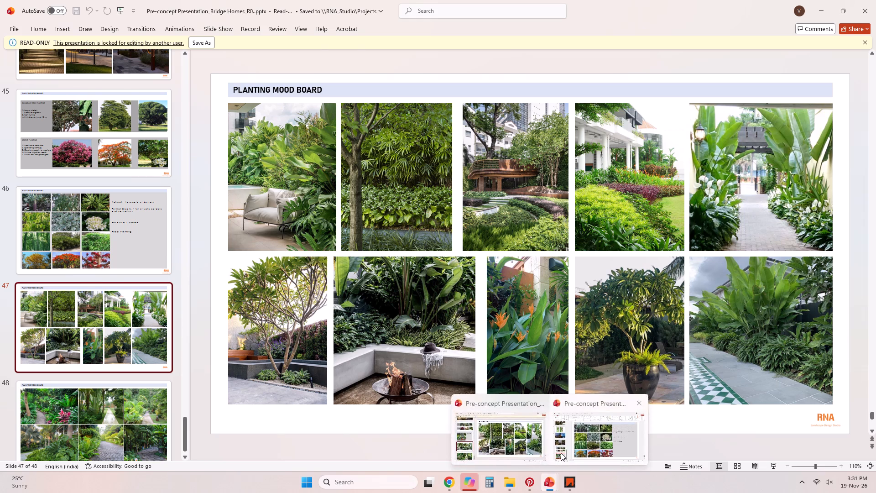
click(561, 453)
key(ctrl+v)
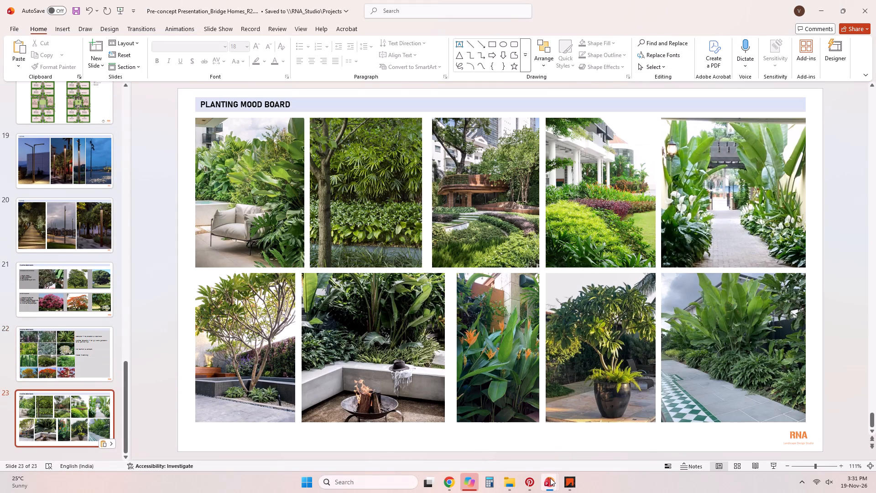
Copy R0's last Planting Mood Board slide, with six tropical pathway photos, to the end of R2.
click(503, 454)
scroll(130, 391, down, 3)
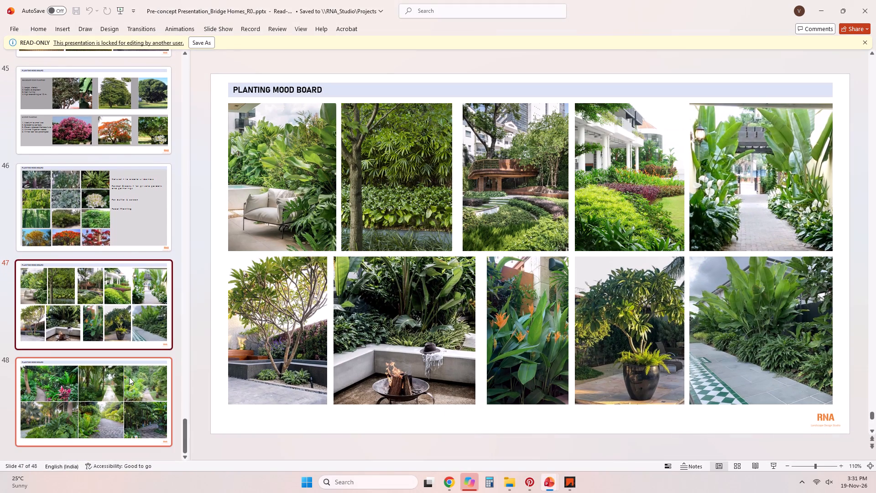
click(129, 377)
right_click(129, 377)
click(168, 198)
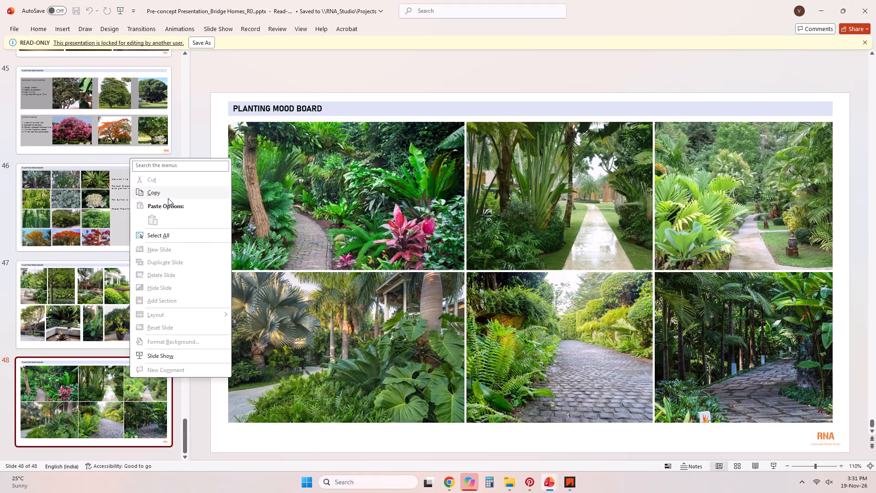
click(575, 443)
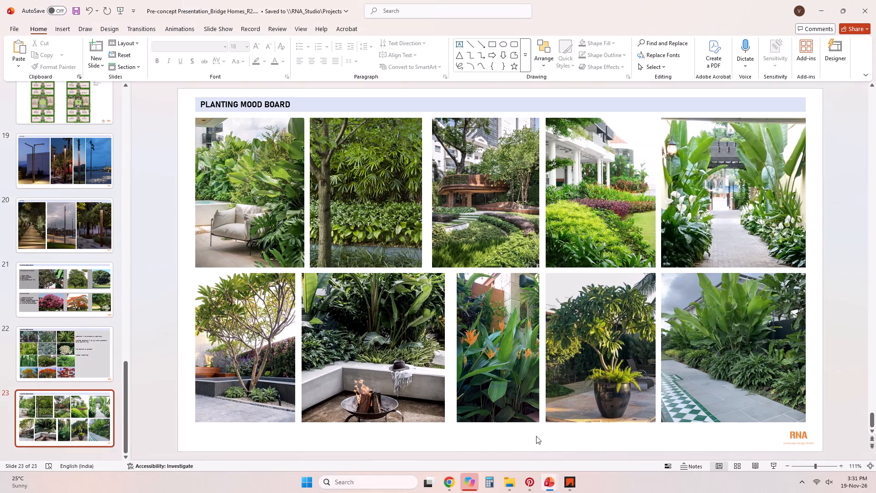
key(ctrl+v)
Review R2's slides from the Typical Cluster slide back to the Festival Lawn, Celebration Lawn, Party Lawn slide.
scroll(26, 300, up, 12)
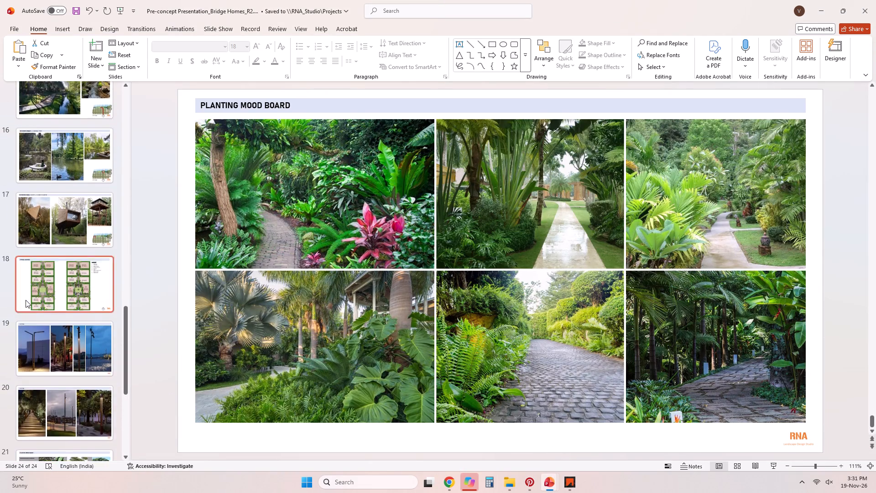
scroll(26, 300, up, 1)
click(72, 435)
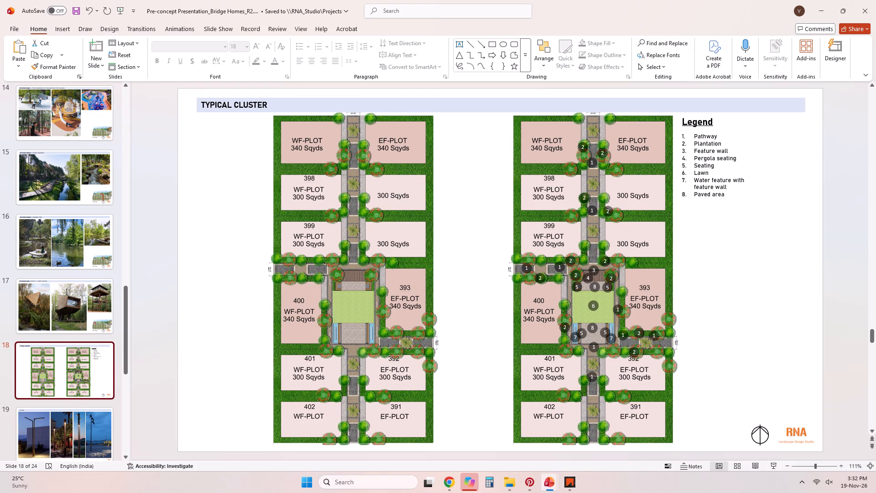
scroll(9, 358, up, 15)
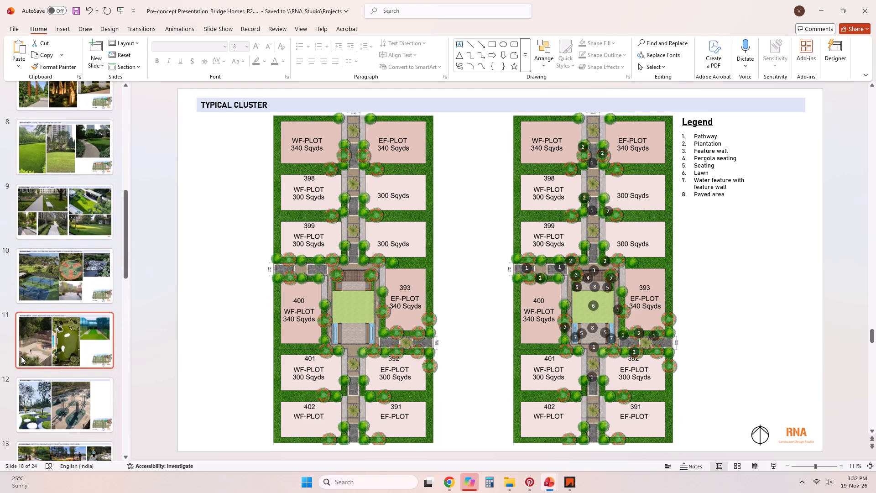
scroll(21, 356, up, 4)
click(78, 342)
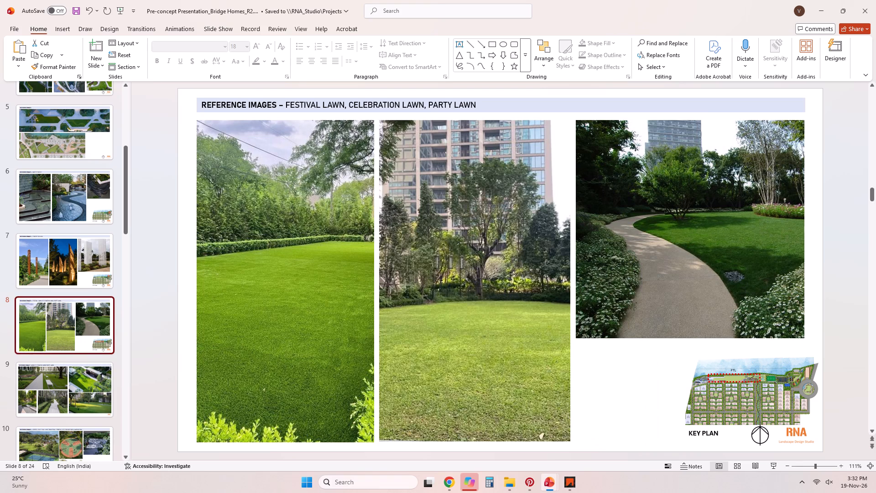
Duplicate the Festival Lawn, Celebration Lawn, Party Lawn reference slide to directly after the Typical Cluster slide.
right_click(327, 310)
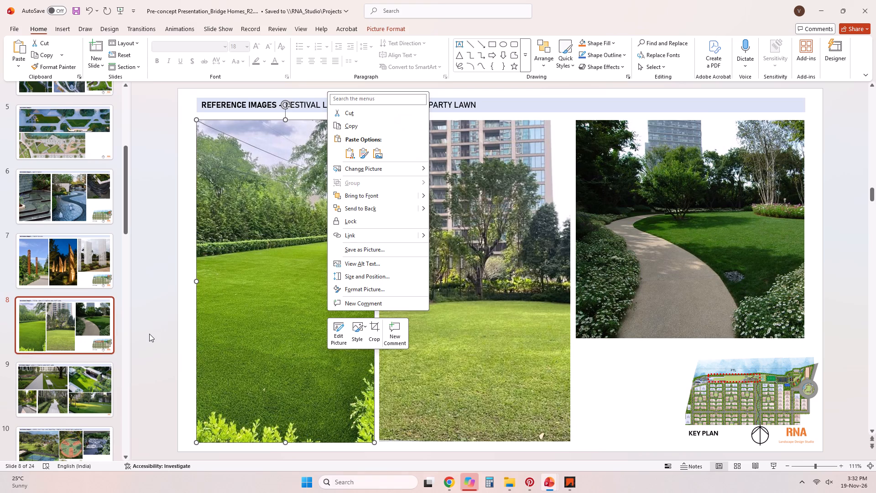
click(149, 334)
right_click(114, 331)
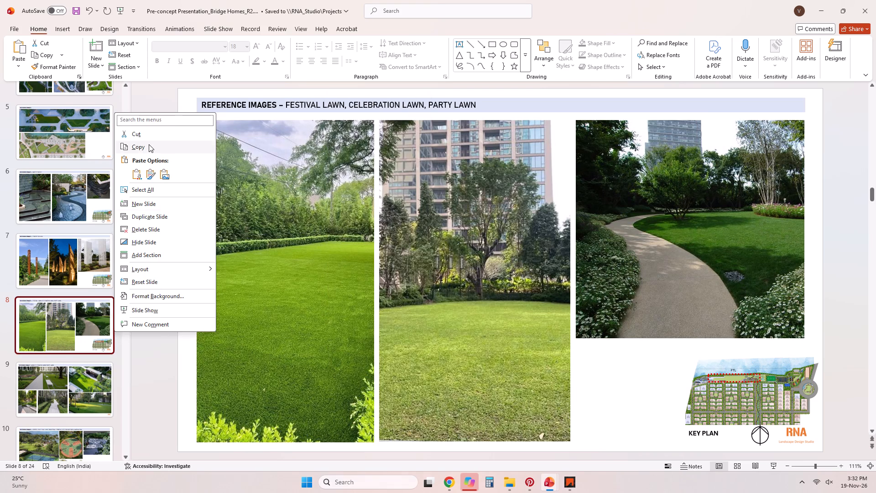
click(149, 144)
scroll(86, 357, down, 4)
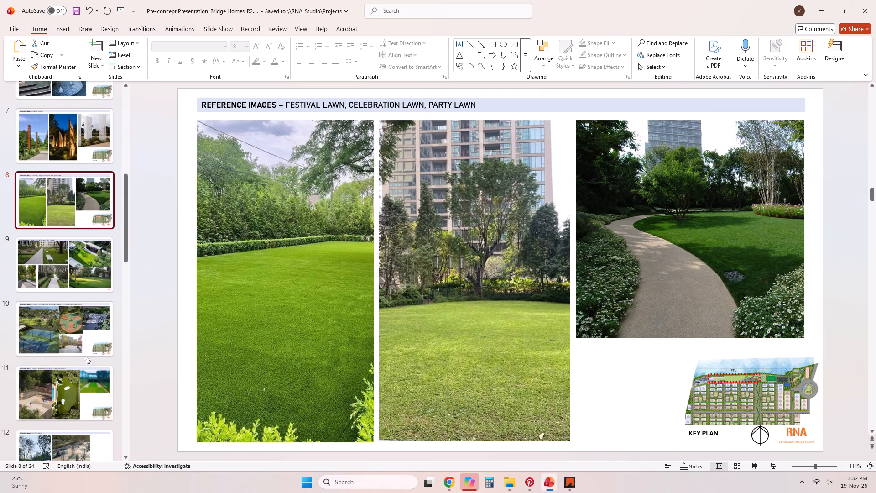
scroll(86, 357, down, 20)
scroll(86, 357, down, 10)
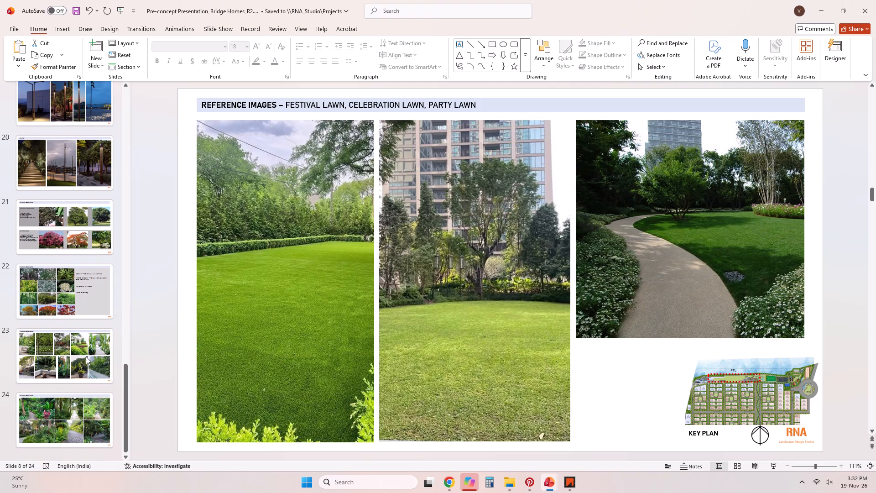
scroll(86, 357, up, 4)
click(87, 171)
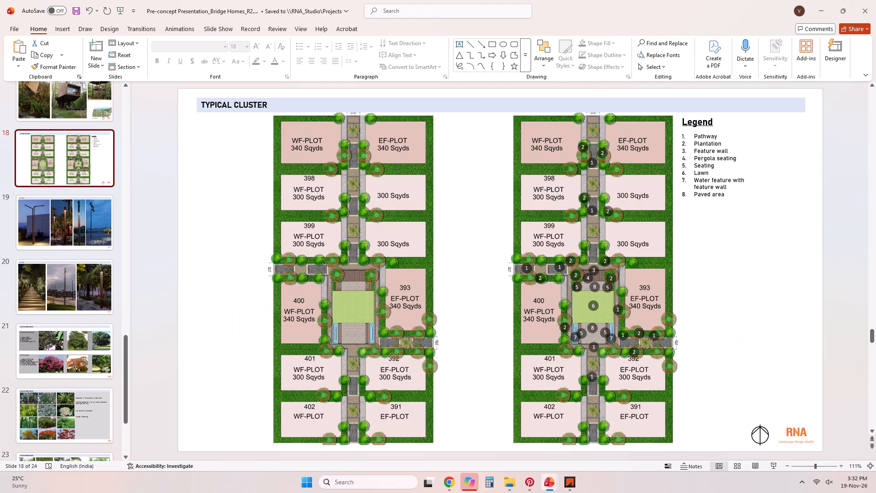
key(ctrl+v)
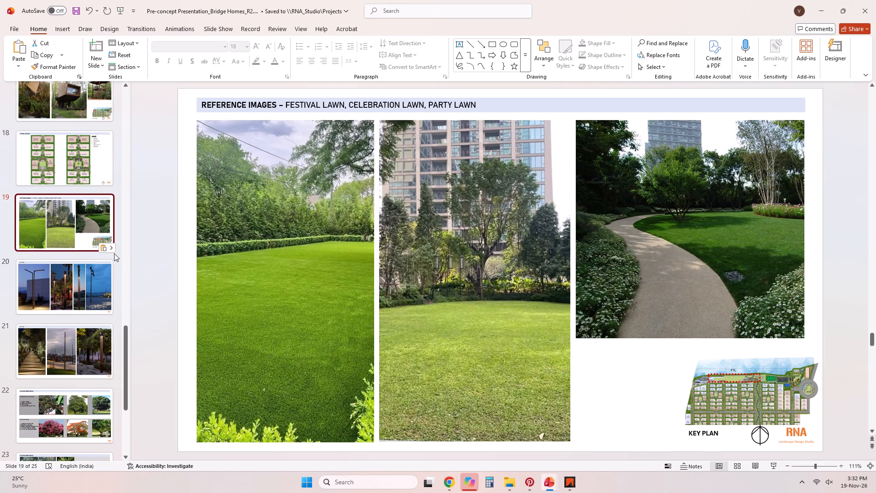
Apply the 5_Title and Content layout with the cluster key plan to the copied lawn slide.
right_click(98, 231)
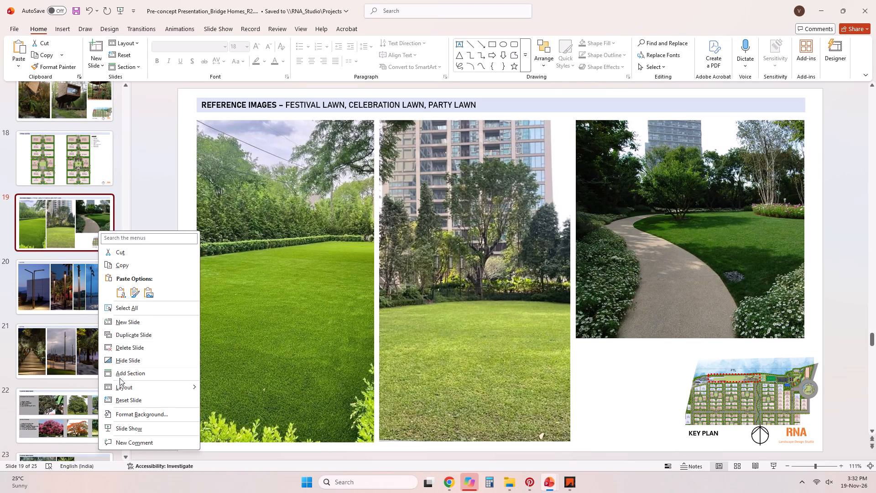
click(119, 388)
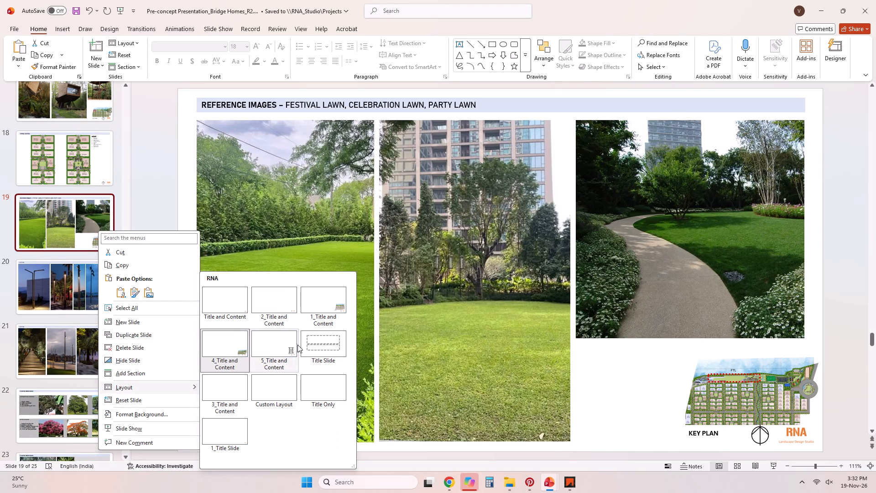
click(295, 347)
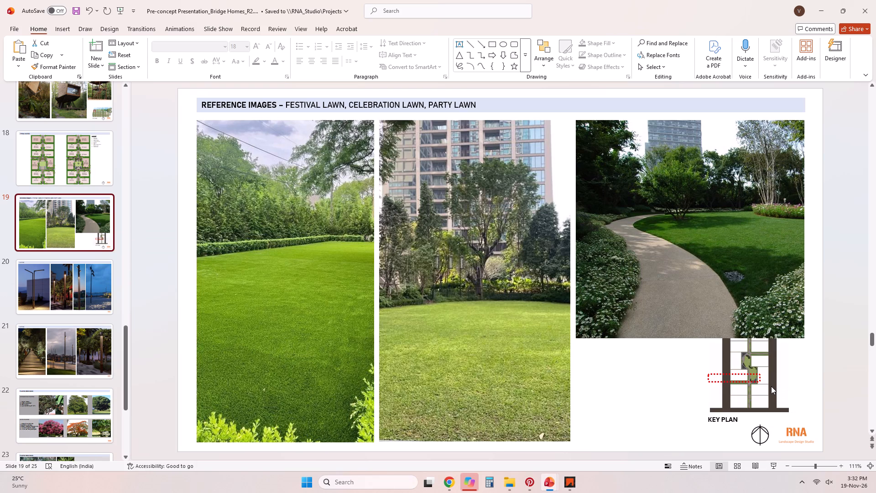
click(757, 401)
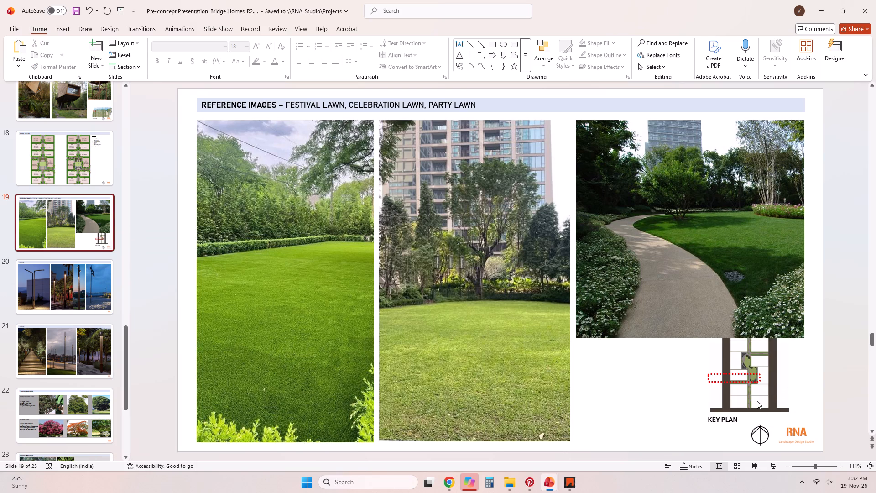
In the slide master's cluster key plan layout, lower the KEY PLAN label beside the north arrow and move the plan image down above it.
click(302, 29)
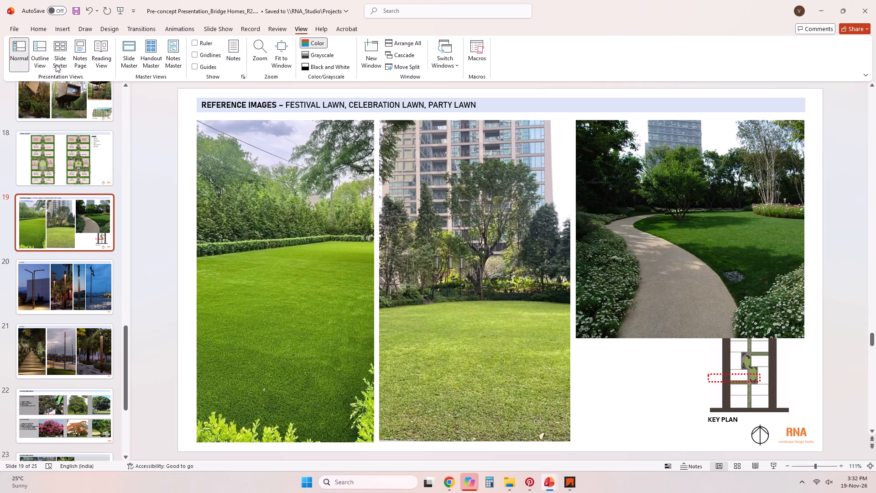
click(123, 63)
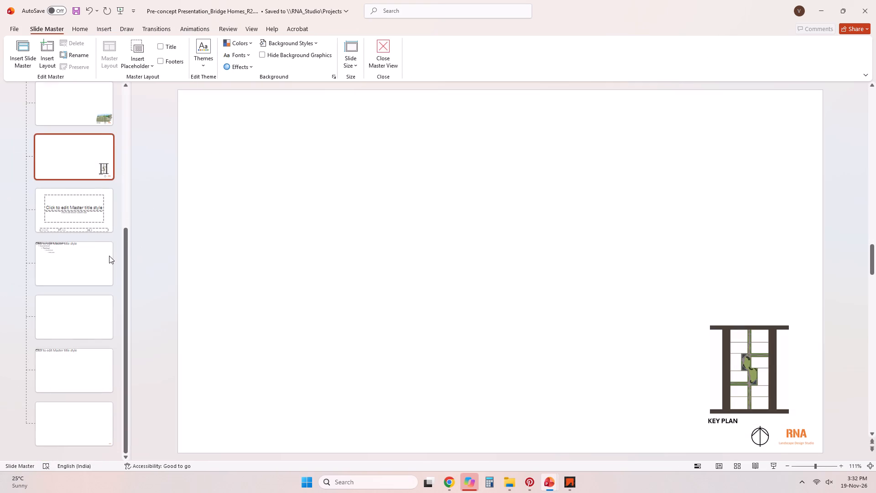
click(111, 164)
click(692, 323)
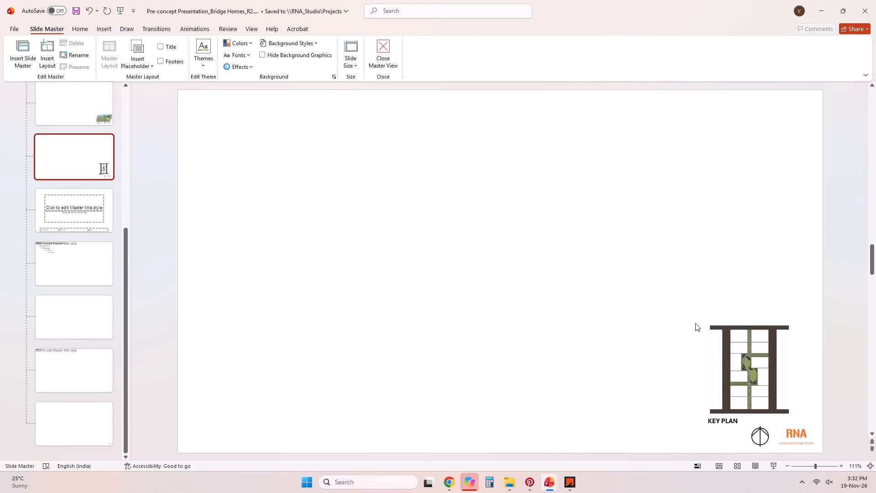
click(704, 333)
click(705, 326)
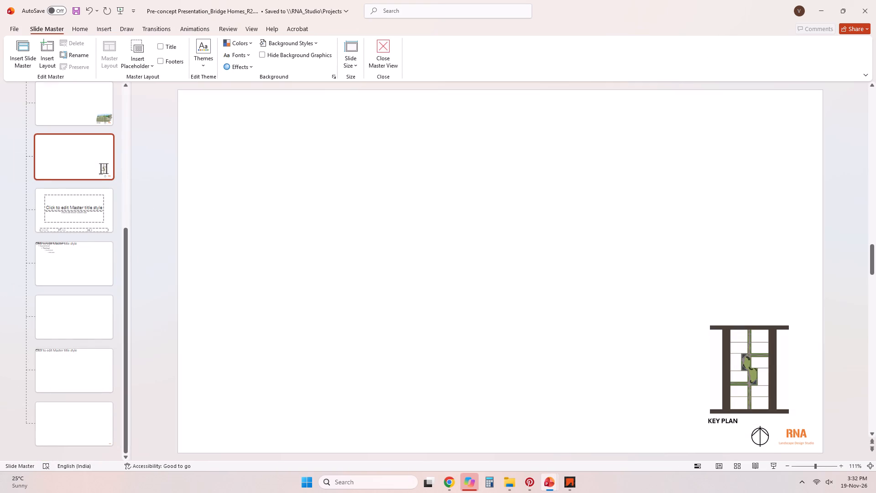
click(785, 391)
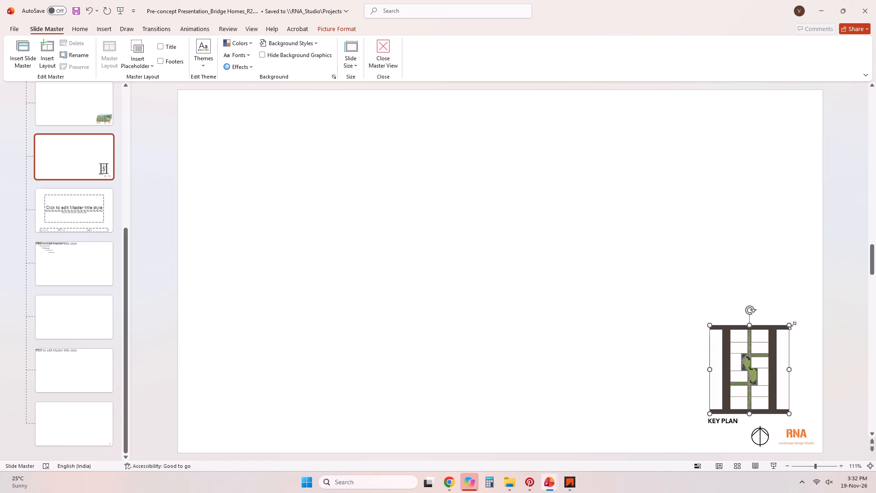
drag(790, 325, 791, 336)
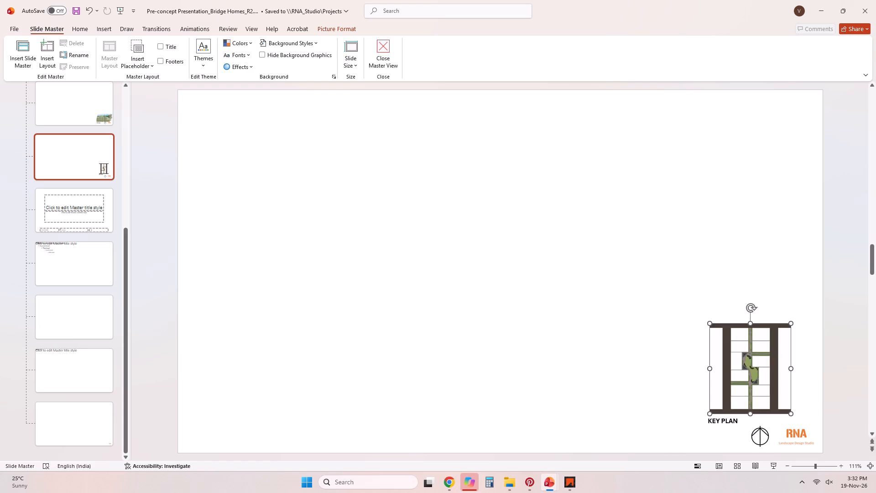
drag(737, 425, 738, 439)
click(759, 406)
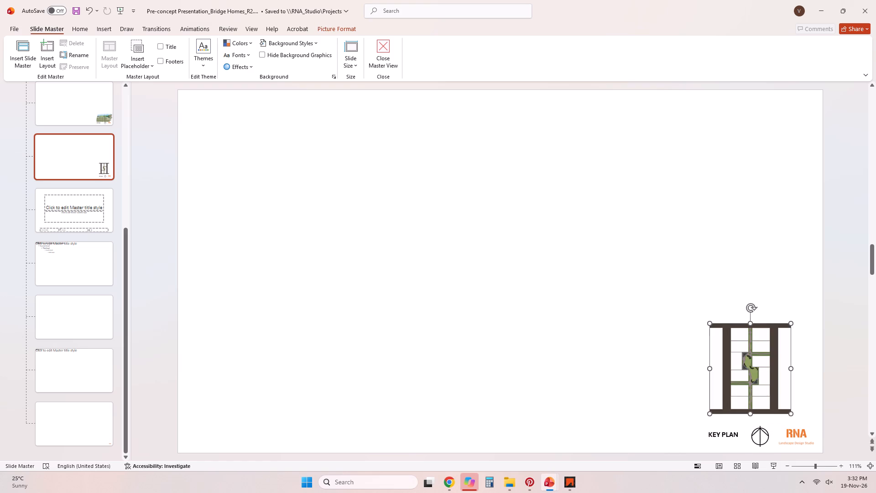
drag(775, 414, 777, 424)
drag(792, 333, 791, 336)
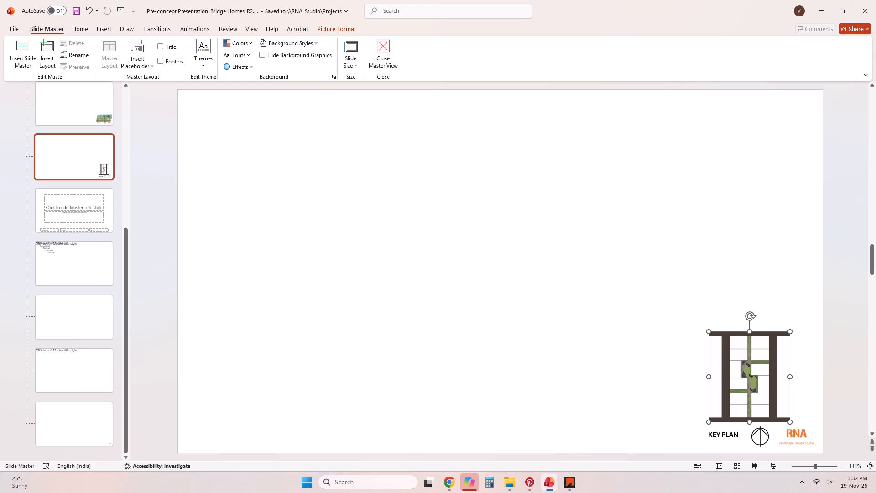
drag(791, 336, 789, 340)
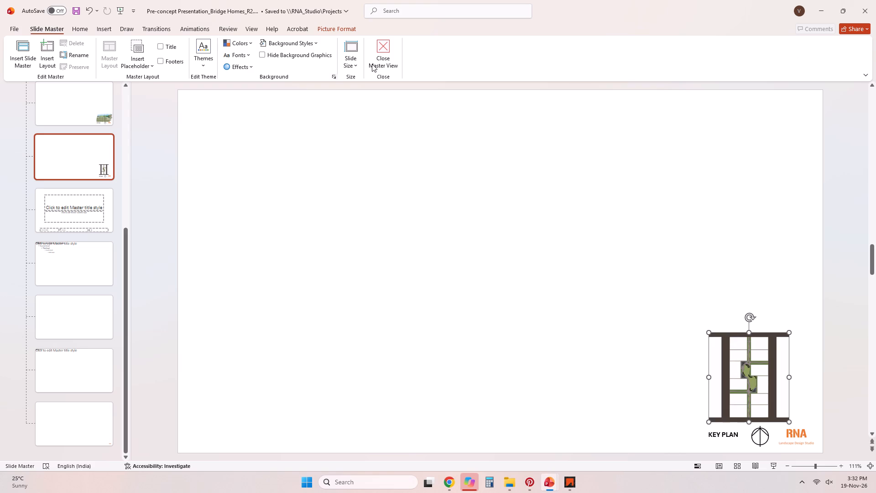
click(386, 58)
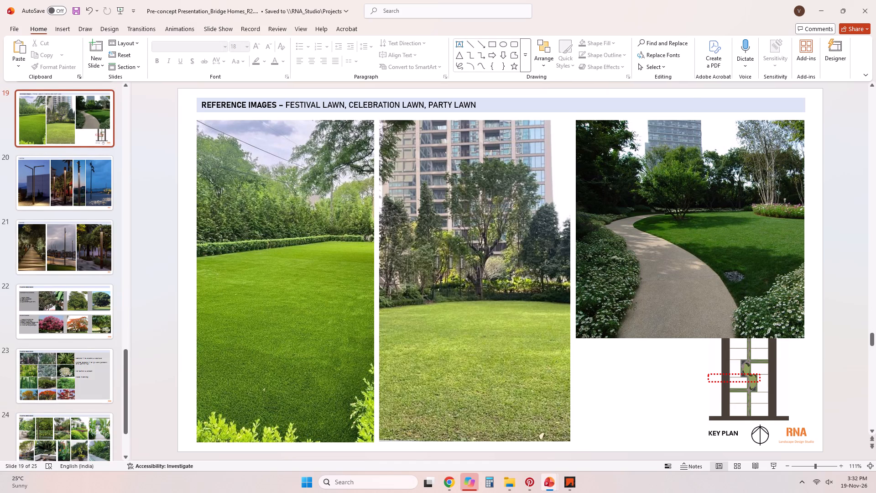
Crop the bottom of the curved-pathway photo on the copied lawn slide so it clears the key plan.
click(790, 302)
right_click(790, 302)
click(753, 326)
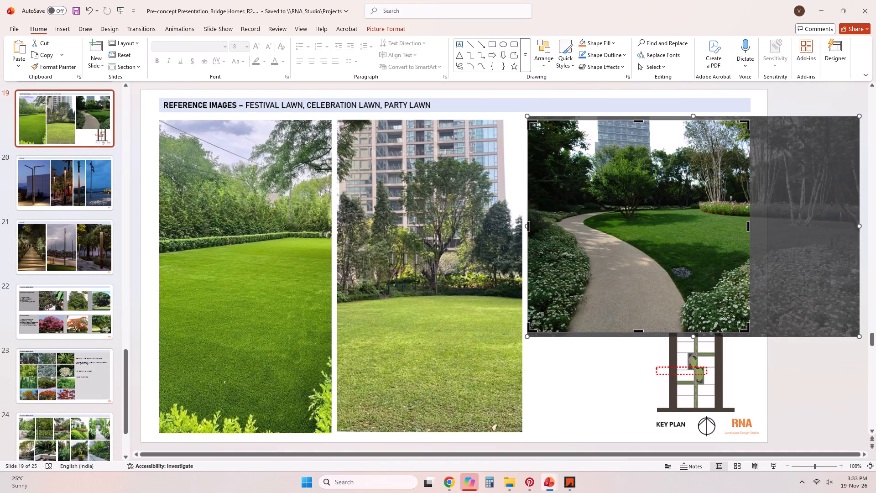
drag(636, 331, 641, 310)
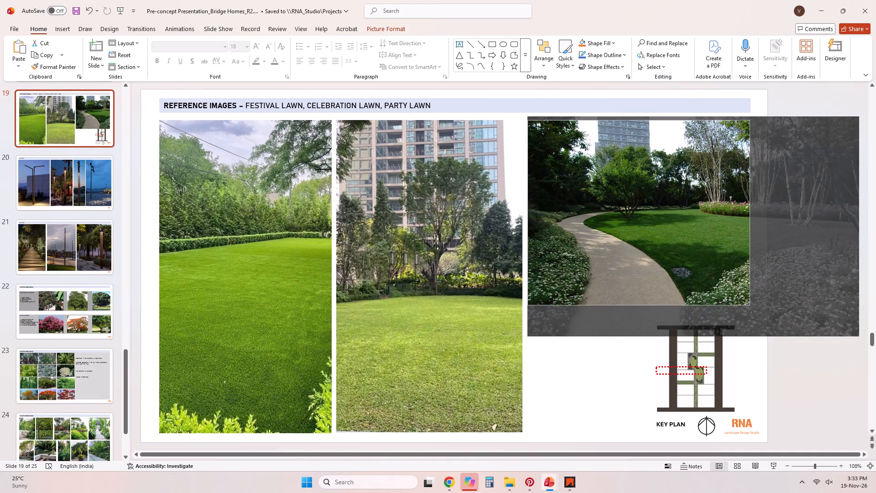
drag(641, 310, 641, 317)
click(823, 393)
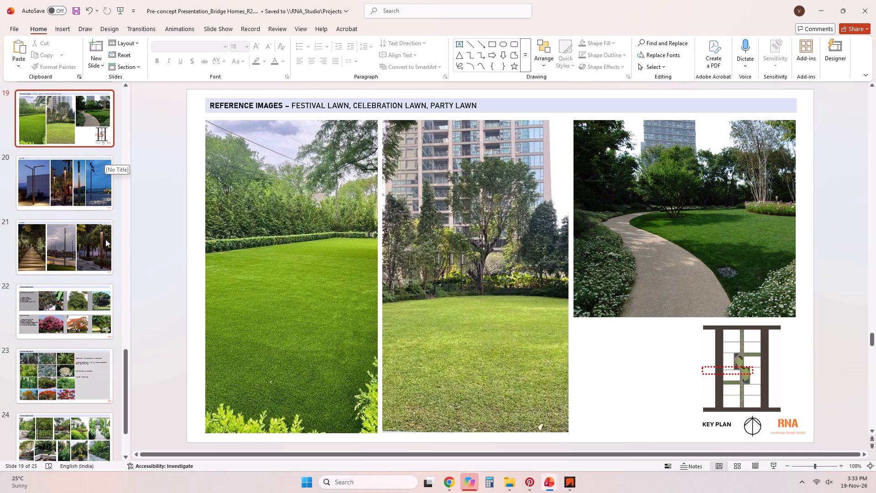
Compare the Typical Cluster plan with the key plan on the copied lawn slide.
scroll(101, 232, up, 2)
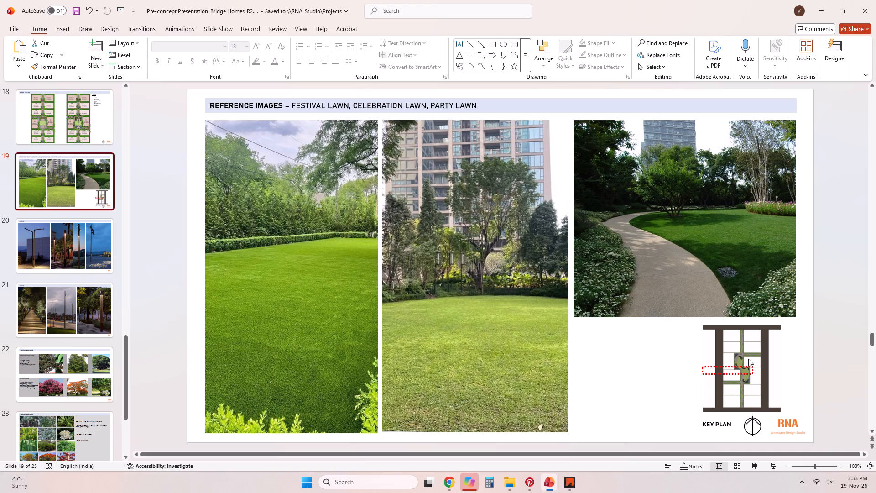
click(37, 130)
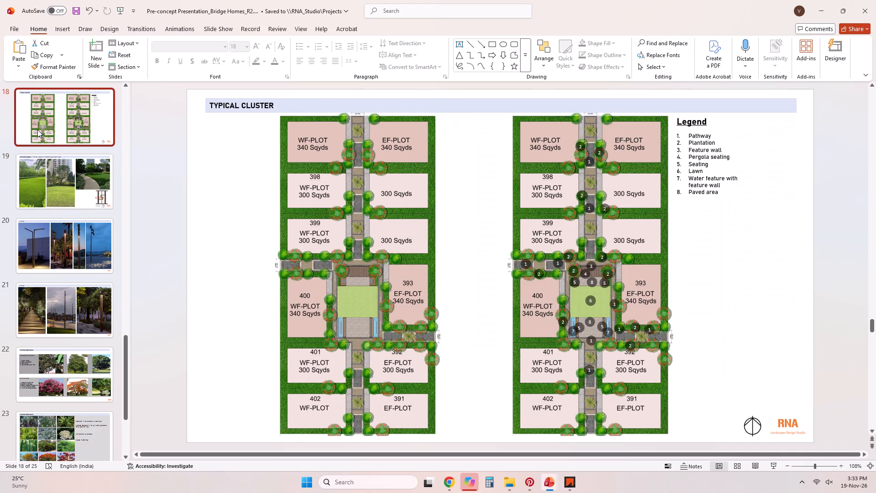
click(59, 192)
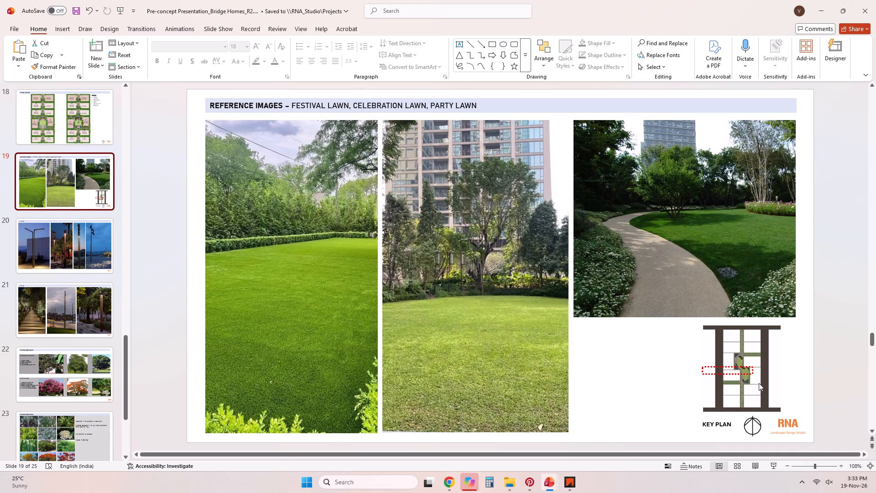
click(71, 112)
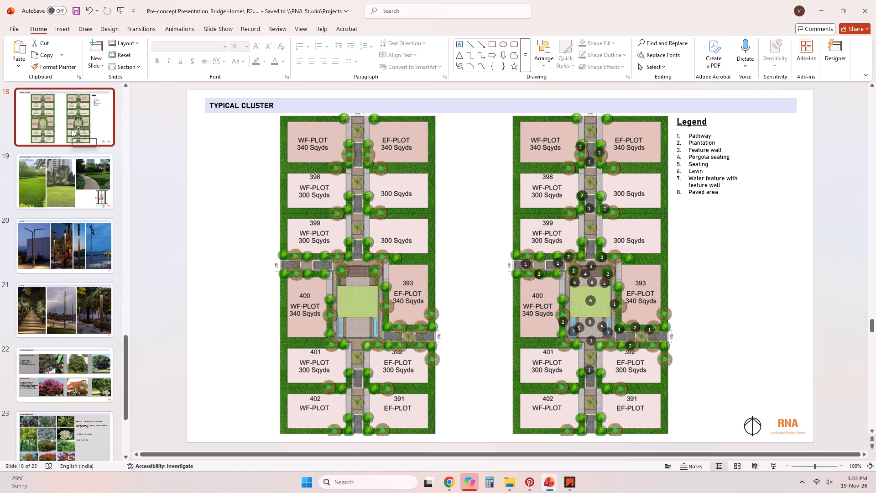
click(76, 184)
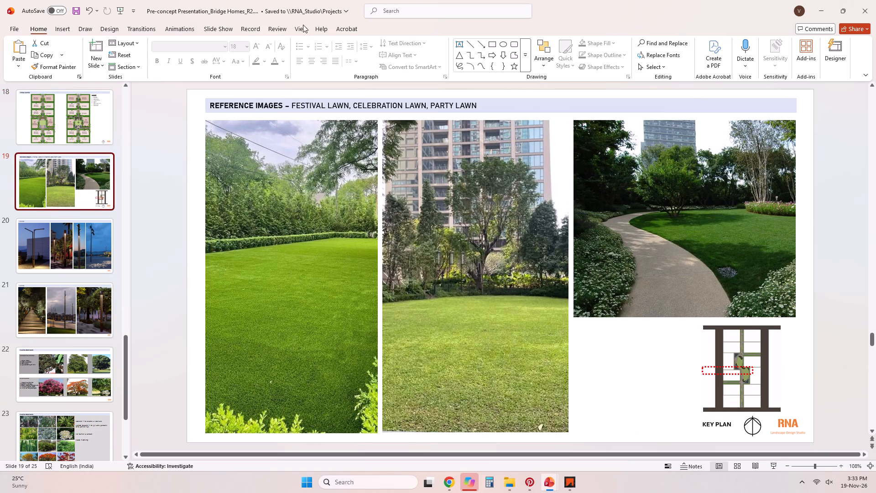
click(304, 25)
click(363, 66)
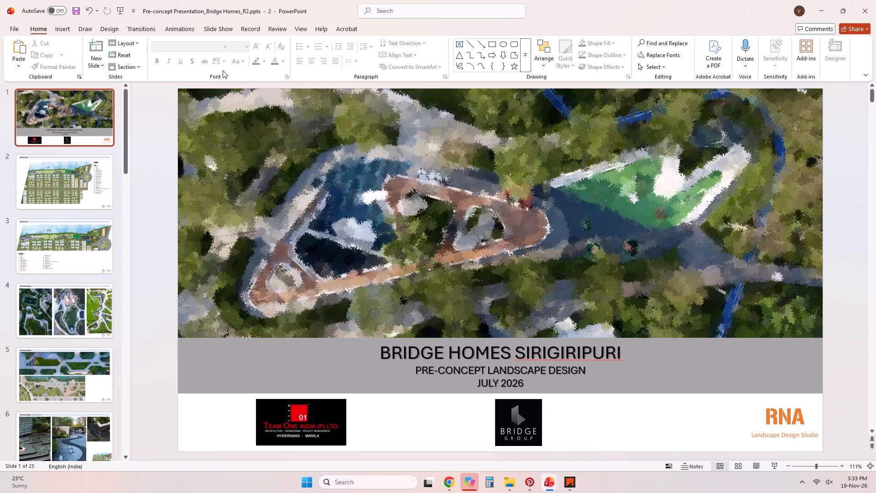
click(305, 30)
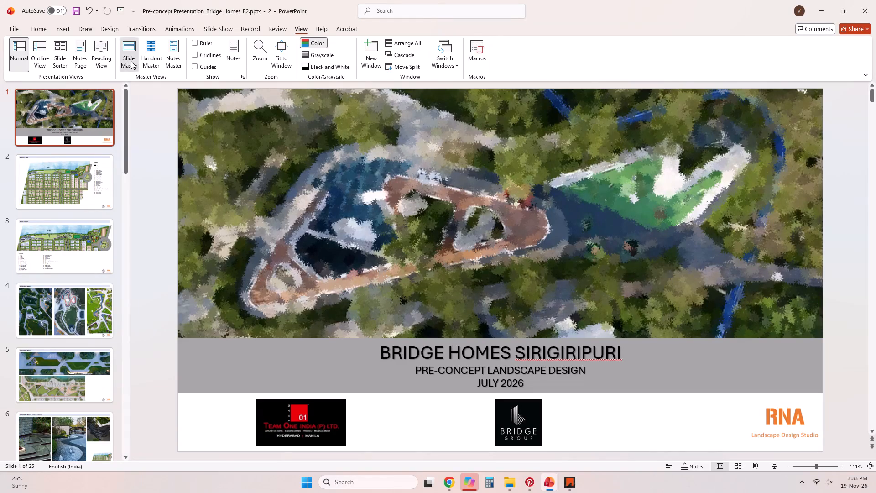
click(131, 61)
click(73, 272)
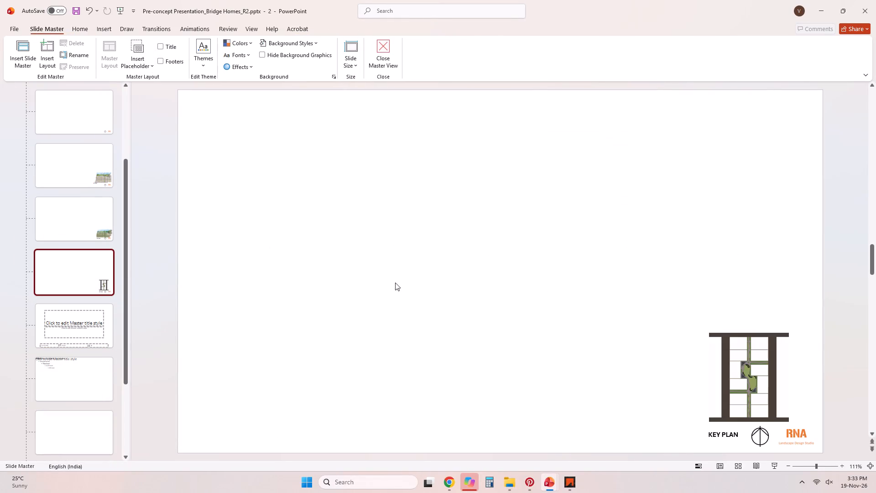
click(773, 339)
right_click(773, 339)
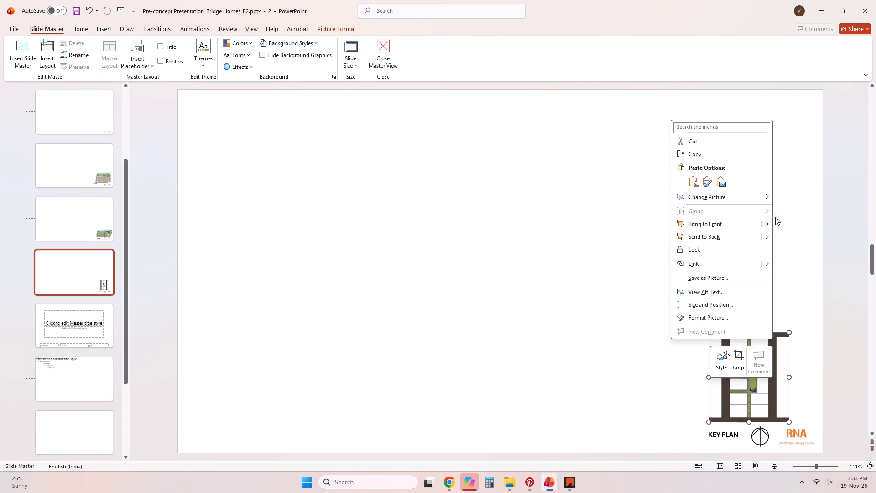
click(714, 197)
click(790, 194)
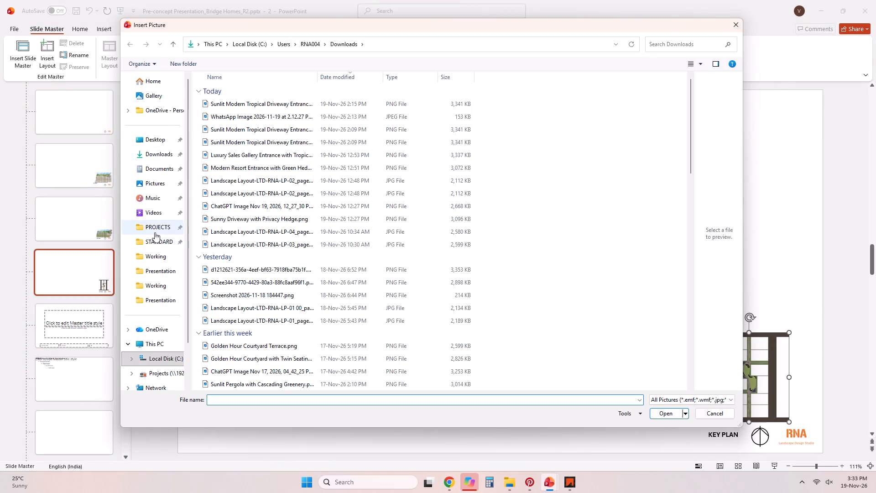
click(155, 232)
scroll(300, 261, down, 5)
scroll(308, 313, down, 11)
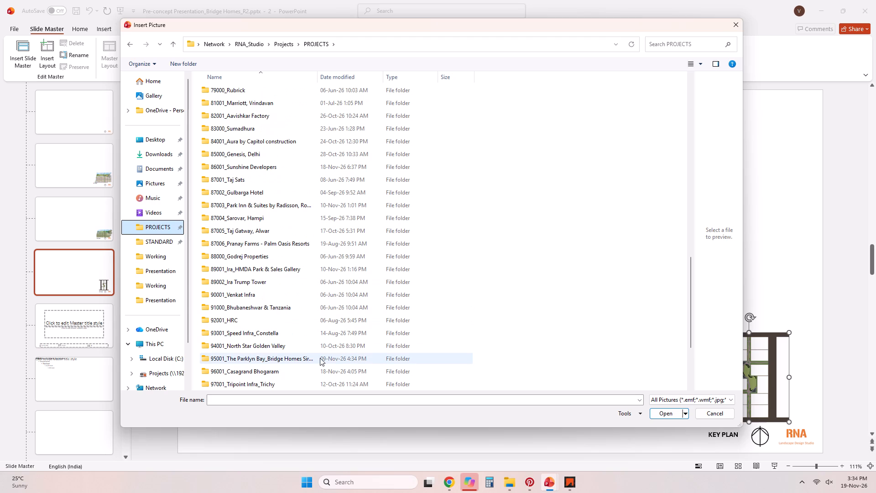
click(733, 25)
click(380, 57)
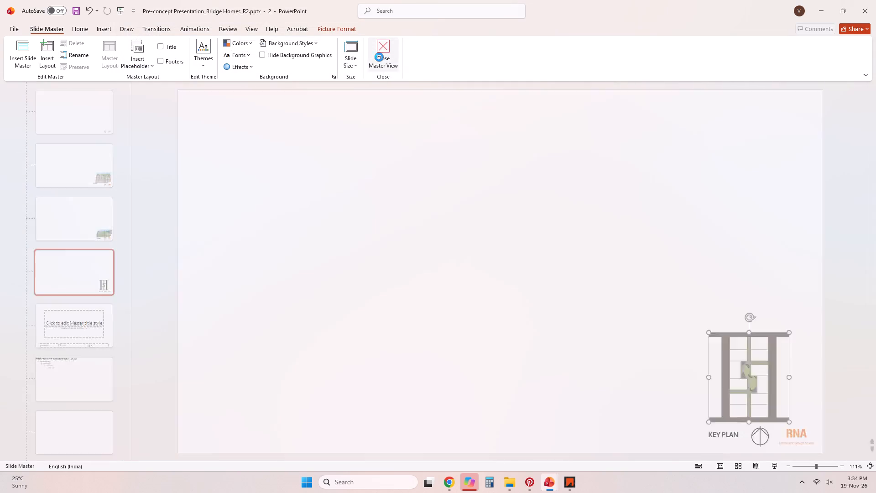
Copy the cluster plan without number markers from the Typical Cluster slide.
scroll(115, 238, down, 10)
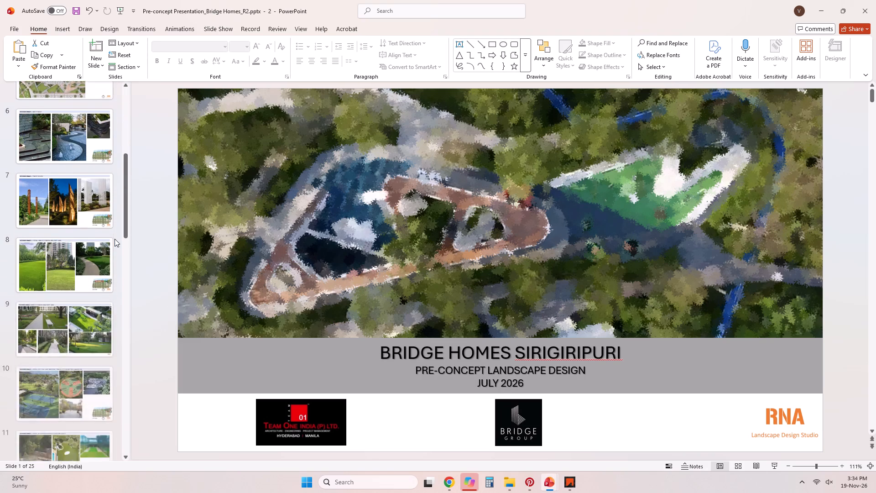
scroll(115, 239, down, 20)
scroll(121, 236, down, 4)
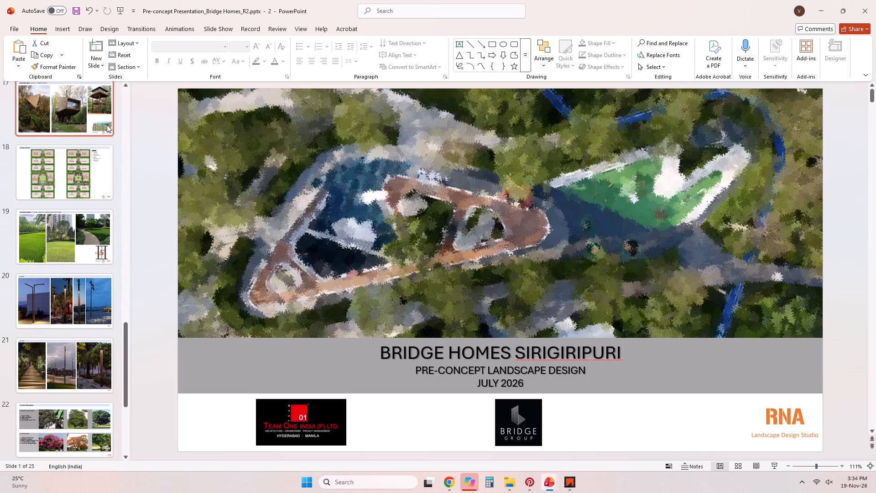
click(107, 125)
click(111, 180)
click(547, 184)
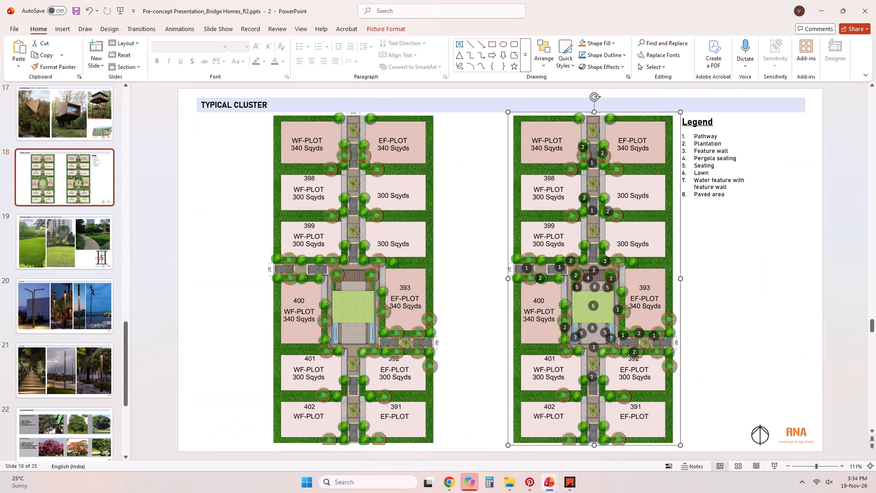
right_click(547, 184)
click(435, 205)
click(413, 206)
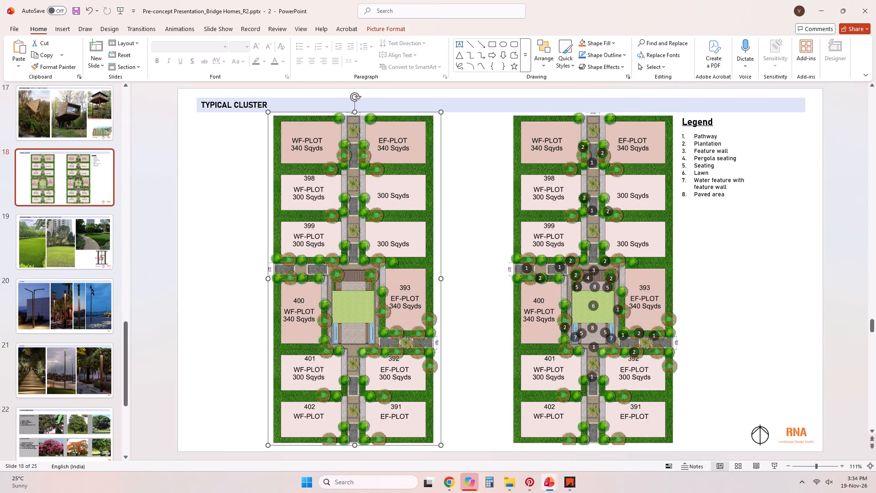
right_click(413, 206)
click(445, 240)
Paste the cluster plan into the slide master's cluster key plan layout and shrink it to roughly the existing key plan's height.
click(302, 27)
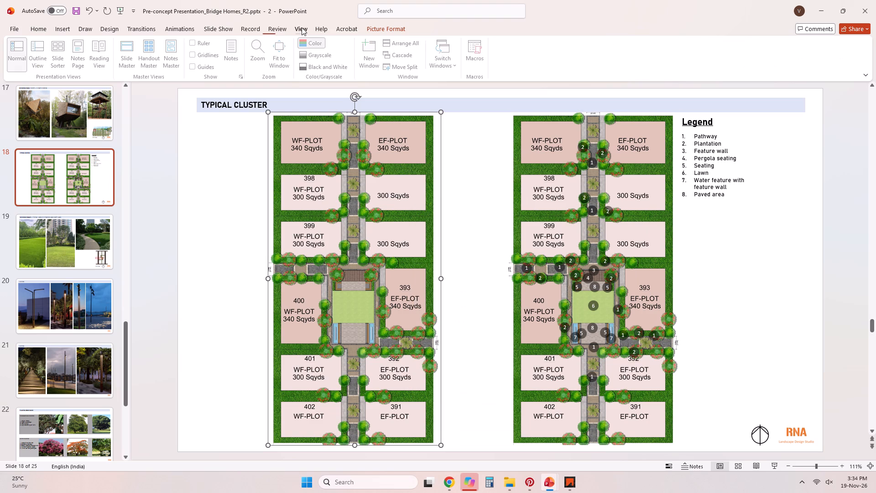
click(122, 63)
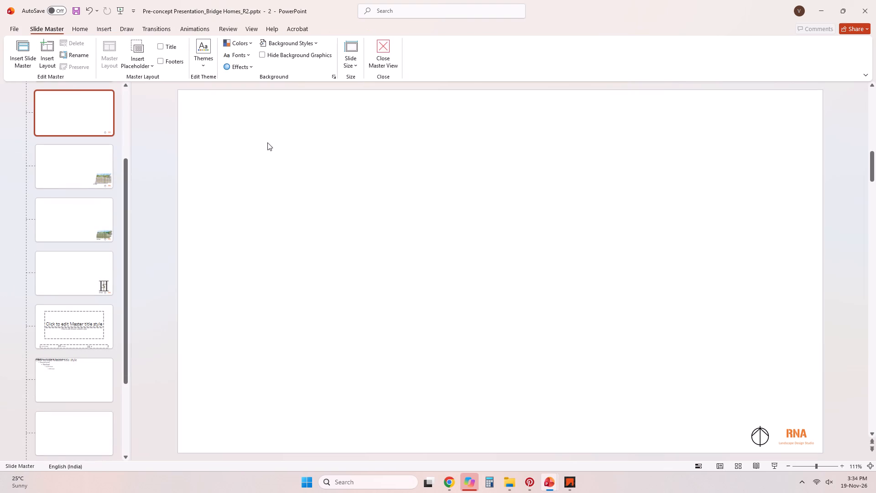
click(84, 275)
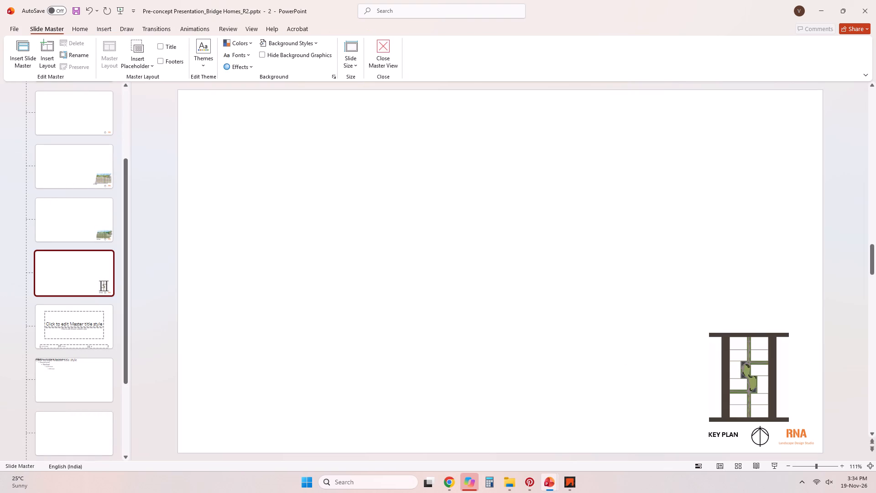
key(ctrl+v)
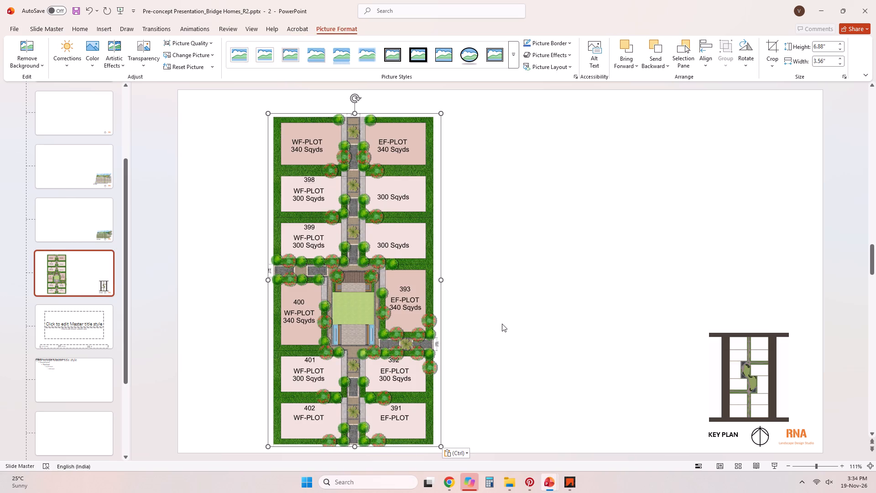
drag(324, 255, 604, 248)
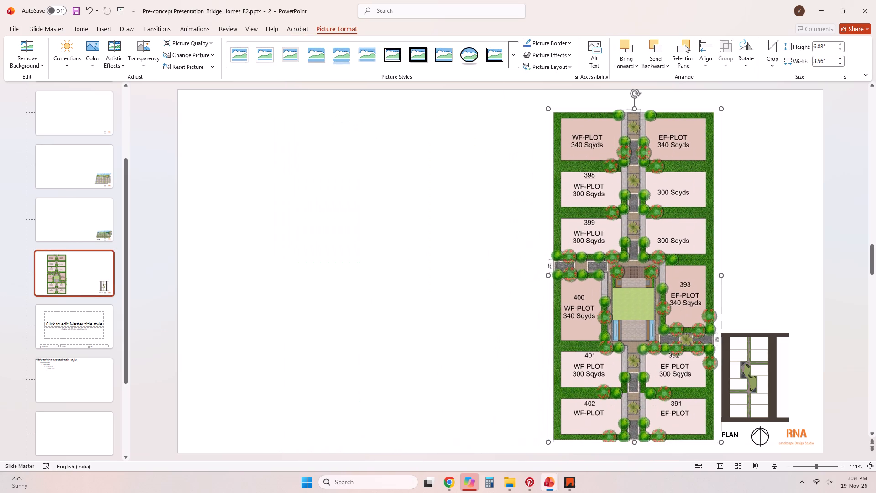
drag(723, 109, 684, 141)
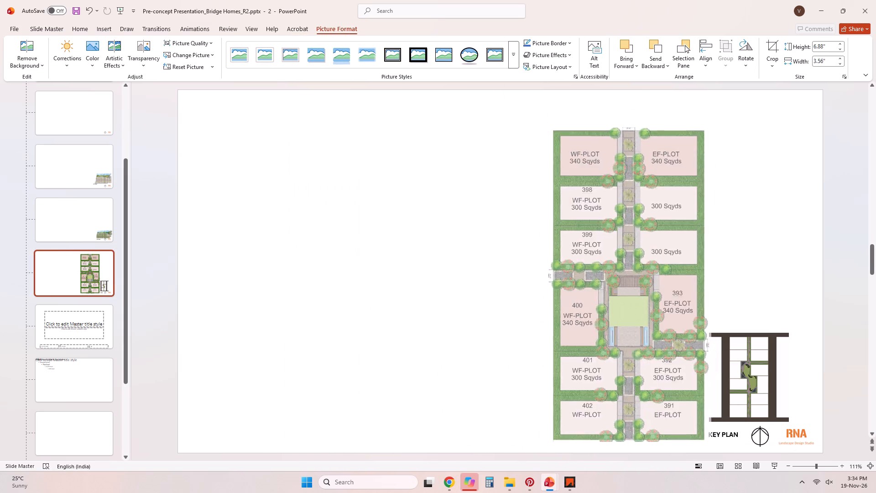
drag(684, 141, 561, 330)
Remove the old key plan image from the cluster key plan layout.
click(748, 337)
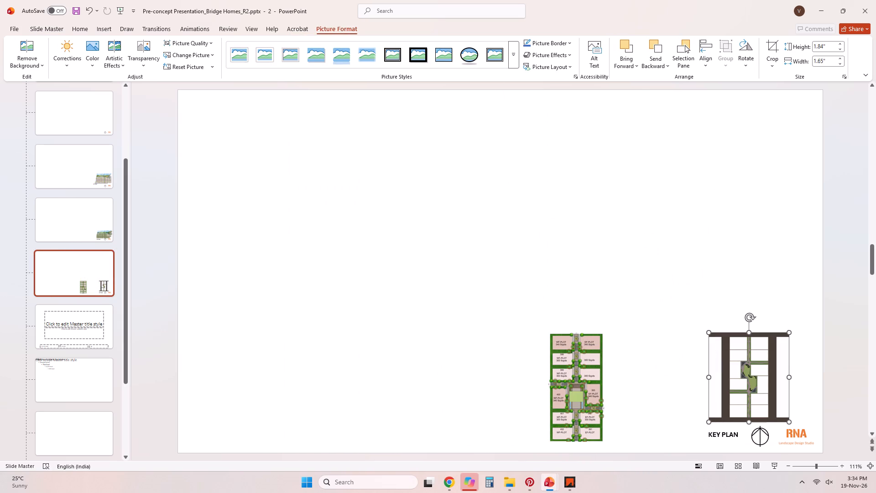
right_click(745, 357)
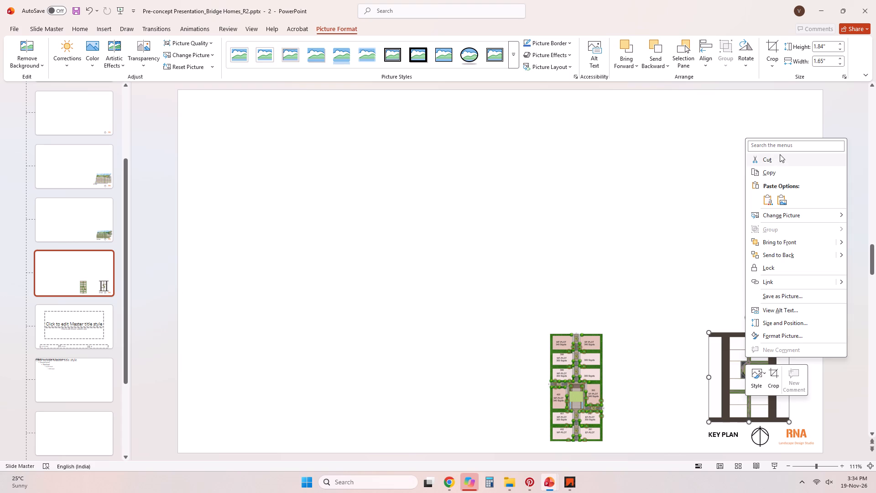
click(780, 154)
Position and resize the new cluster plan just above the north arrow and RNA logo, then close the slide master.
drag(597, 393, 776, 369)
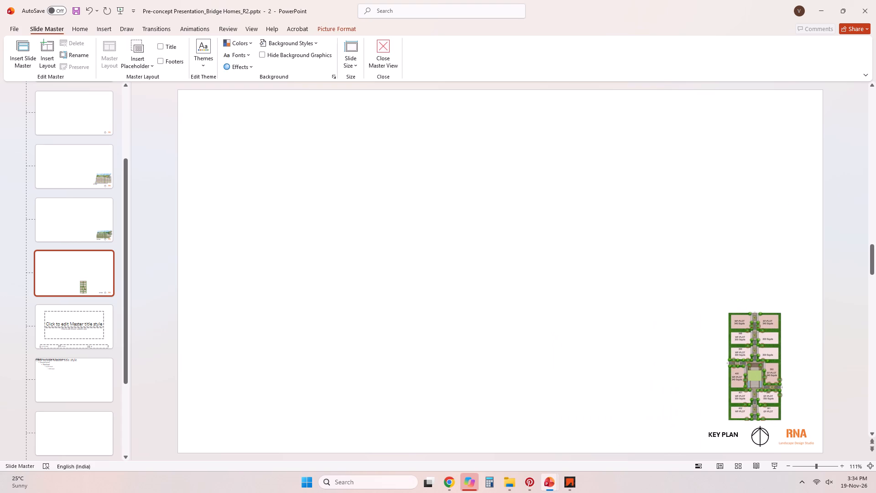
drag(776, 369, 787, 371)
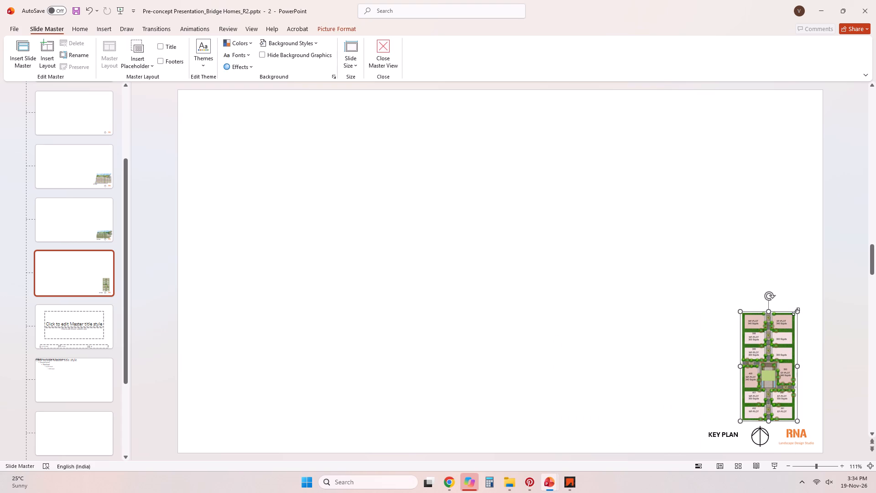
drag(798, 310, 813, 300)
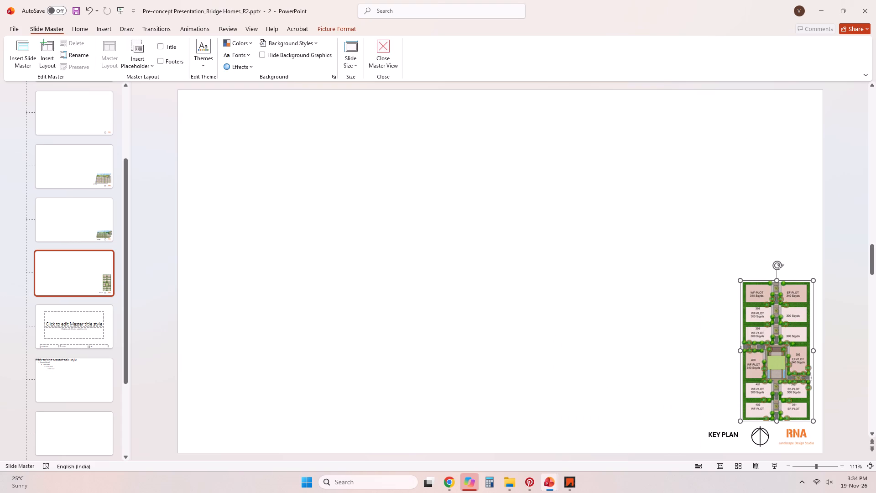
drag(740, 281, 730, 300)
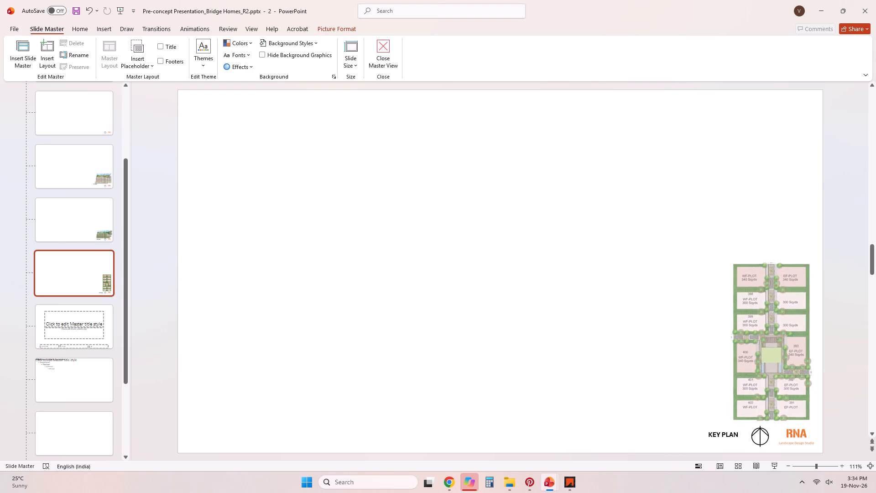
drag(730, 300, 700, 315)
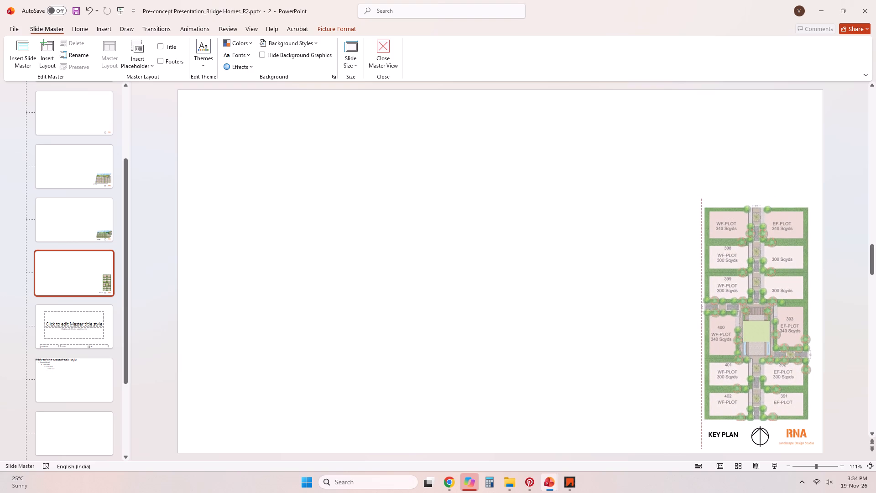
drag(700, 315, 702, 315)
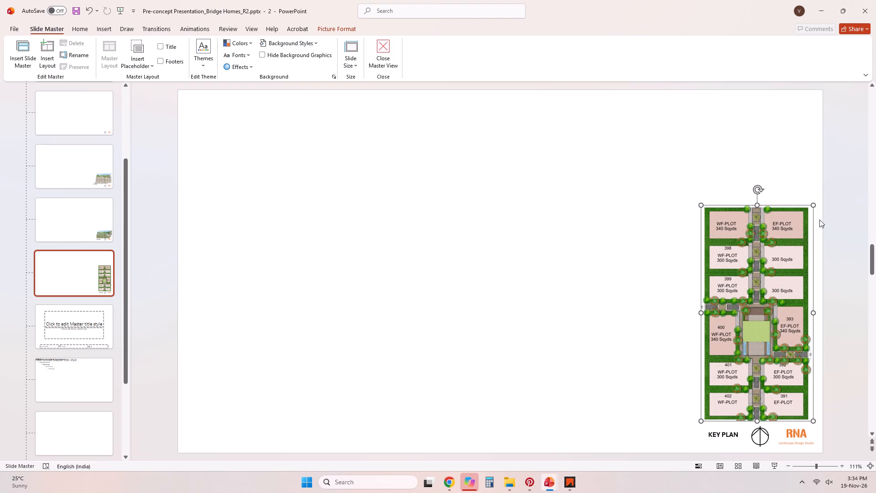
drag(813, 205, 775, 375)
drag(735, 348, 765, 351)
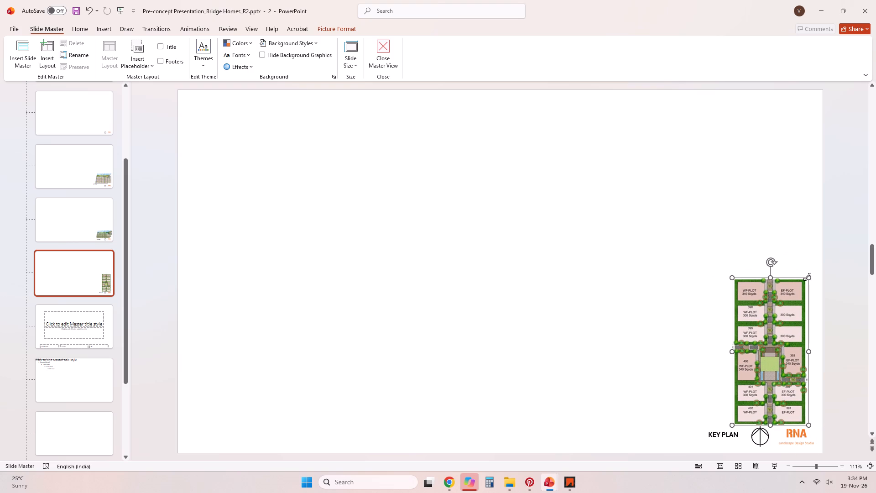
drag(807, 277, 792, 336)
drag(757, 345, 772, 344)
click(646, 283)
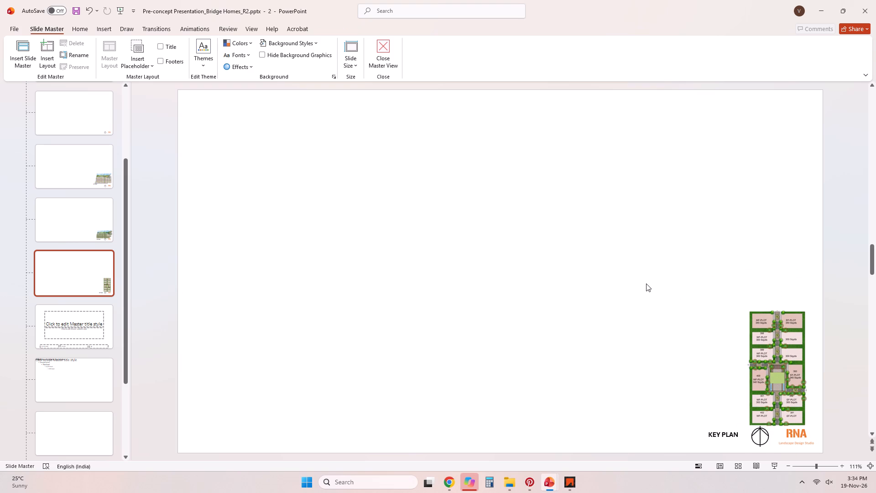
click(396, 61)
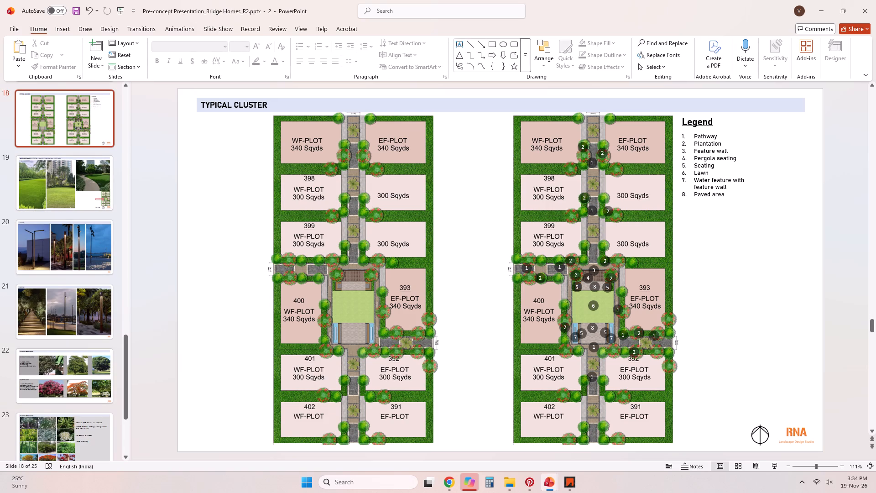
Reshape and move the red dotted marker on the copied lawn slide to frame the central lawn in the key plan.
scroll(135, 255, down, 1)
click(88, 181)
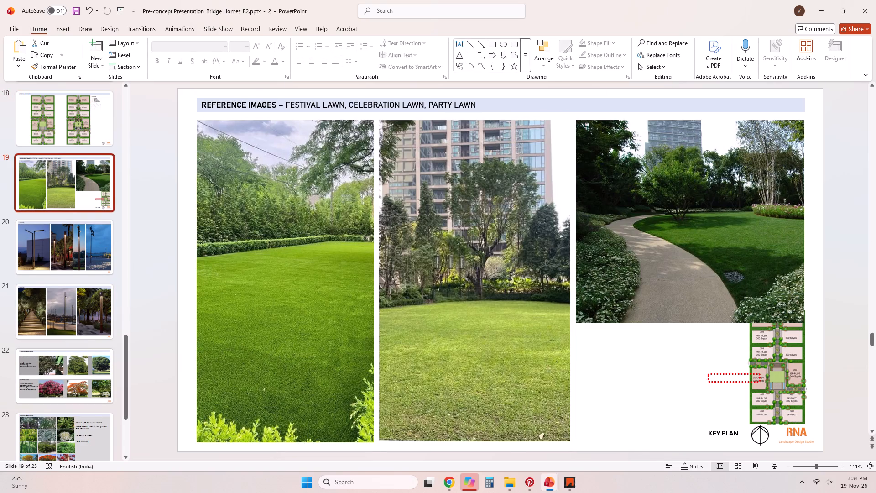
click(751, 378)
drag(761, 383, 757, 383)
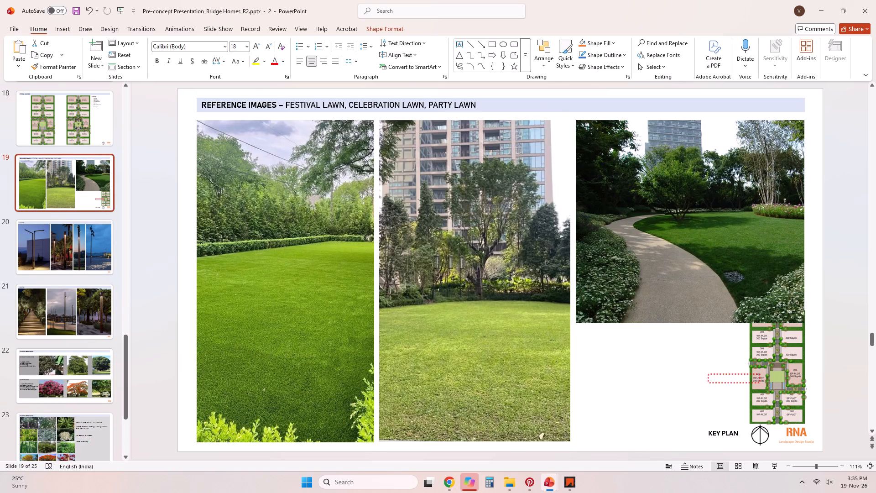
drag(757, 383, 728, 389)
drag(717, 378, 765, 382)
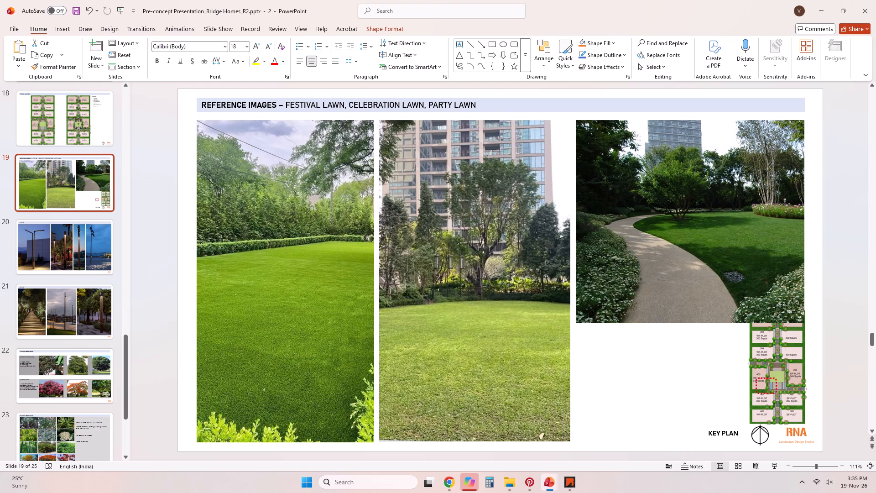
drag(765, 382, 774, 379)
drag(776, 378, 777, 374)
click(777, 373)
drag(777, 373, 777, 367)
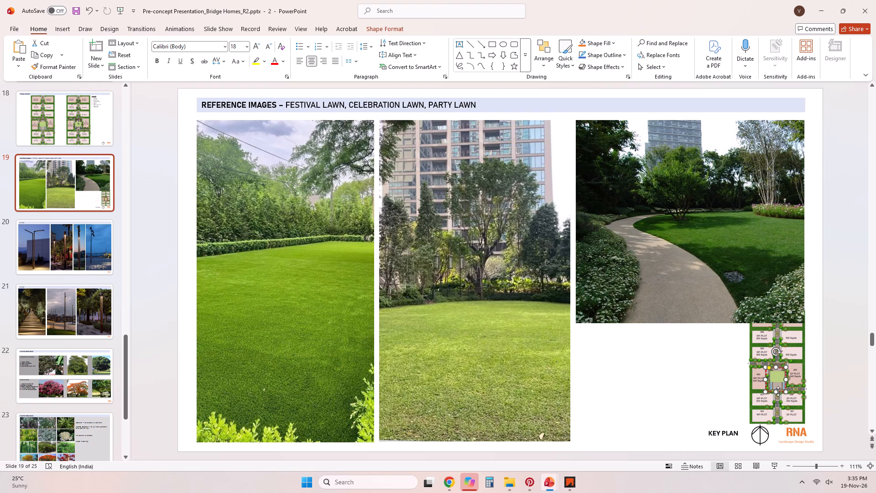
drag(777, 392, 779, 383)
click(775, 368)
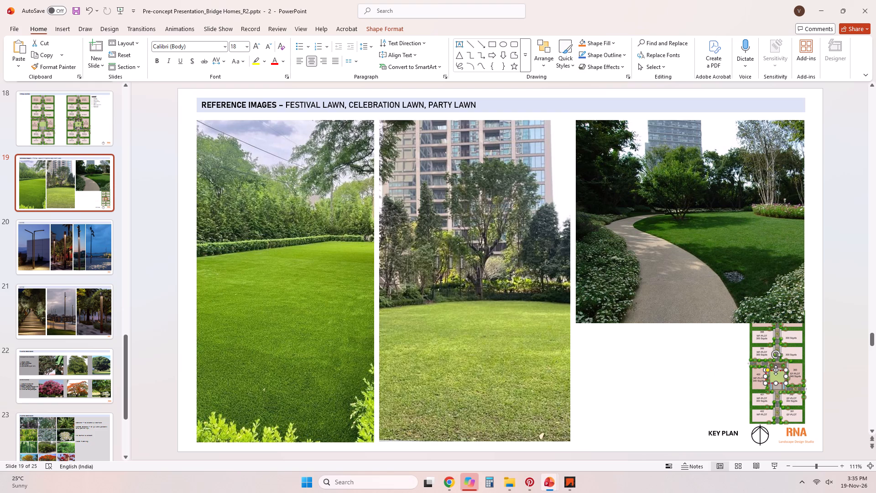
click(765, 377)
click(636, 366)
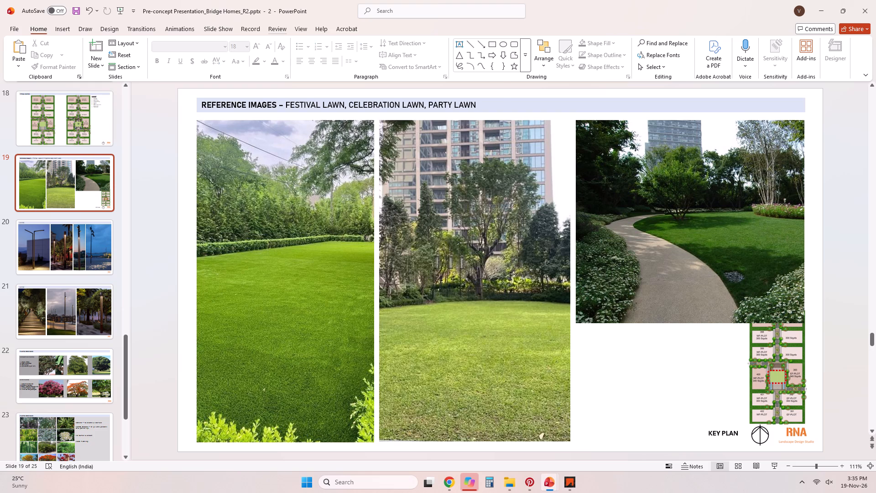
Shorten the copied lawn slide's title to REFERENCE IMAGES – LAWN.
drag(319, 105, 289, 108)
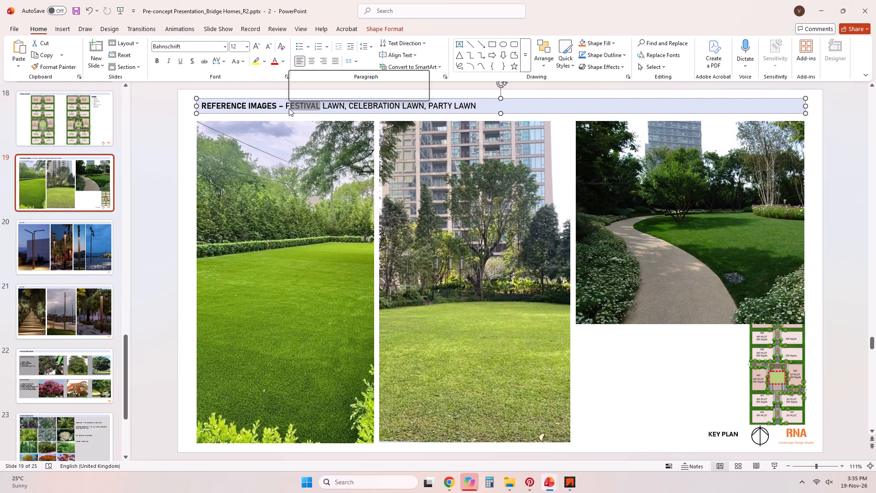
key(BackSpace)
key(BackSpace)
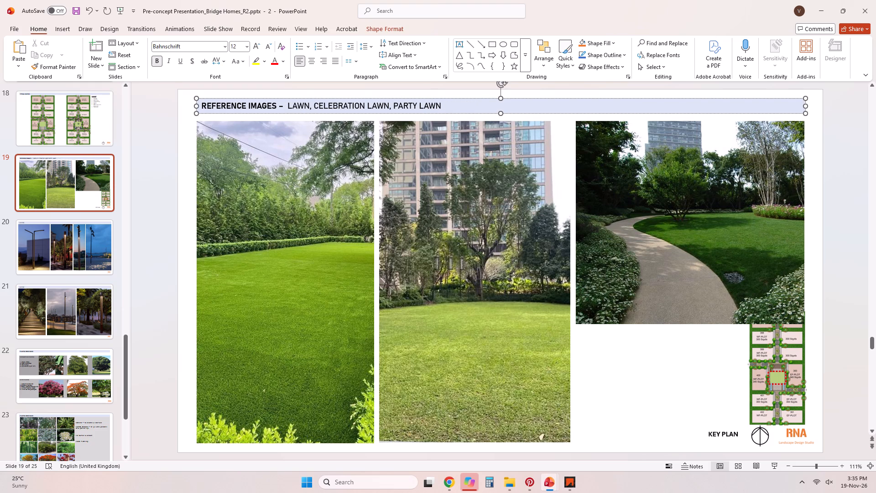
drag(443, 106, 324, 108)
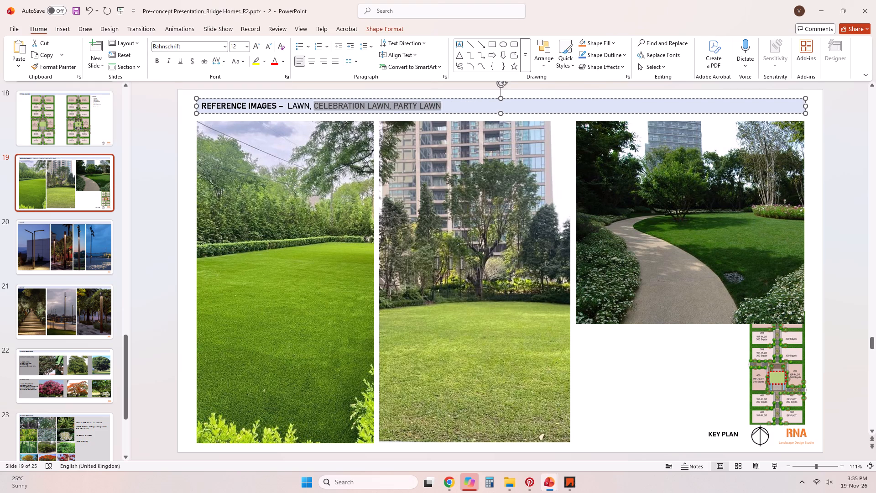
drag(324, 108, 312, 108)
key(BackSpace)
key(BackSpace)
key(BackSpace)
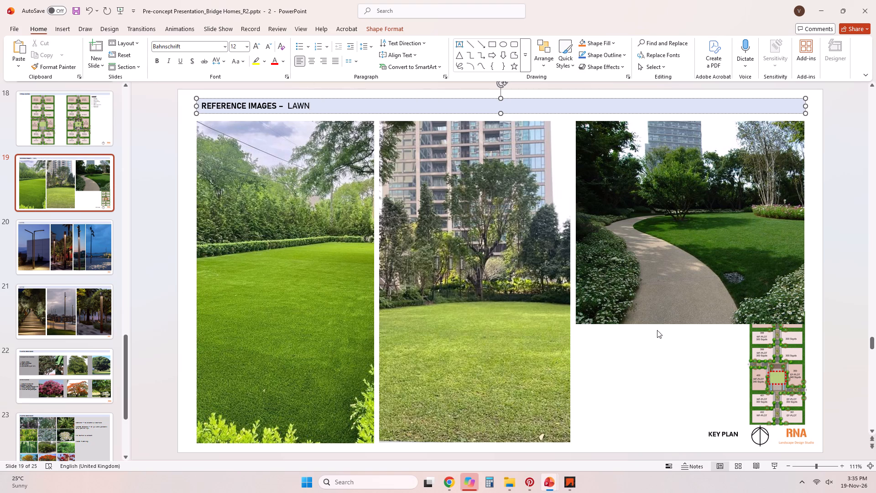
click(662, 353)
Crop the bottom of the curved-pathway photo further so it clears the new cluster key plan.
click(784, 293)
right_click(784, 293)
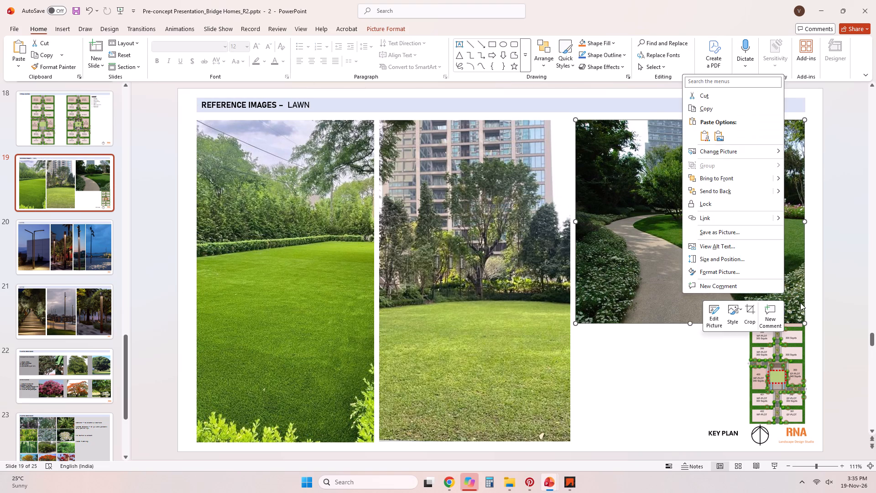
click(748, 314)
drag(640, 314, 644, 300)
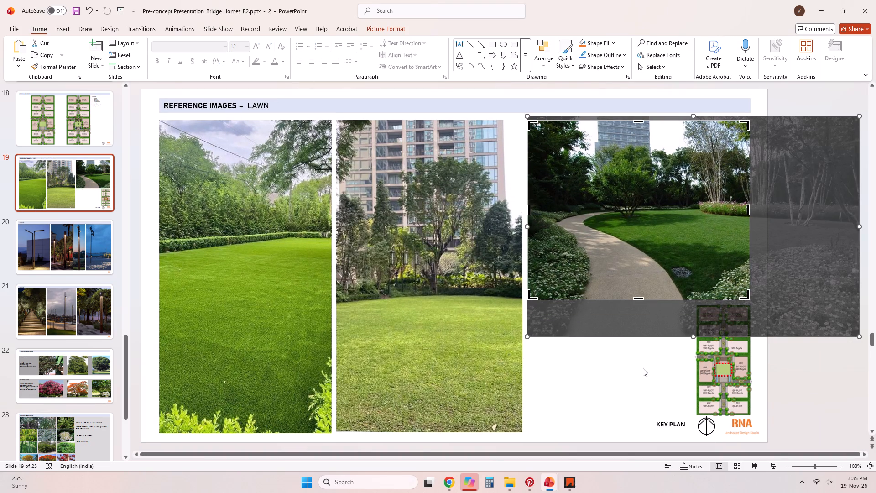
click(641, 374)
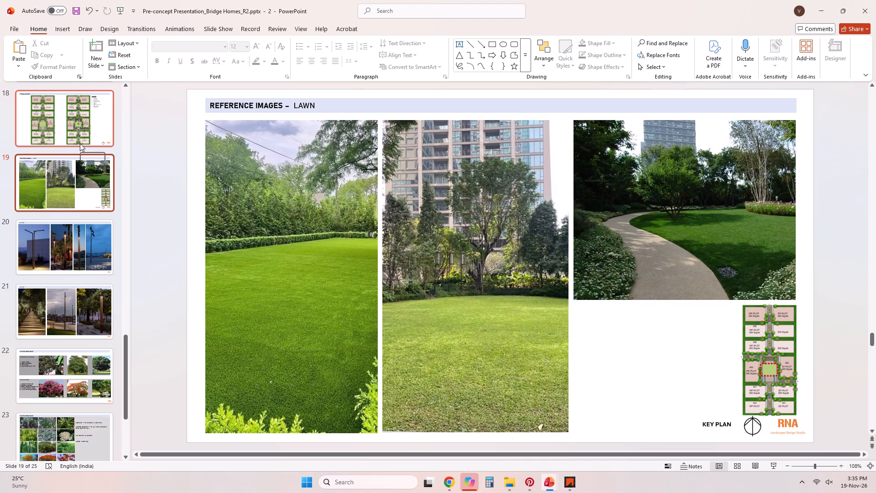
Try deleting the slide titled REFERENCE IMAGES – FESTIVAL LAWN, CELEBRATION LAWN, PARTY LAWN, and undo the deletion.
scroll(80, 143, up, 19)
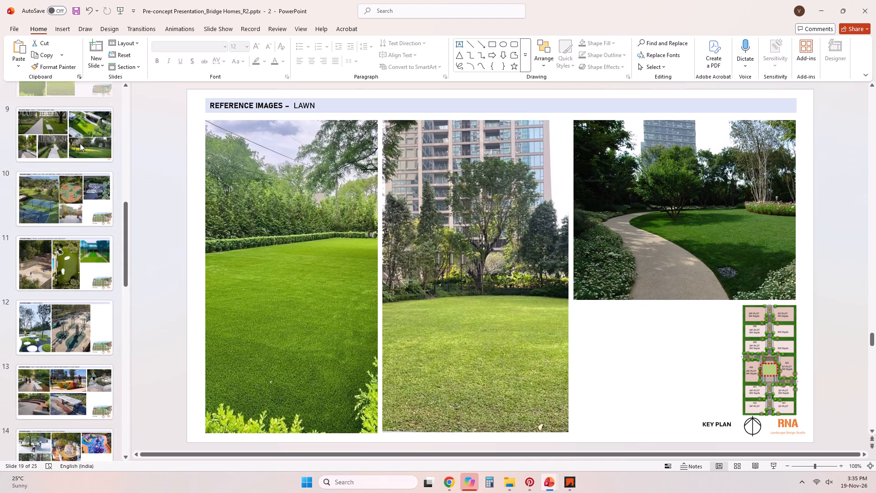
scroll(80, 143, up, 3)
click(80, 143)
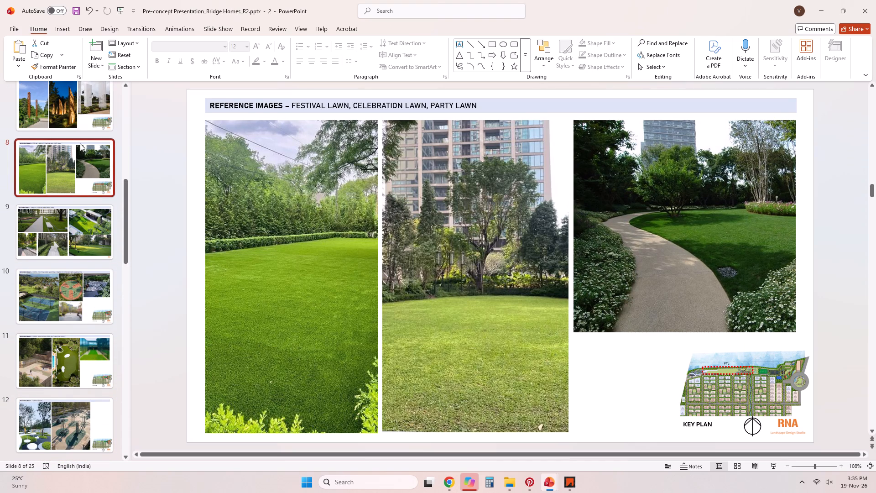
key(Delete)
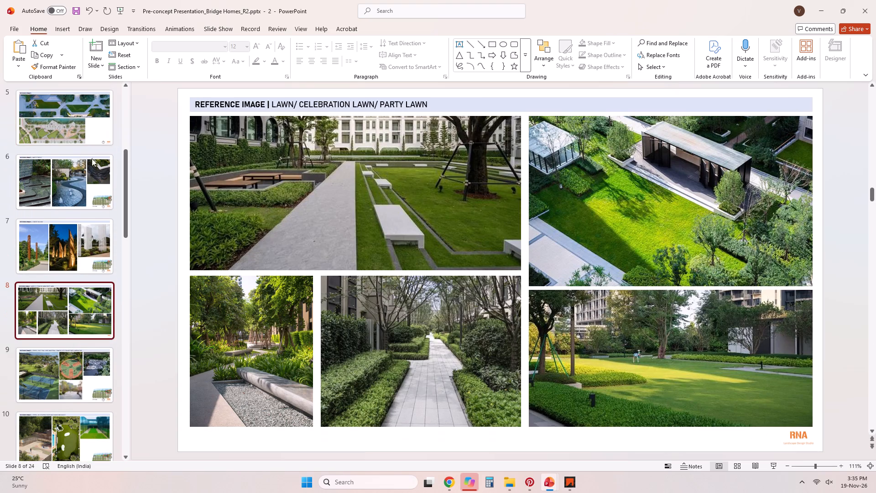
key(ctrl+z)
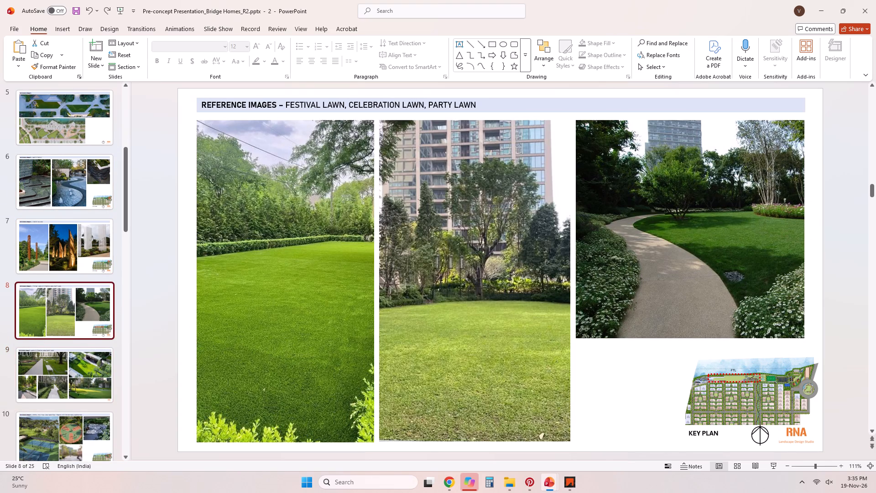
On the LAWN/ CELEBRATION LAWN/ PARTY LAWN slide, crop the lower lawn photo's left side and align it under the aerial photo's left edge.
click(78, 385)
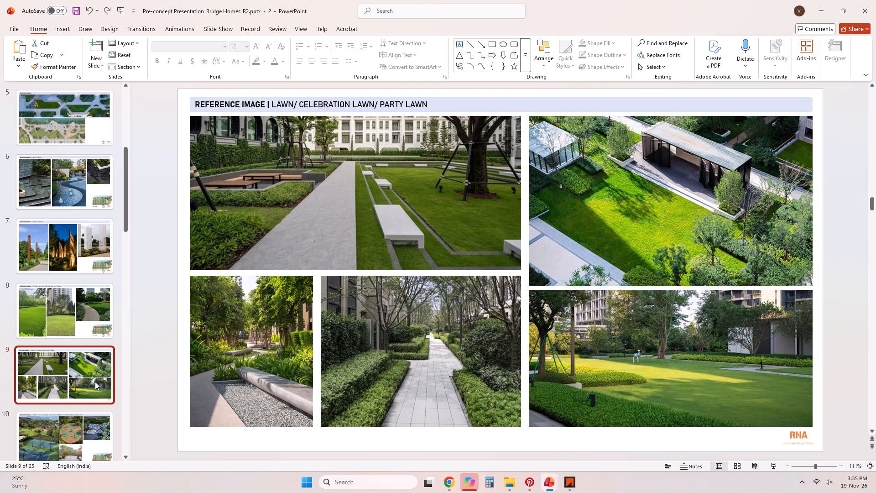
right_click(656, 387)
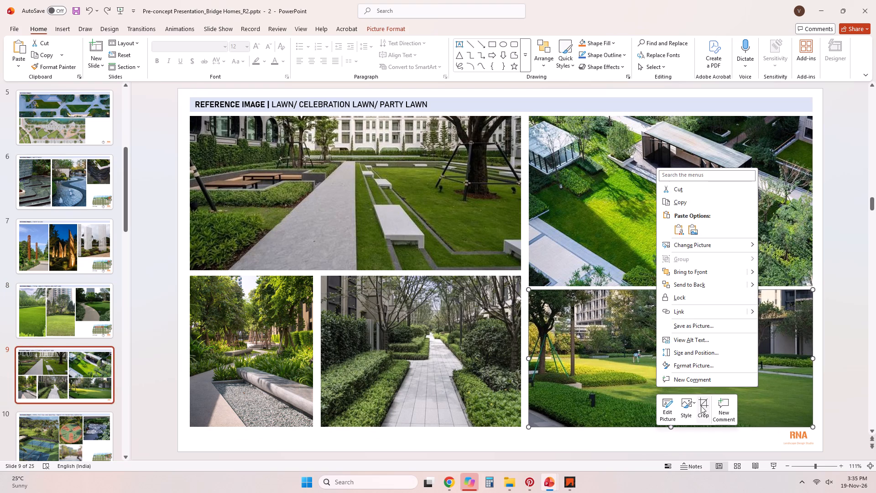
click(701, 406)
drag(531, 360, 620, 363)
click(777, 436)
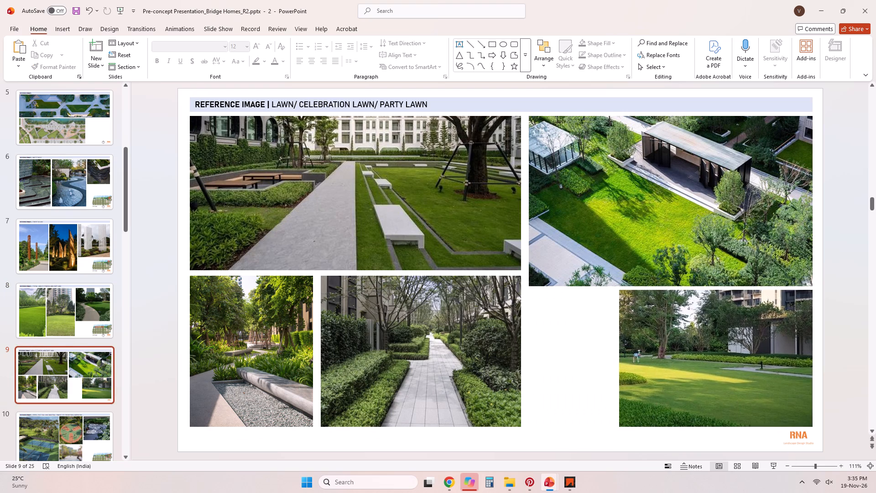
drag(782, 391, 689, 391)
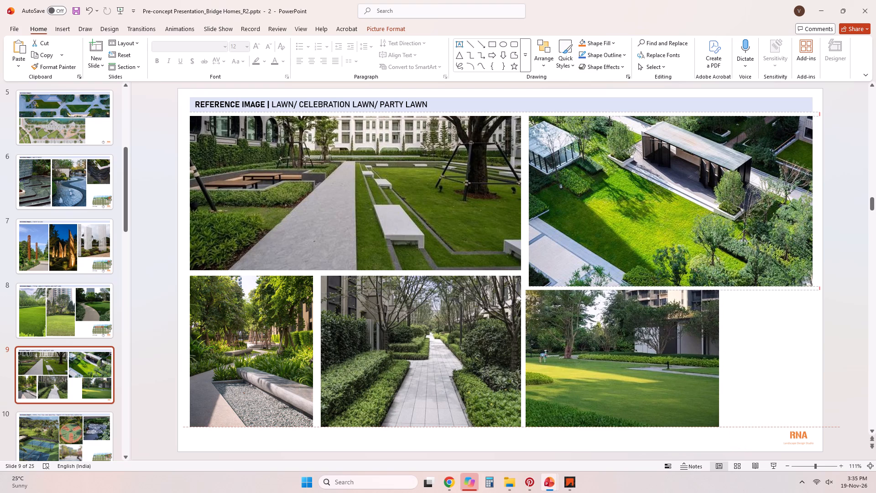
drag(689, 391, 691, 391)
double_click(691, 391)
click(777, 361)
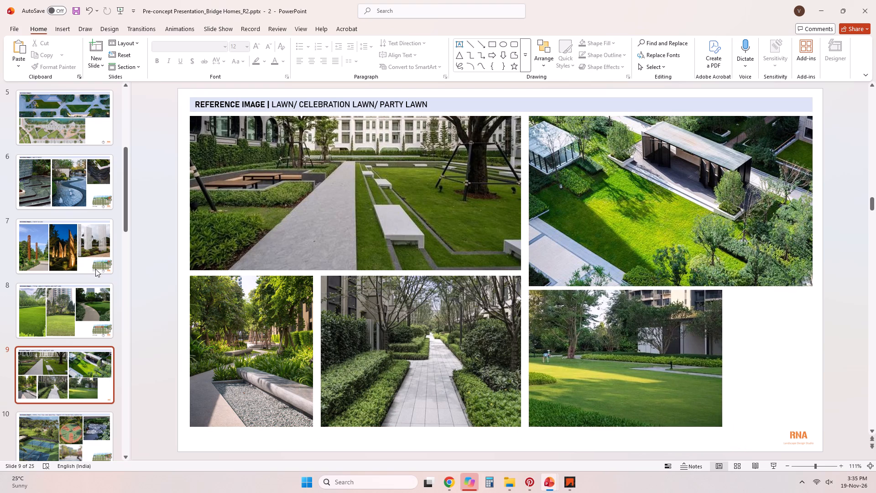
Delete all three photos from the Festival Lawn, Celebration Lawn, Party Lawn slide, keeping its title and key plan.
click(85, 337)
click(278, 189)
click(467, 200)
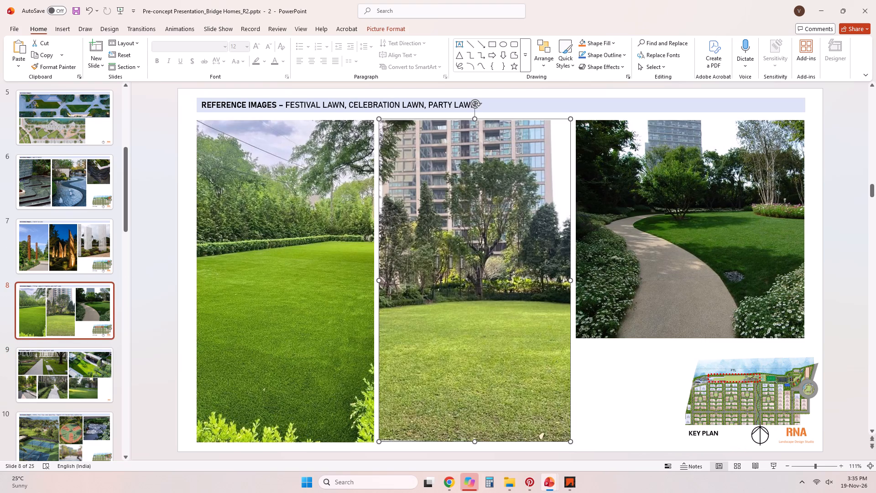
shift+click(604, 221)
shift+click(349, 226)
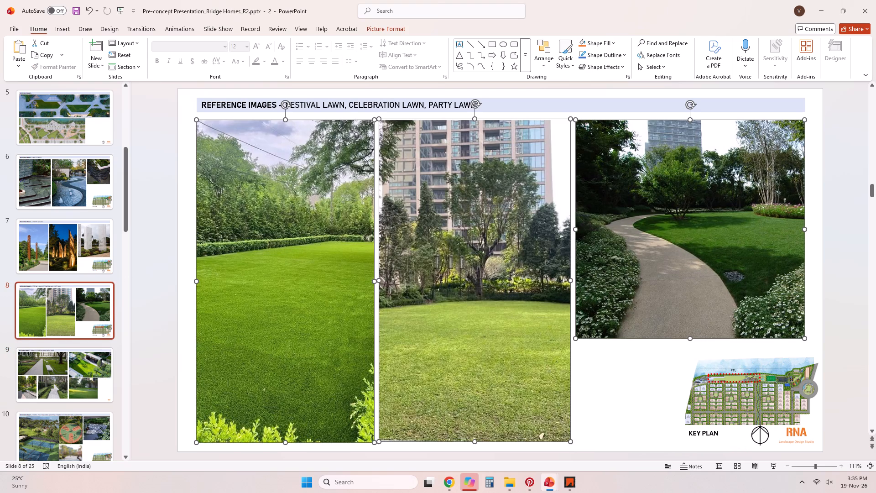
key(Delete)
Copy all five photos from the LAWN/ CELEBRATION LAWN/ PARTY LAWN slide onto the emptied Festival Lawn slide.
click(108, 371)
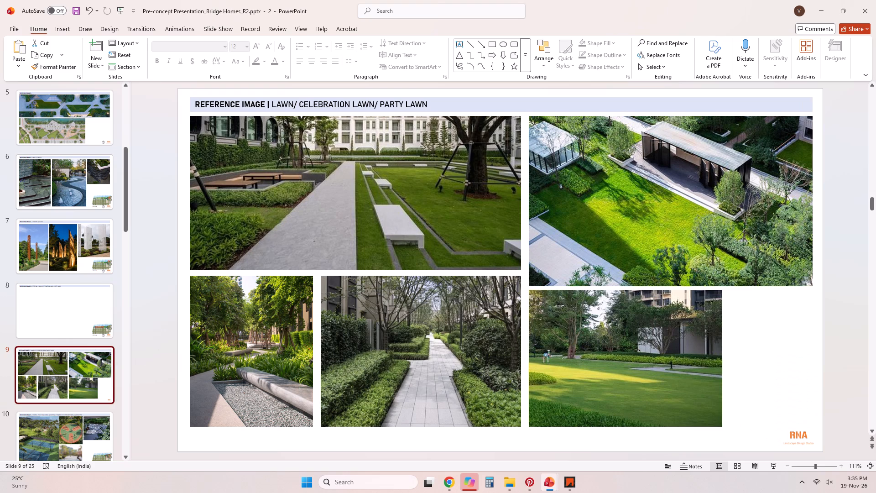
click(584, 356)
shift+click(598, 256)
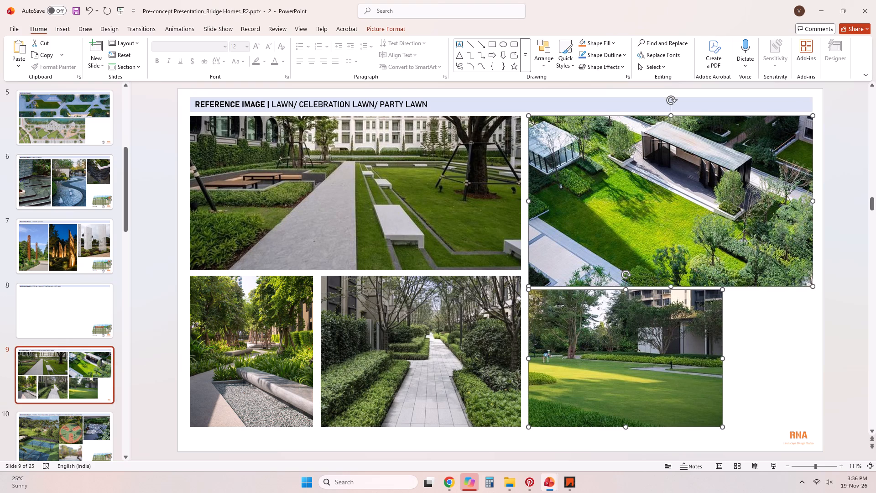
shift+click(461, 245)
shift+click(449, 335)
shift+click(301, 327)
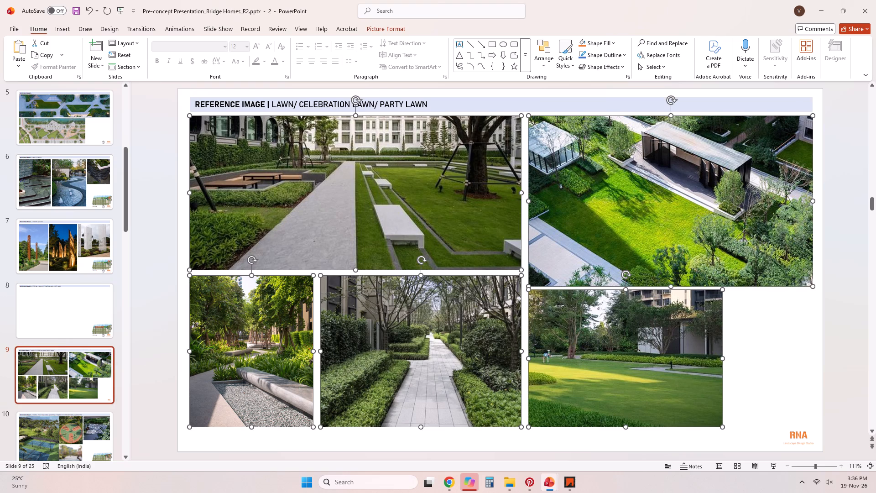
key(ctrl+c)
click(31, 325)
key(ctrl+v)
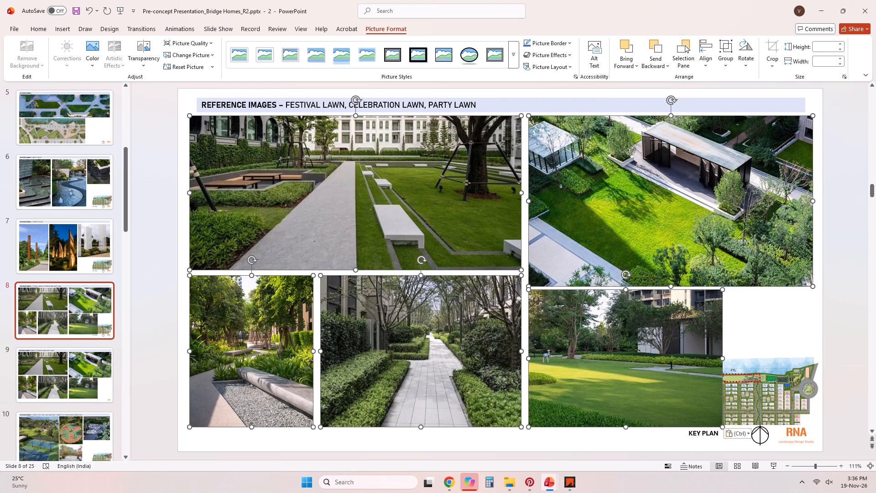
click(154, 286)
Crop the right side of the pasted lower lawn photo to about 3.12" wide, clearing the key plan, and shift the image within its crop.
click(612, 381)
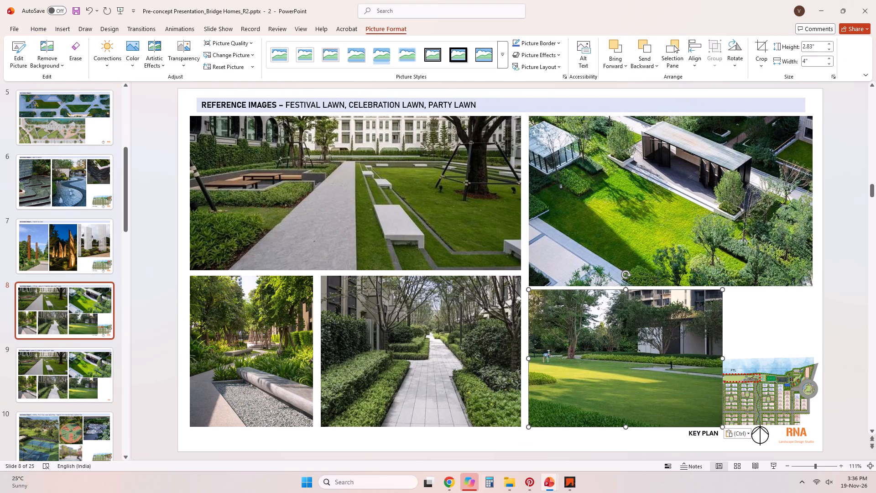
right_click(647, 388)
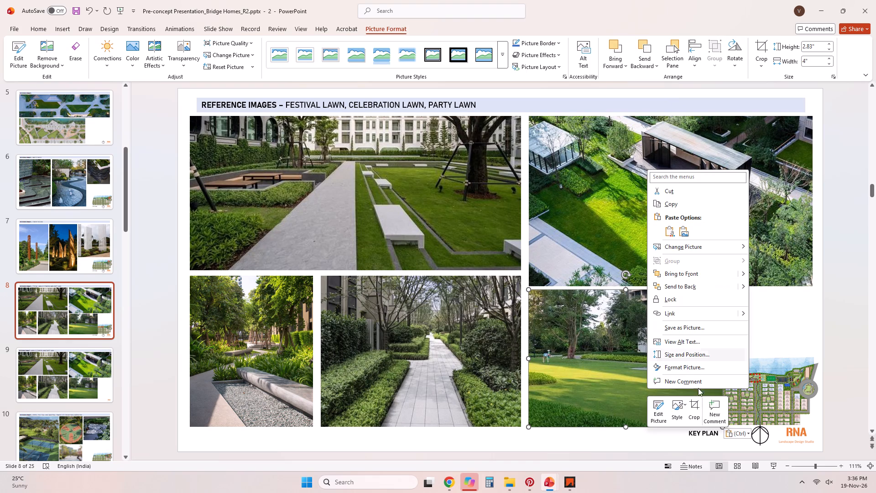
click(692, 404)
drag(720, 359, 703, 361)
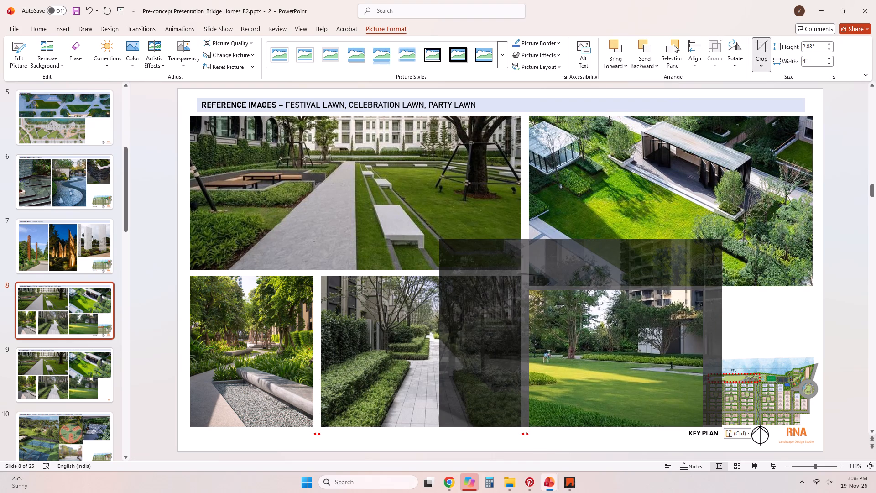
drag(703, 361, 678, 366)
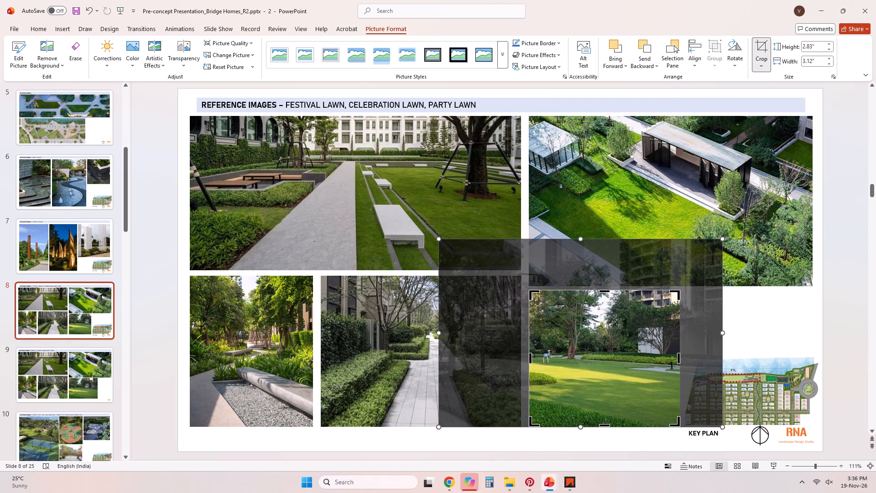
drag(597, 384, 577, 383)
click(828, 357)
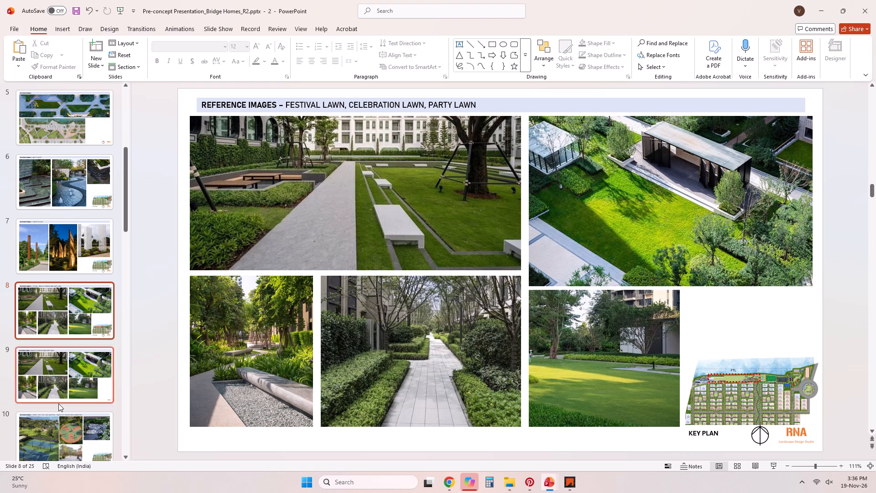
Delete the source slide titled REFERENCE IMAGE | LAWN/ CELEBRATION LAWN/ PARTY LAWN and go back to the Festival Lawn slide.
click(53, 379)
key(Delete)
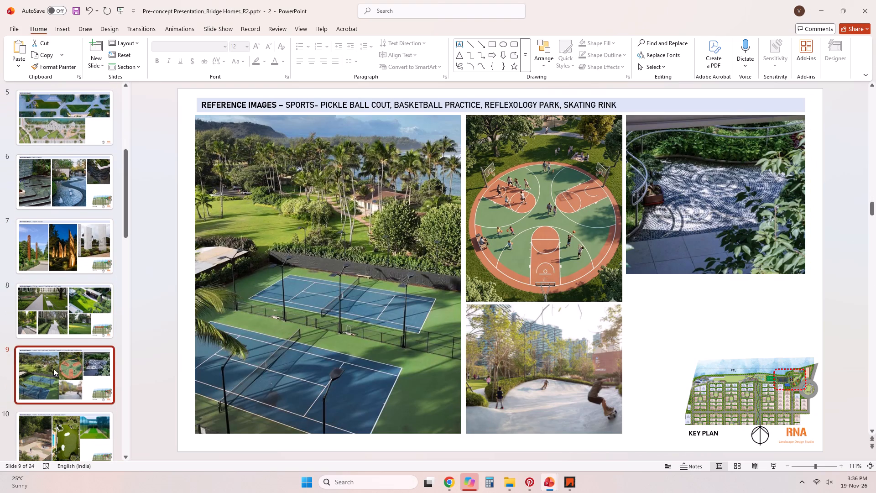
click(63, 303)
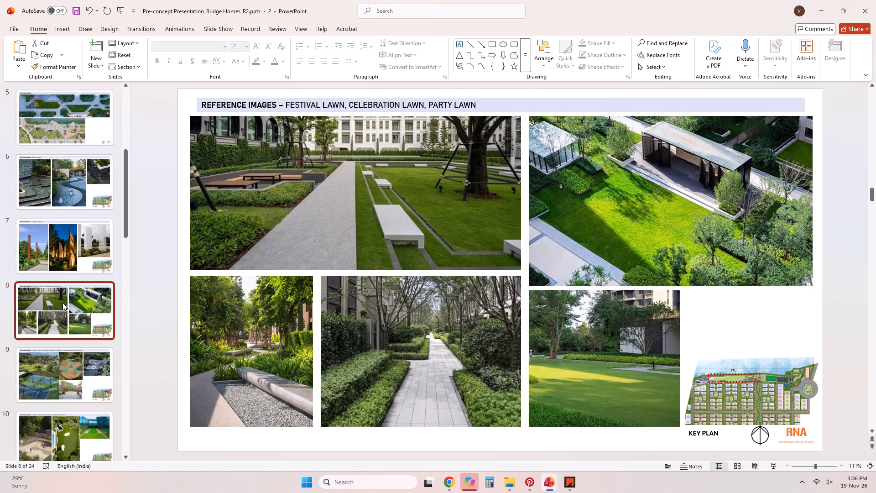
Review the Typical Cluster slide's numbered plan and legend alongside the cluster's Lawn reference slide.
scroll(63, 303, down, 9)
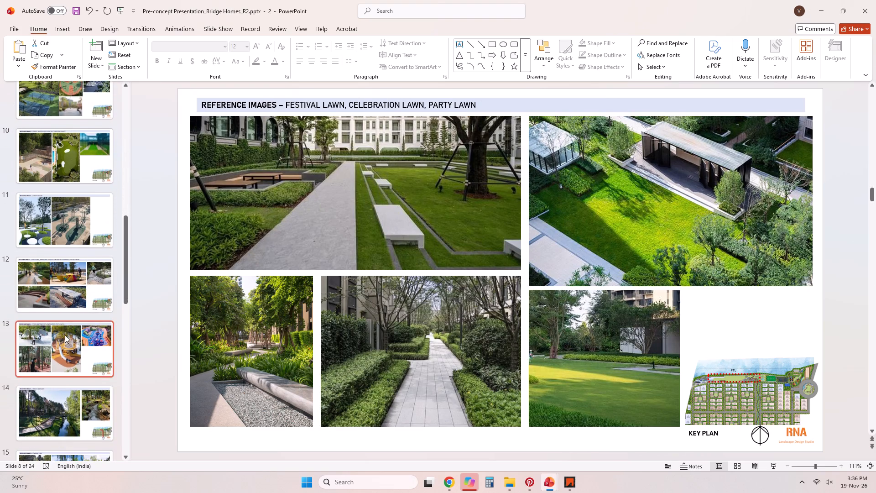
scroll(65, 335, down, 16)
click(79, 174)
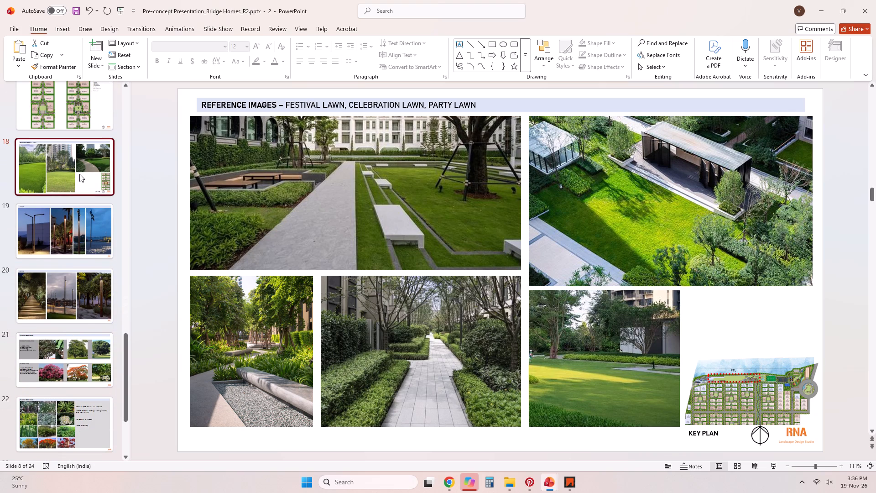
scroll(88, 180, up, 4)
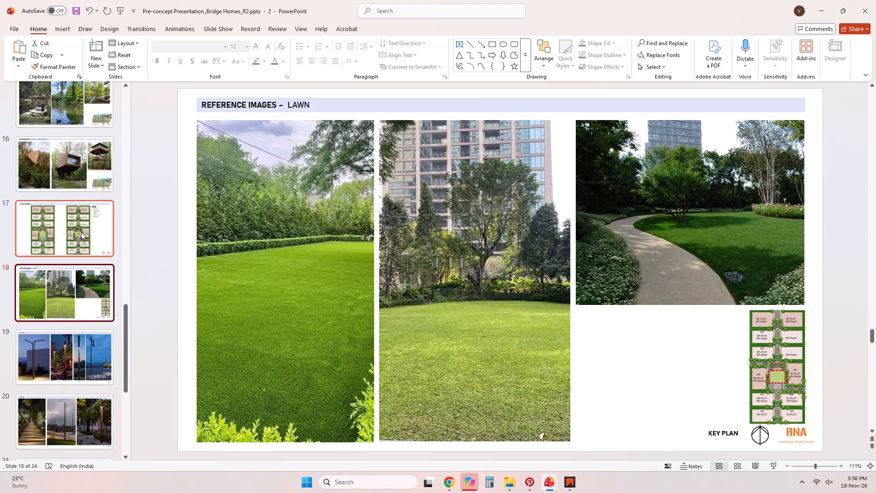
click(81, 232)
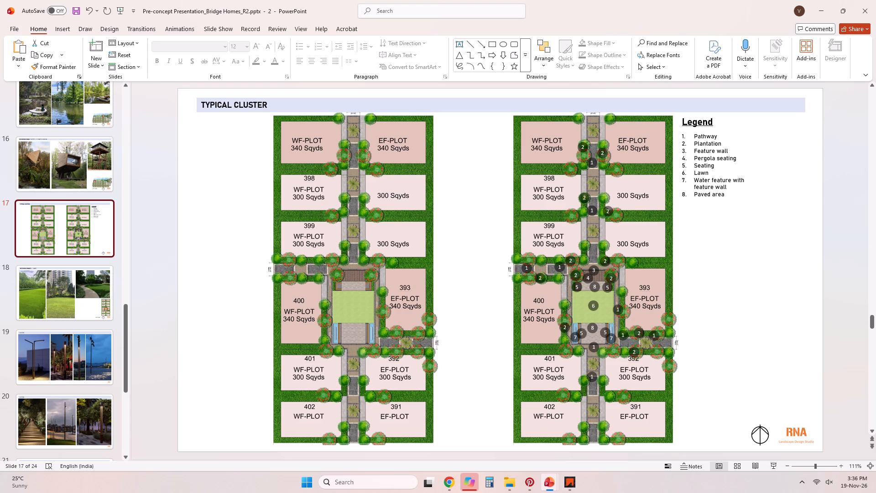
click(64, 301)
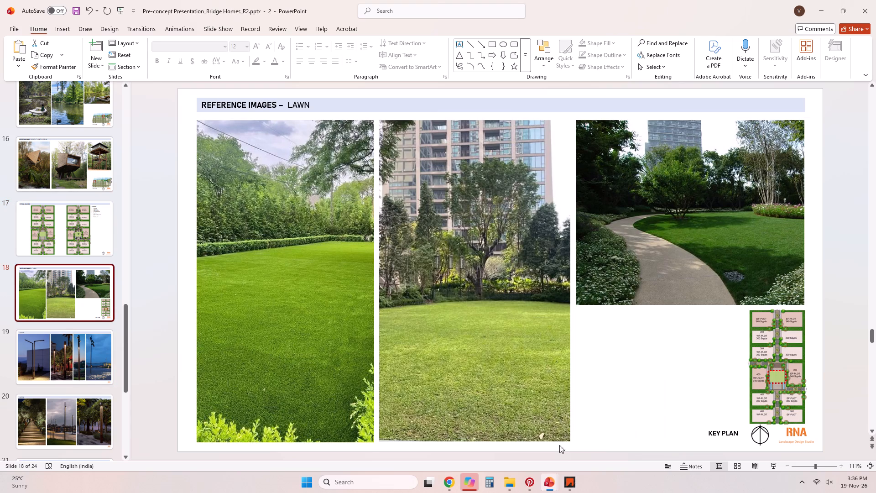
Close the second window of the Bridge Homes R2 presentation and continue in its remaining window.
click(456, 433)
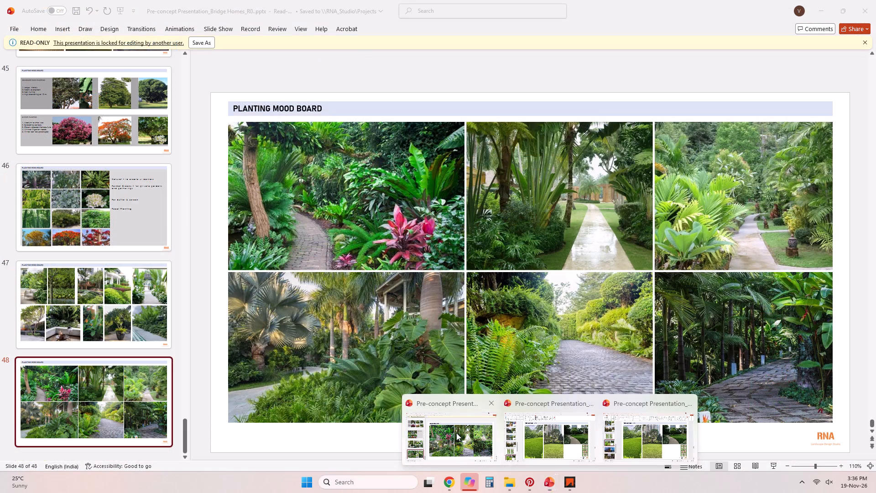
double_click(557, 447)
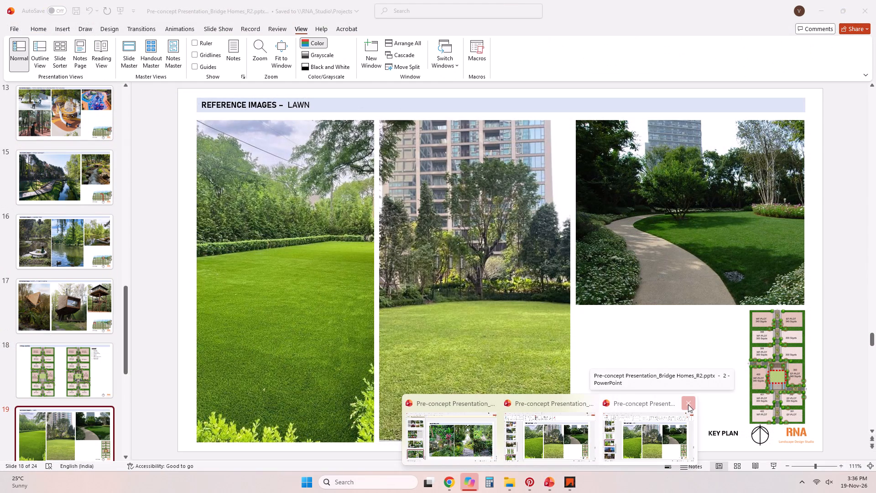
click(688, 404)
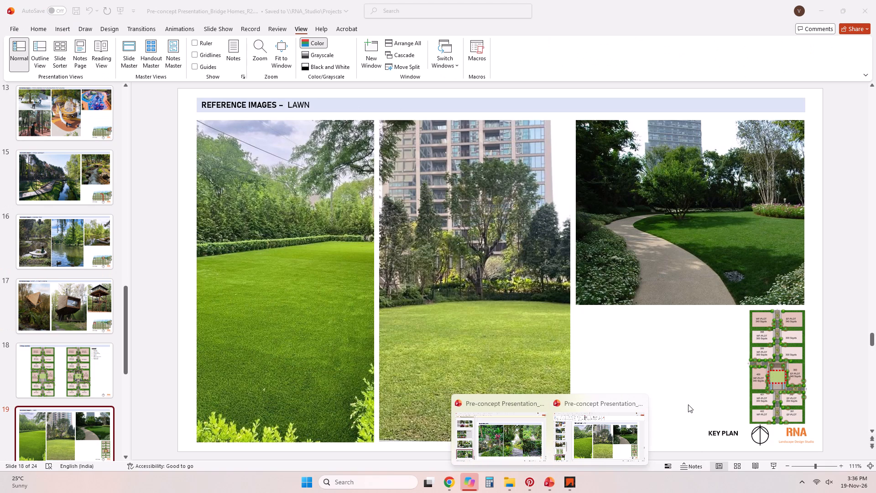
click(617, 438)
Look through the R2 slide thumbnails from the planting slides back to the cover to check the slide order.
scroll(237, 347, down, 3)
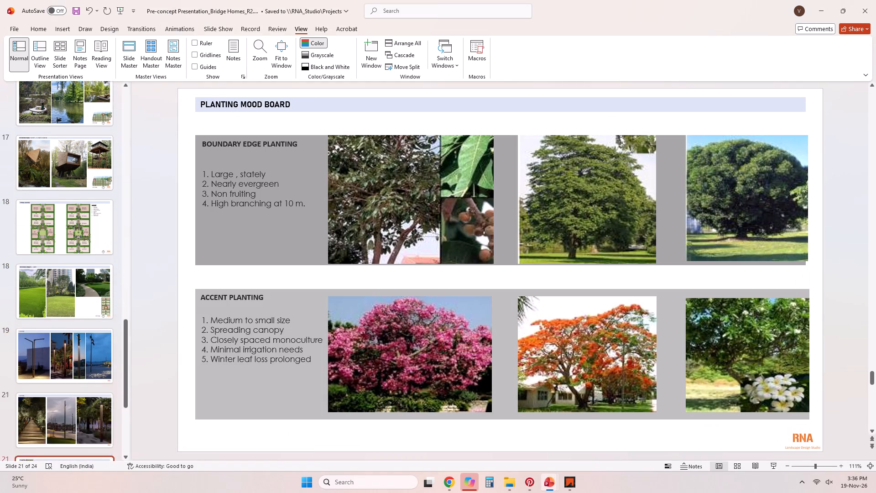
scroll(77, 241, up, 13)
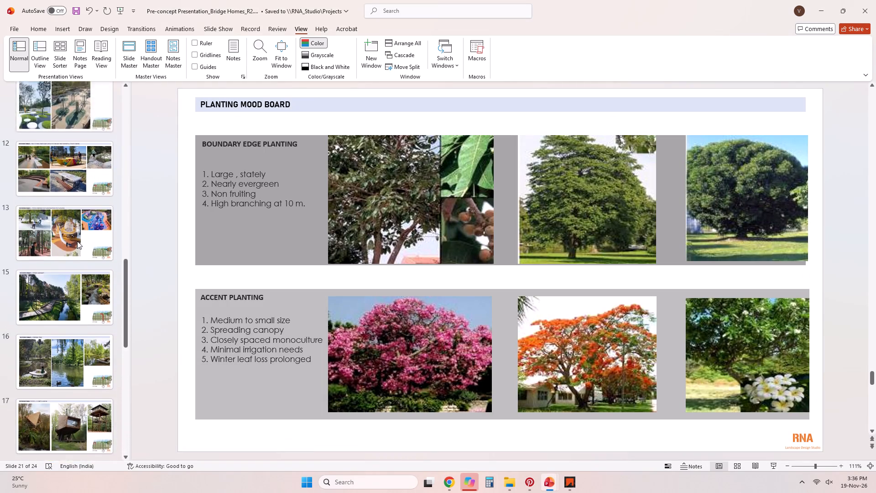
scroll(77, 241, up, 20)
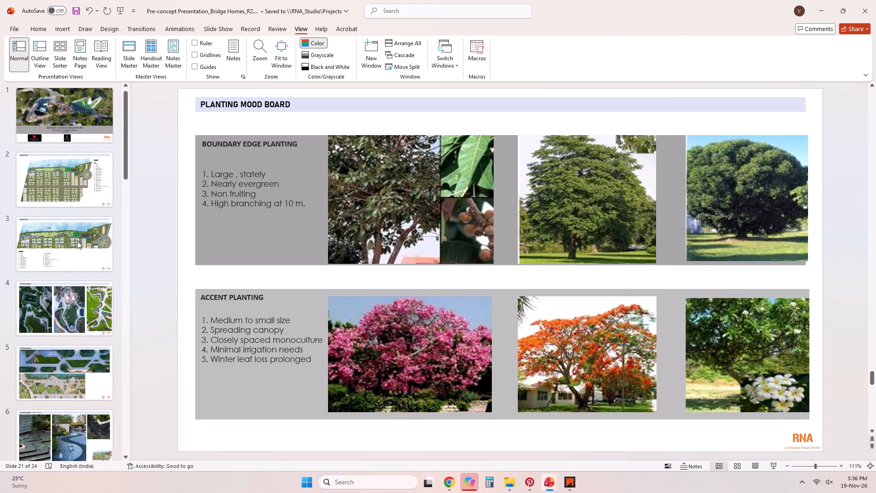
scroll(77, 241, up, 5)
scroll(77, 241, down, 11)
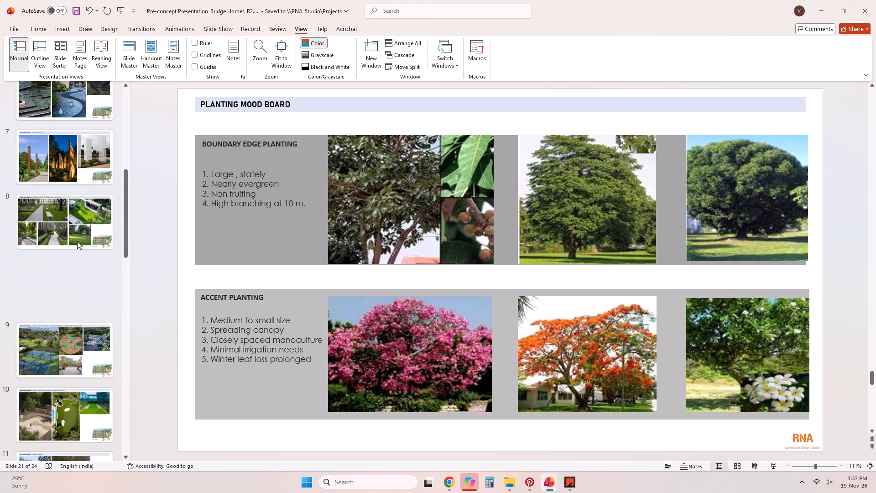
scroll(77, 241, down, 11)
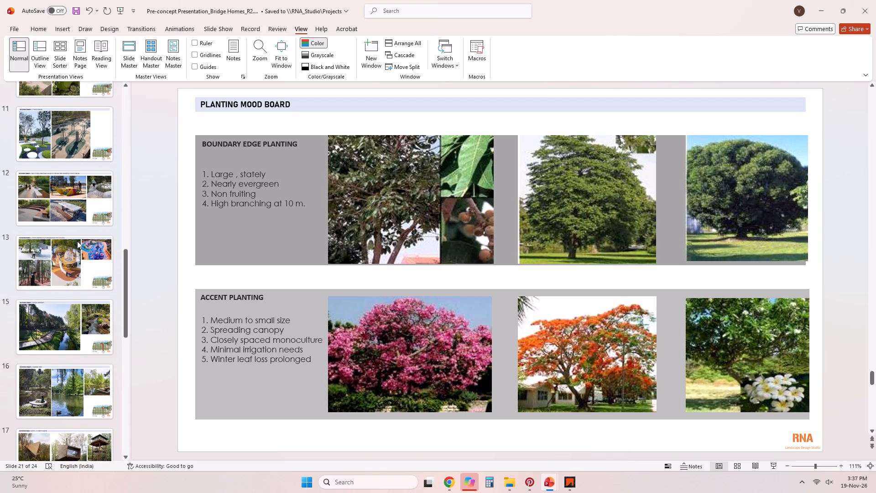
scroll(77, 241, down, 18)
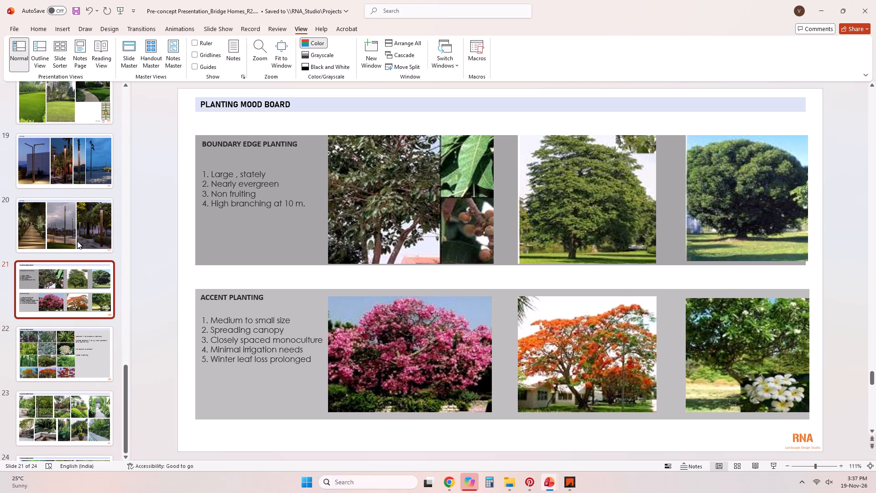
scroll(77, 241, up, 17)
scroll(77, 241, up, 8)
Review the reference slides for sports courts, Festival Lawn, Celebration Lawn and Party Lawn, and Feature Column, including their key plans.
click(77, 241)
scroll(98, 214, up, 4)
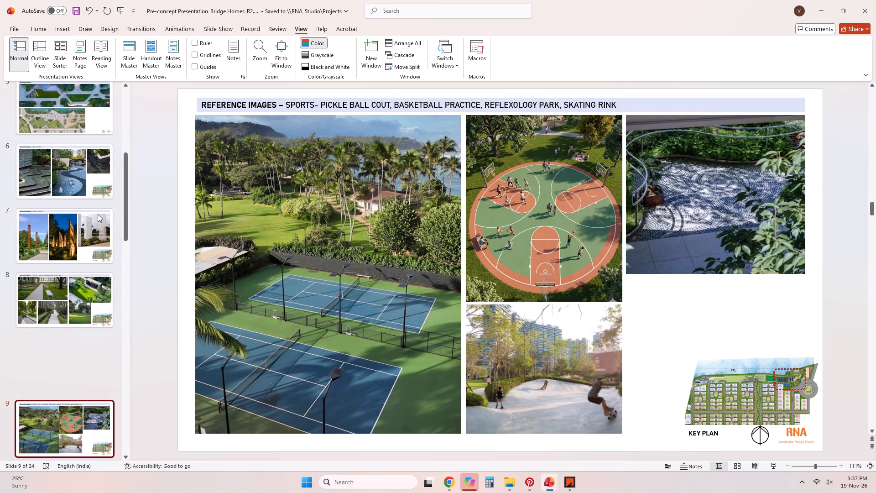
scroll(98, 214, up, 2)
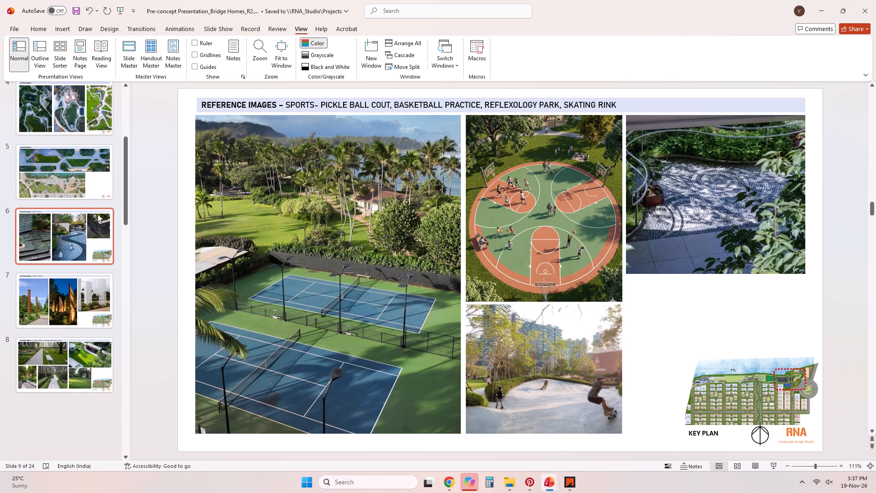
scroll(98, 214, up, 3)
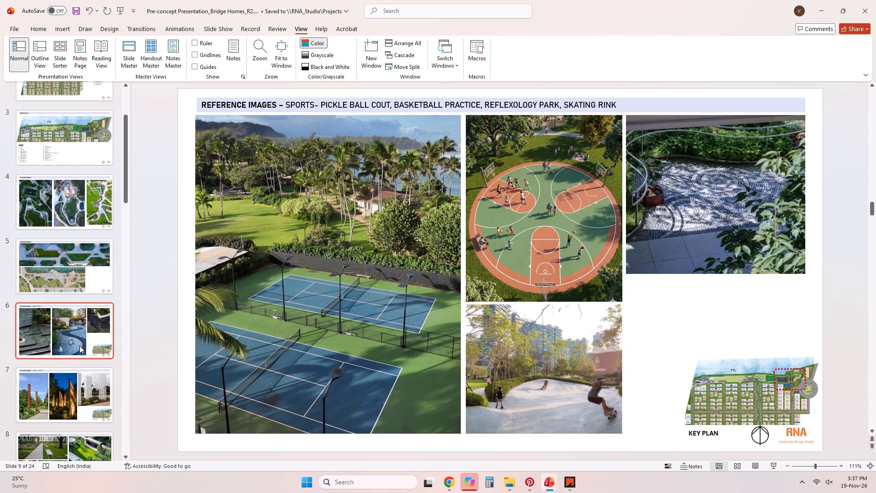
scroll(115, 295, down, 5)
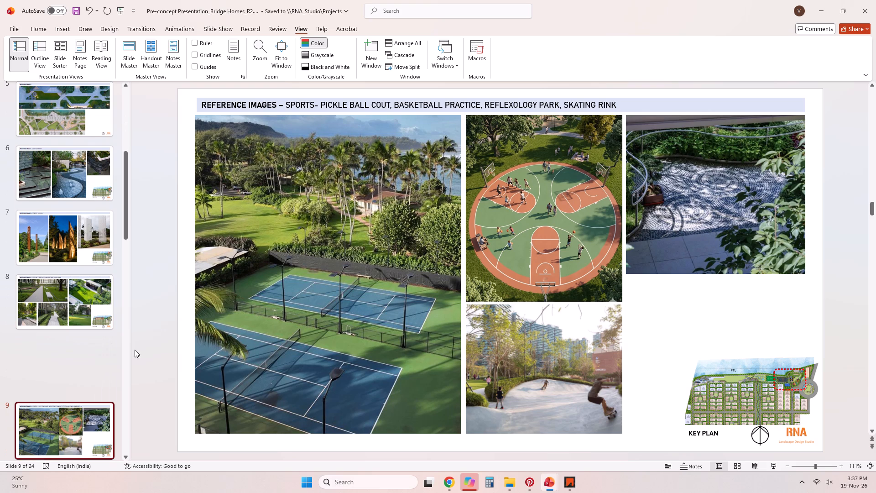
click(88, 316)
scroll(80, 367, down, 3)
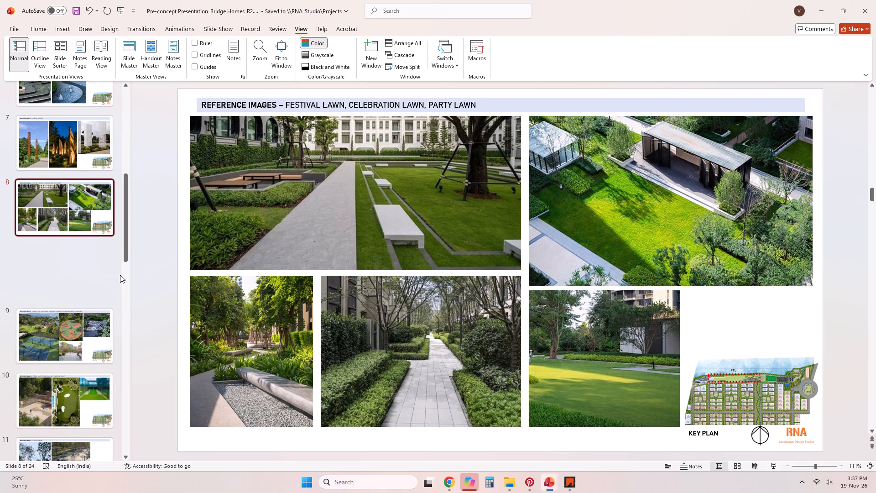
scroll(156, 318, down, 4)
scroll(156, 318, up, 1)
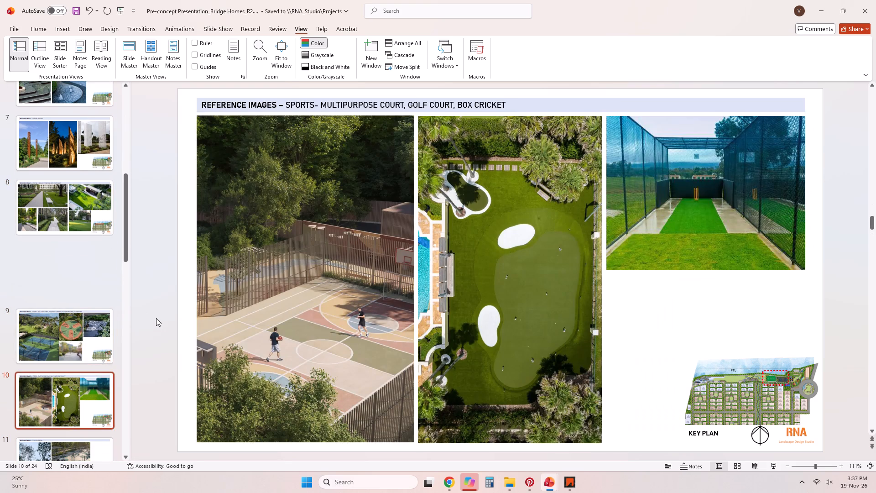
scroll(156, 318, up, 3)
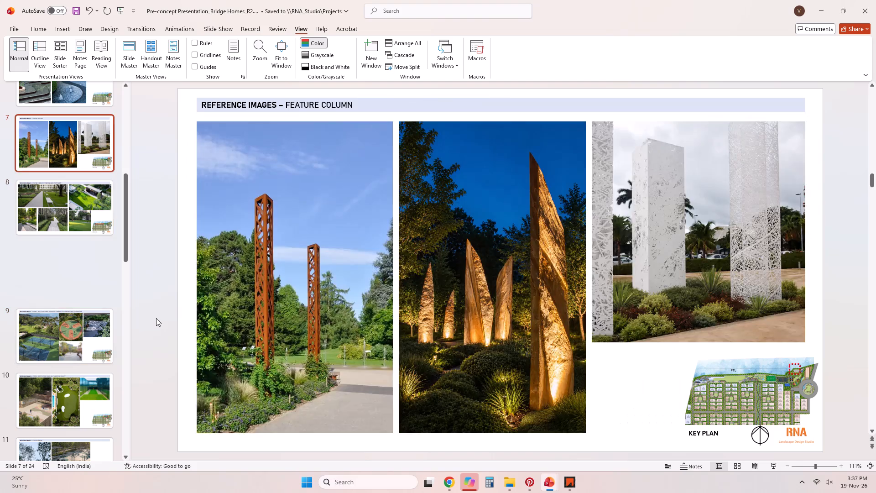
Go to the last Planting Mood Board slide and save the Bridge Homes R2 presentation.
scroll(156, 318, down, 17)
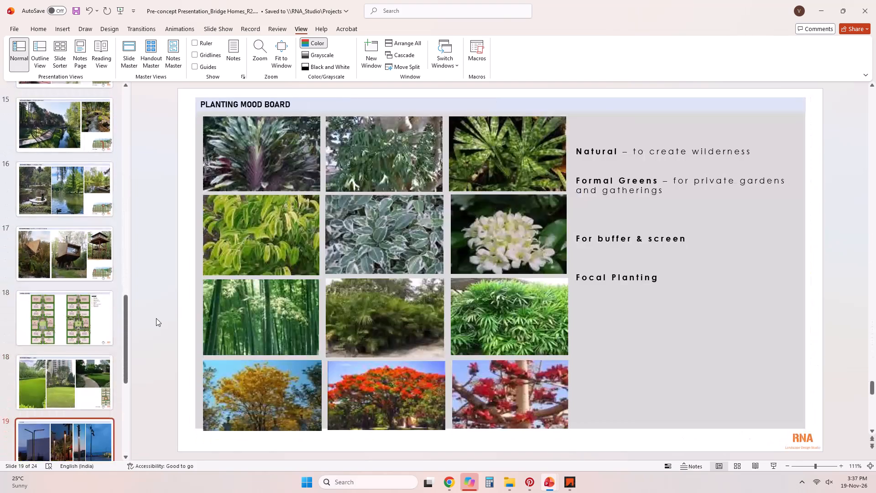
scroll(156, 318, down, 4)
key(ctrl+s)
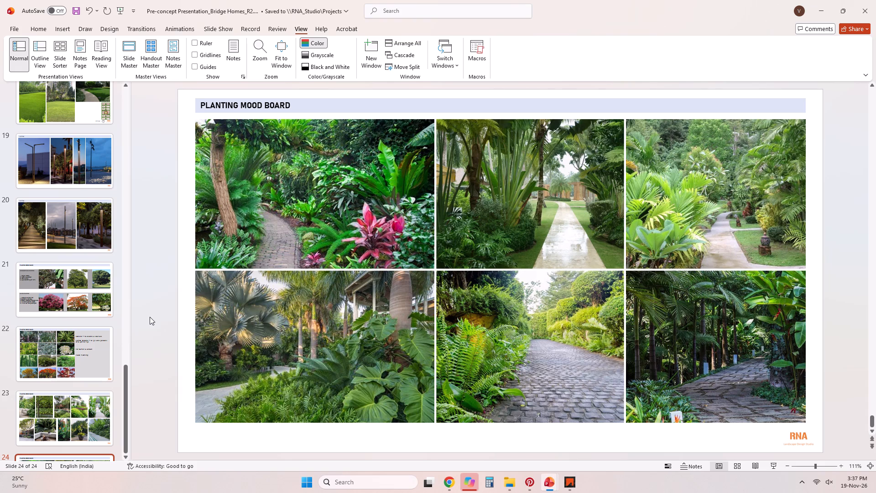
Review the closing Planting Mood Board slides, the first Lighting slide and the typical cluster's Lawn reference slide.
scroll(146, 320, down, 1)
scroll(108, 364, down, 2)
scroll(72, 398, down, 5)
scroll(113, 311, down, 5)
scroll(80, 421, down, 5)
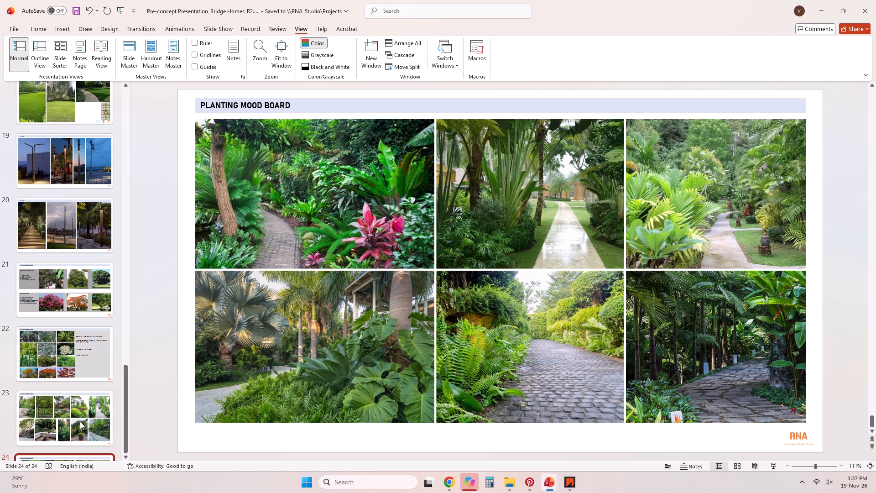
scroll(94, 358, down, 4)
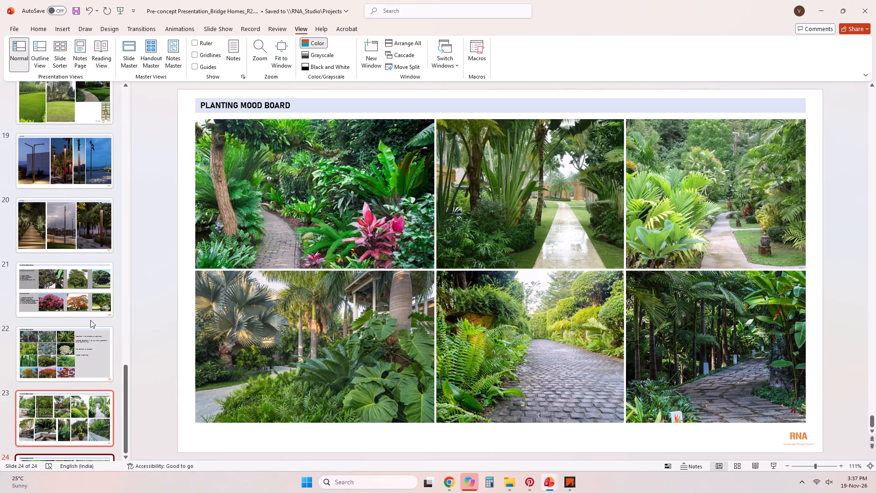
click(73, 237)
scroll(69, 255, down, 4)
scroll(83, 367, down, 5)
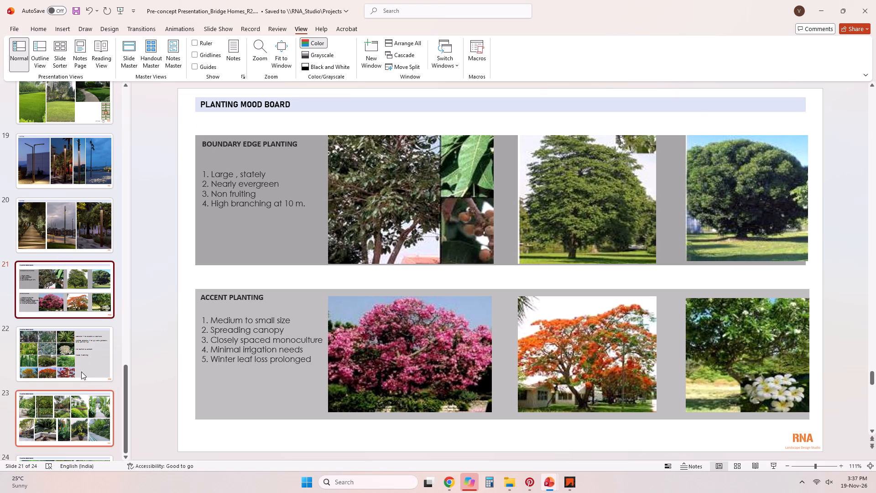
click(88, 406)
click(78, 457)
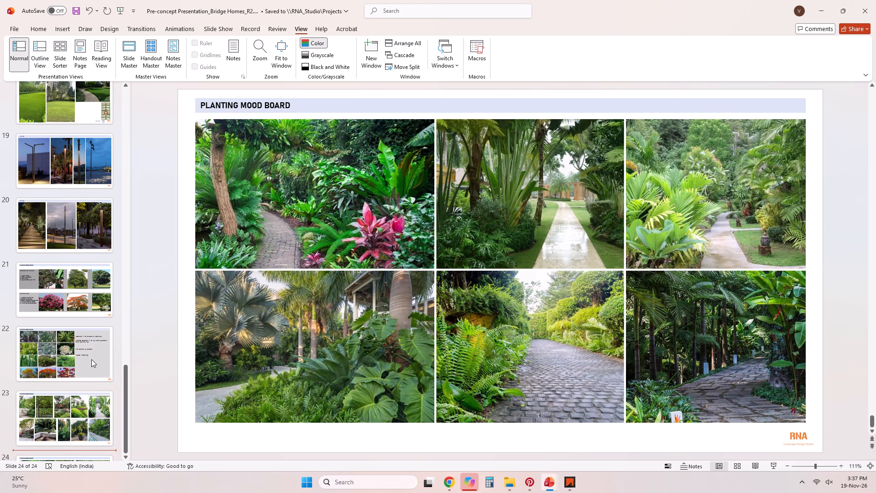
scroll(92, 350, down, 4)
drag(125, 387, 123, 338)
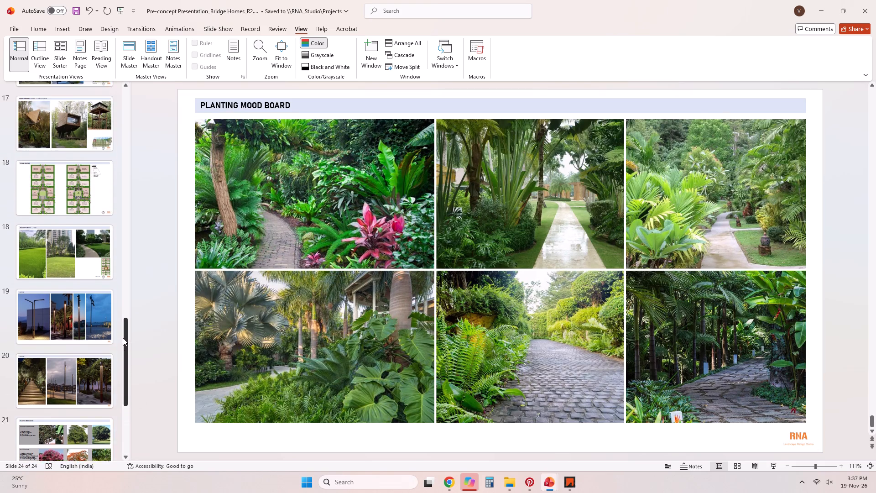
drag(123, 338, 117, 492)
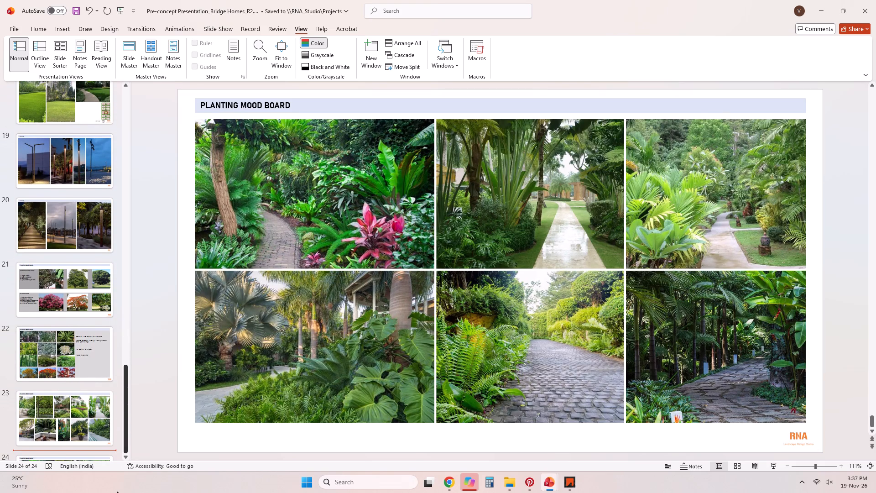
drag(117, 492, 117, 451)
drag(117, 451, 117, 401)
click(69, 275)
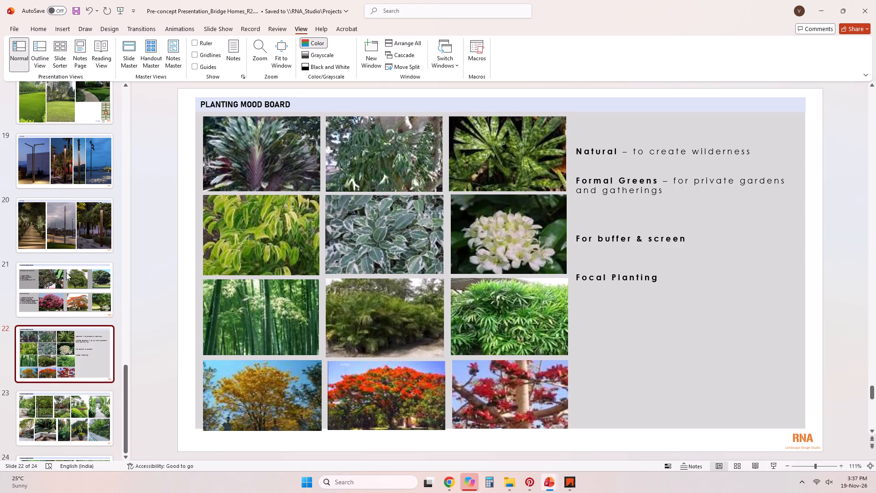
scroll(105, 131, up, 4)
click(108, 230)
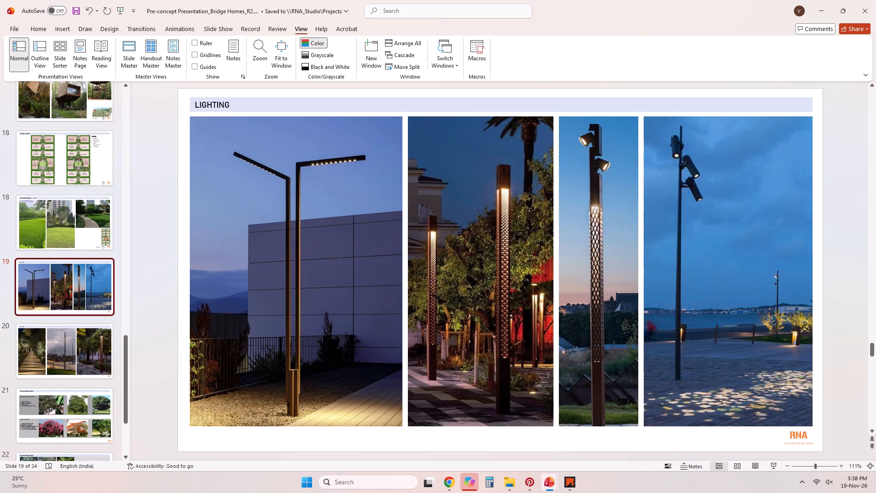
click(75, 237)
click(92, 220)
click(97, 158)
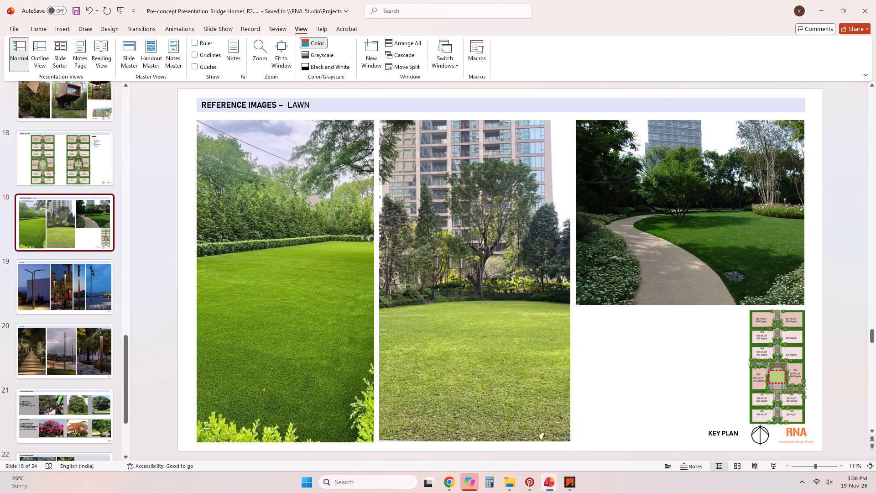
Switch to the read-only Bridge Homes R0 presentation and examine its Typical Cluster Landscape Layout Option-2 and Lighting slides.
click(549, 481)
click(519, 463)
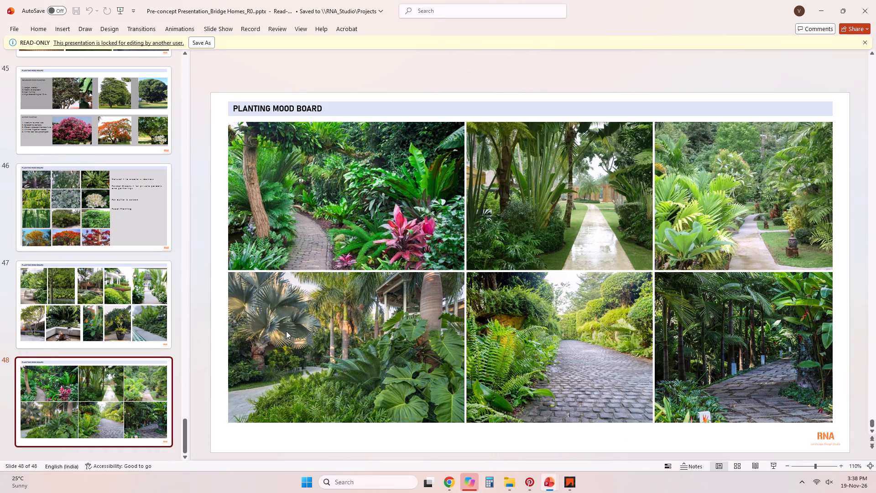
scroll(53, 297, up, 5)
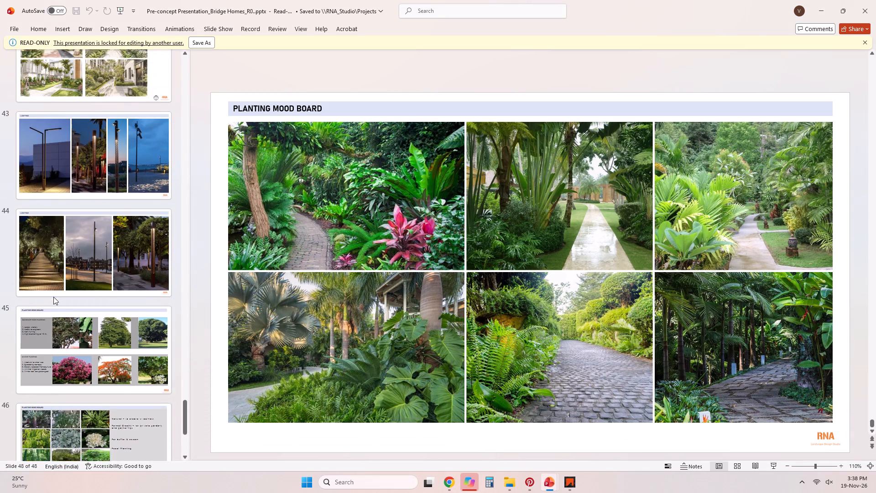
scroll(53, 297, up, 6)
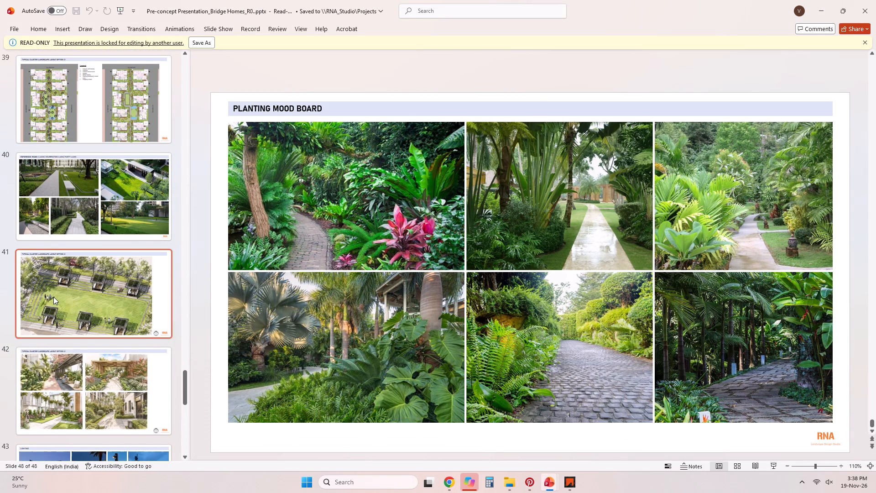
scroll(53, 297, up, 3)
click(61, 291)
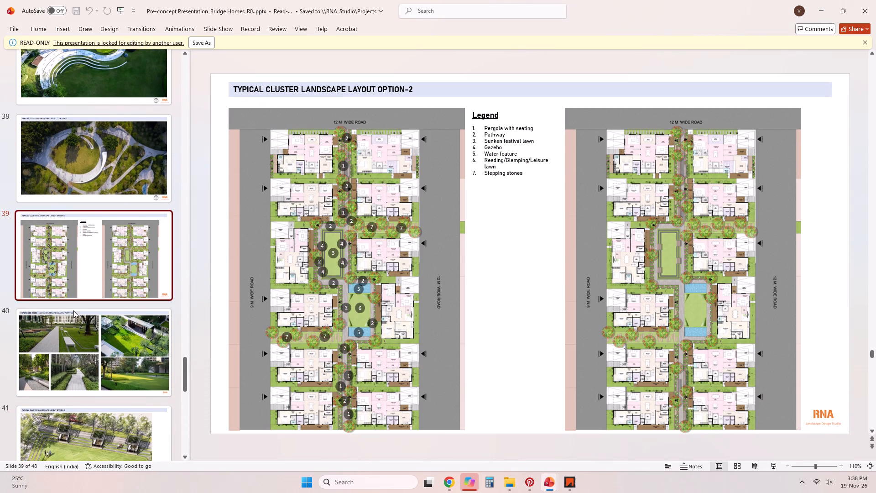
scroll(76, 331, down, 2)
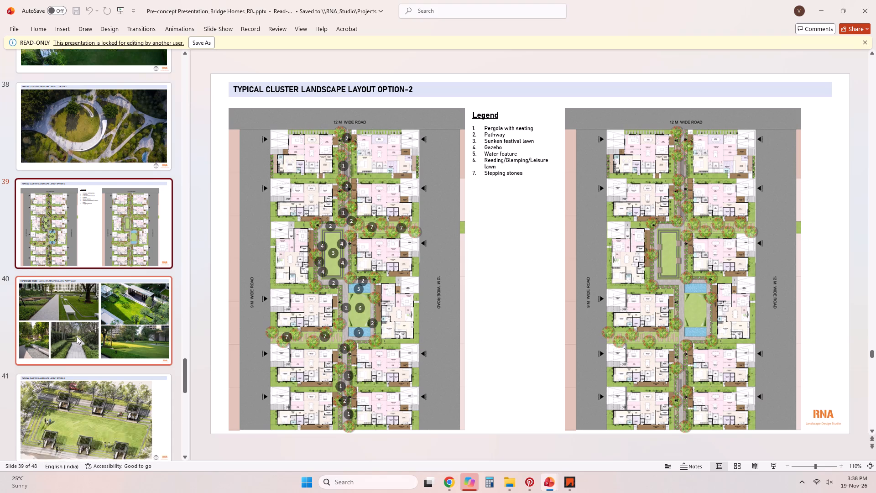
scroll(77, 336, down, 3)
click(94, 311)
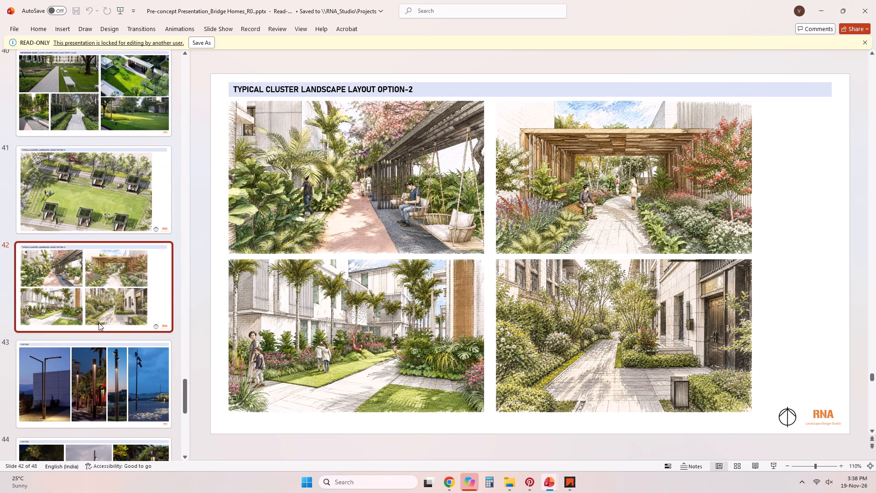
scroll(100, 341, down, 3)
click(108, 338)
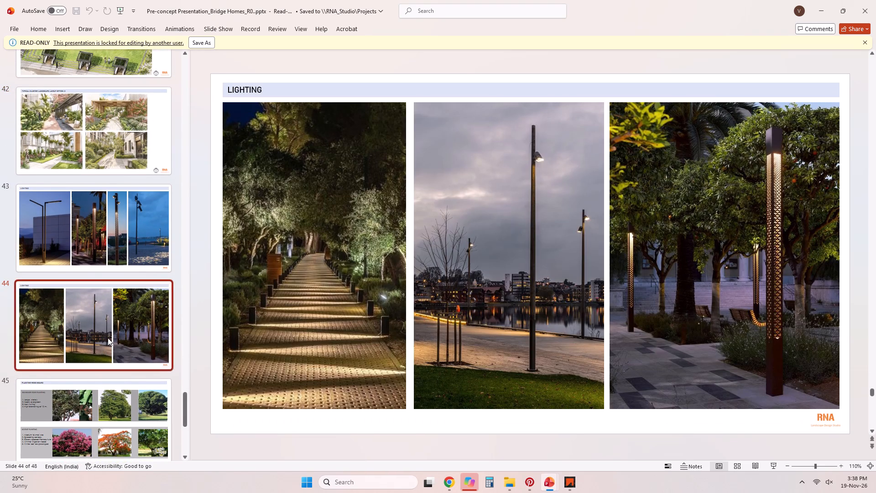
Examine the Typical Cluster Landscape Layout Option-2 slides and the remaining slides to the end of the R0 presentation.
scroll(108, 338, up, 11)
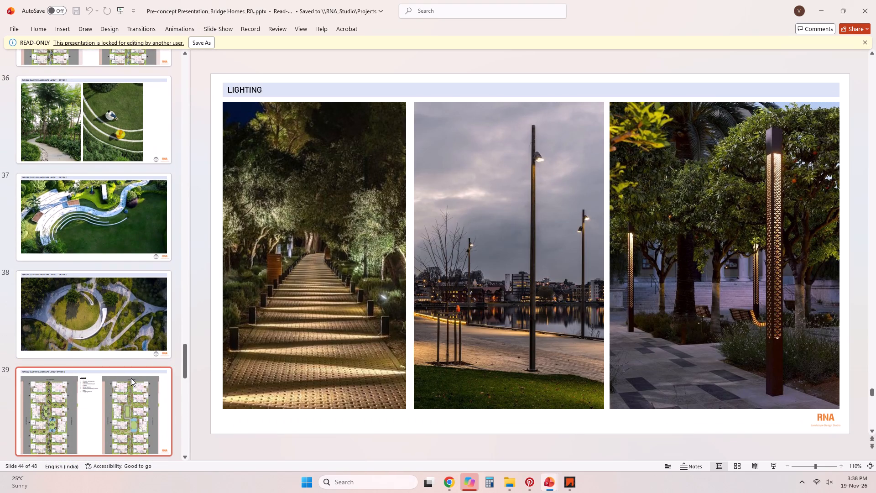
click(131, 378)
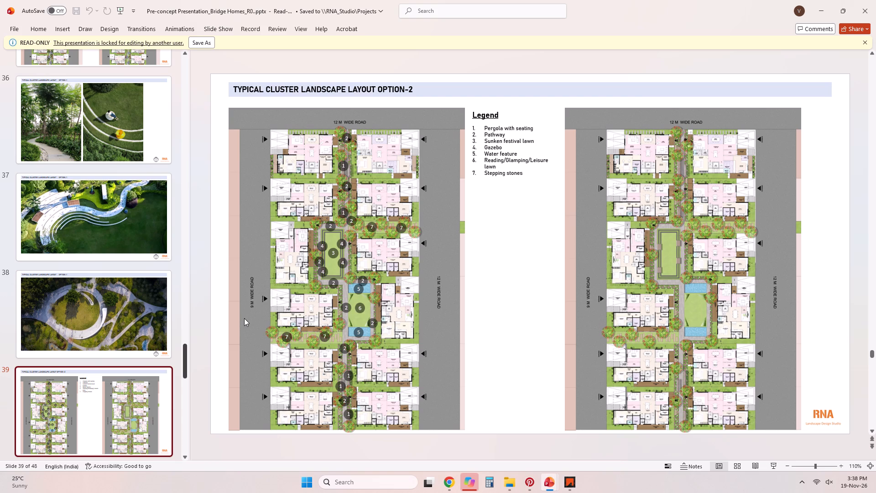
scroll(148, 370, down, 3)
scroll(79, 422, down, 3)
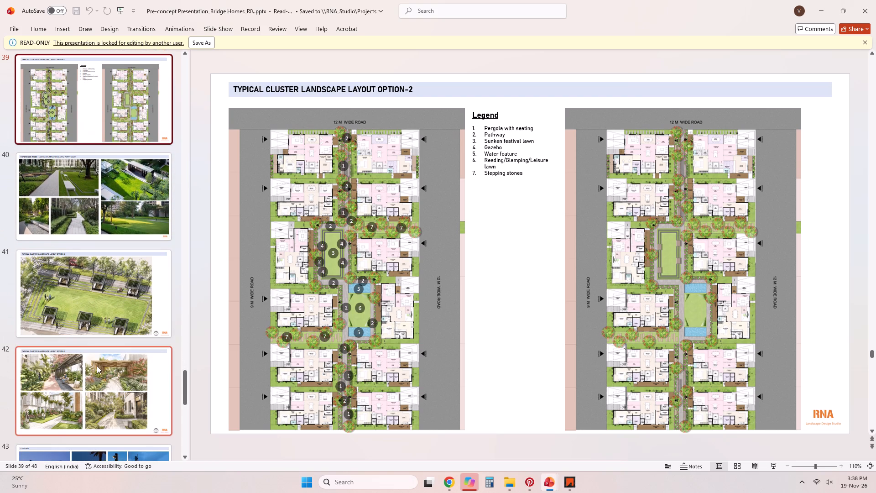
scroll(137, 336, up, 2)
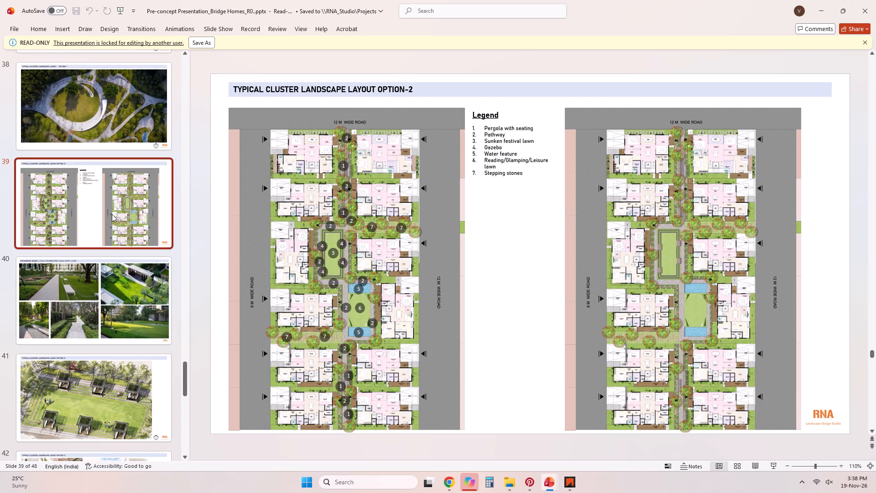
click(112, 214)
scroll(210, 271, down, 2)
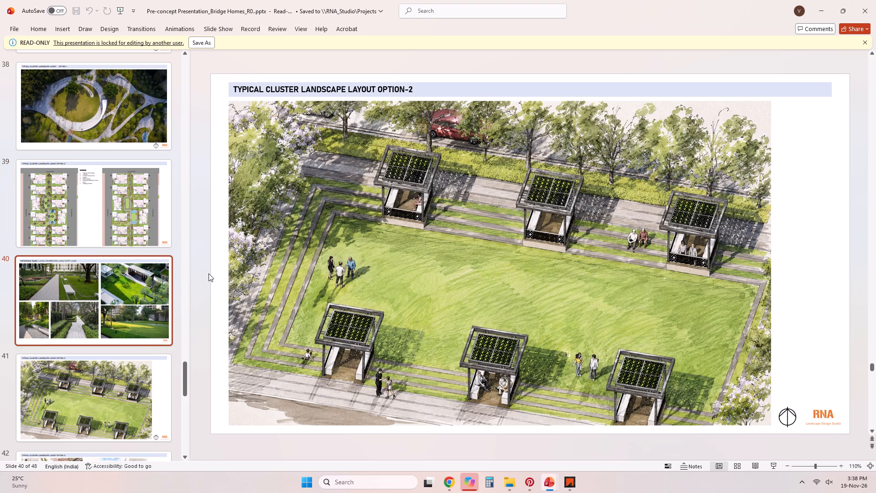
scroll(136, 334, down, 15)
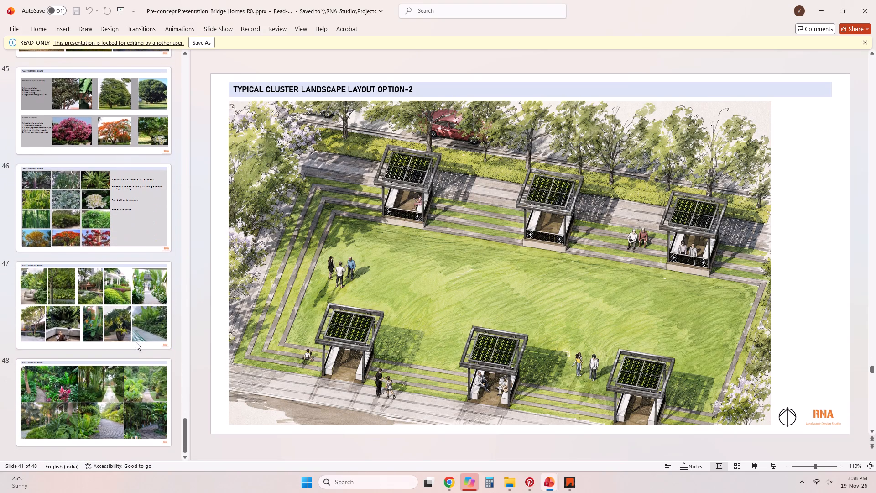
scroll(136, 342, down, 9)
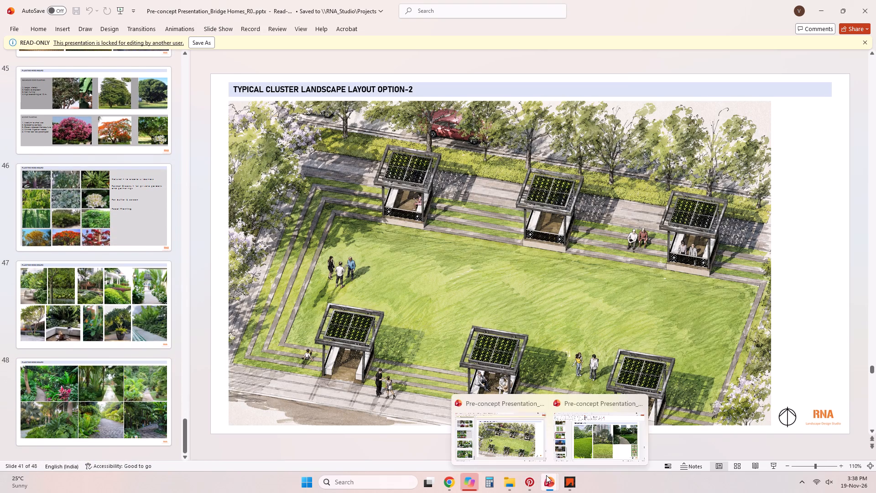
Switch to the Bridge Homes R2 presentation and review its opening slides, from the Master Plan to the general Reference Images.
click(564, 443)
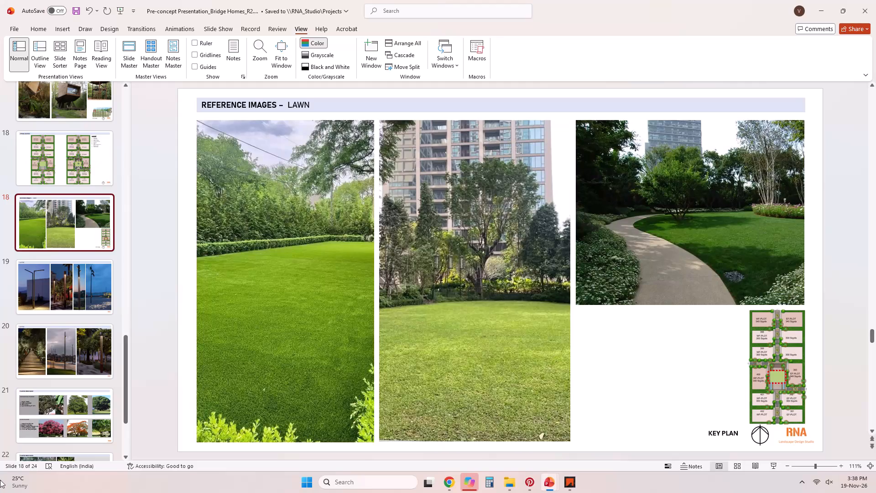
scroll(115, 320, up, 2)
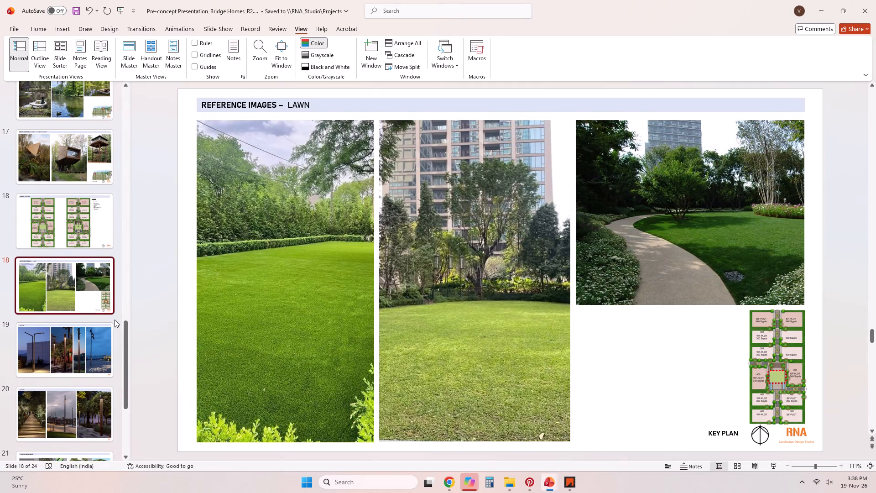
scroll(115, 320, up, 12)
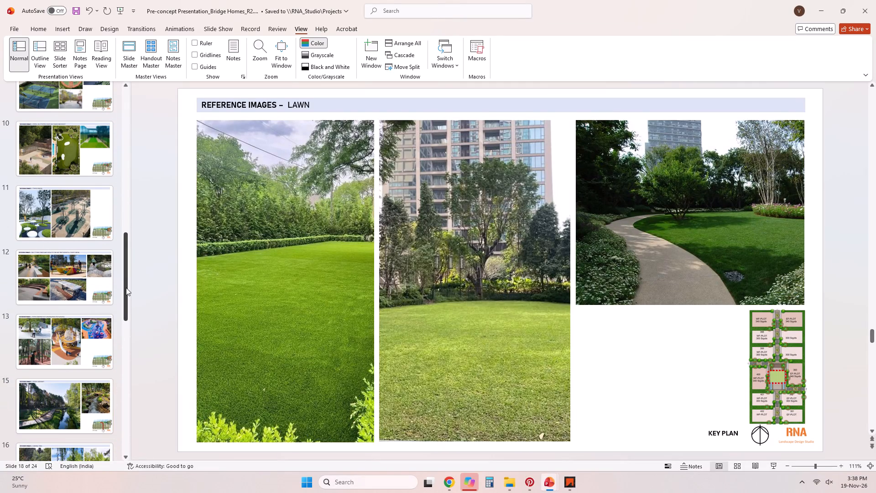
drag(126, 288, 139, 125)
click(86, 111)
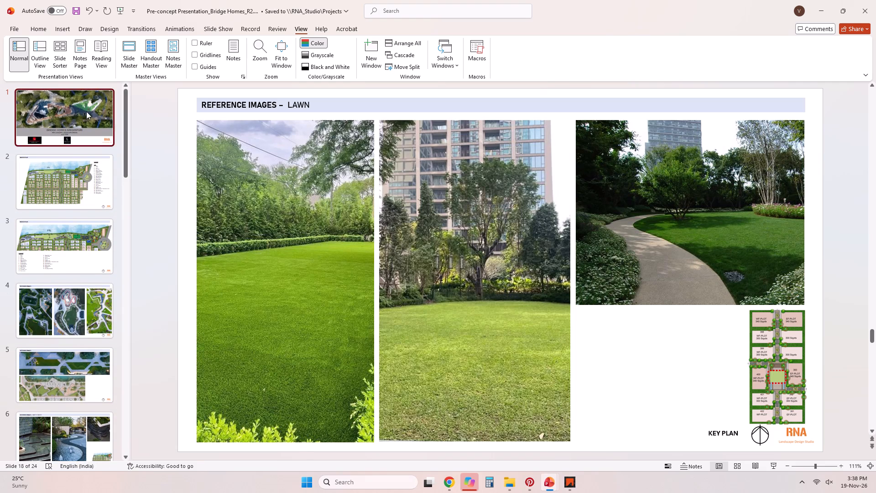
click(89, 205)
click(99, 238)
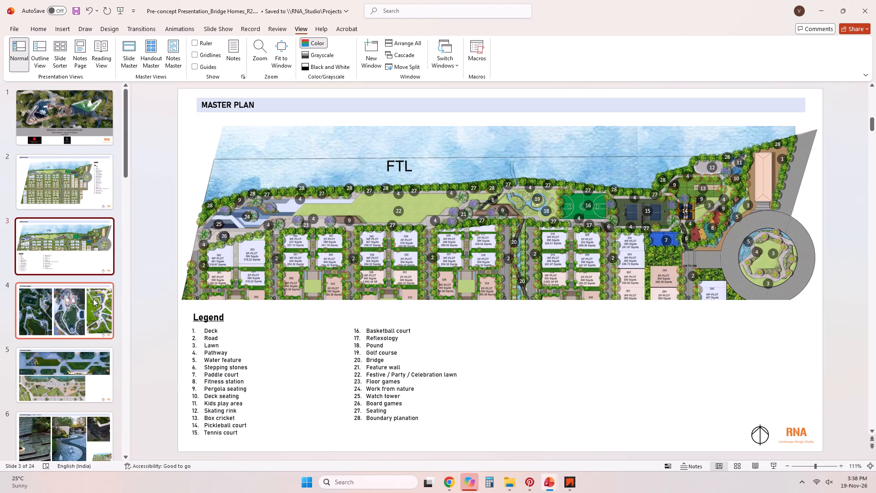
click(90, 309)
click(83, 374)
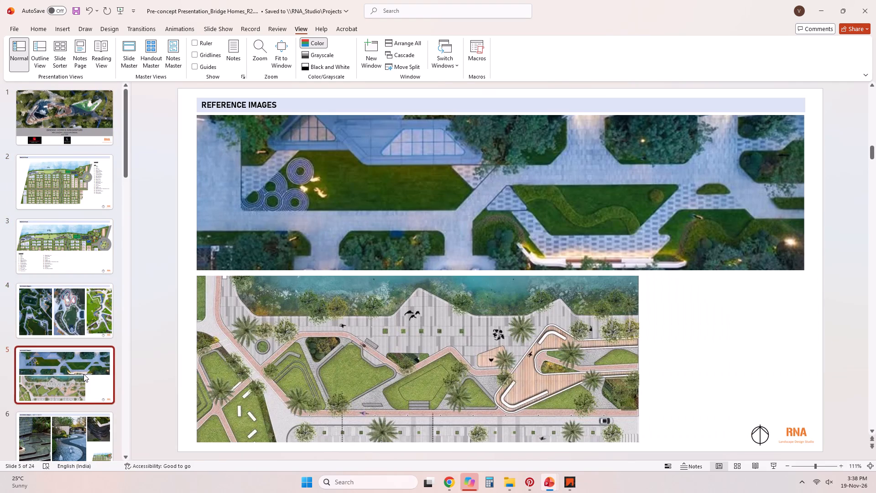
Review the Water Feature, Feature Column, Festival/Celebration/Party Lawn and Sports reference slides with their key plans.
click(84, 434)
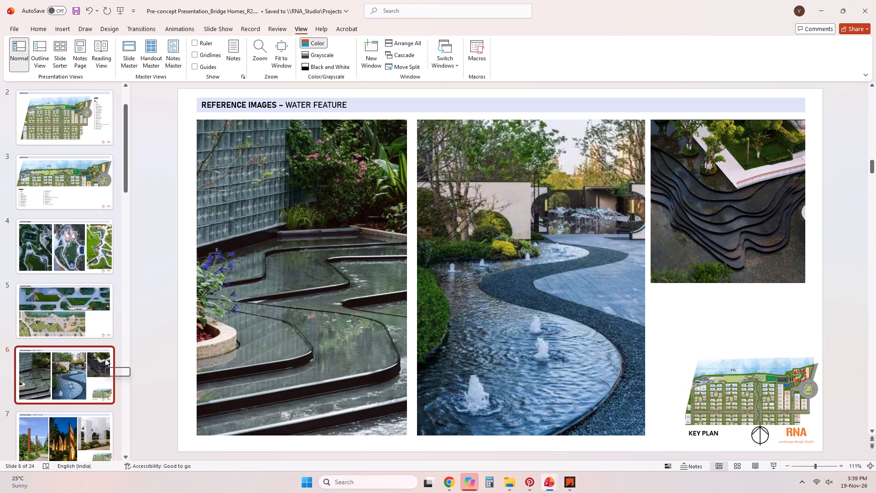
scroll(105, 361, down, 1)
click(94, 383)
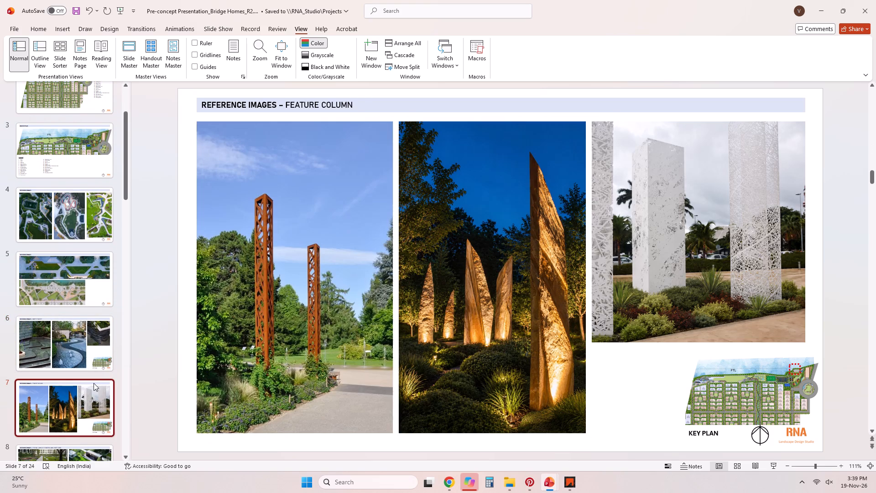
scroll(94, 383, down, 4)
click(83, 364)
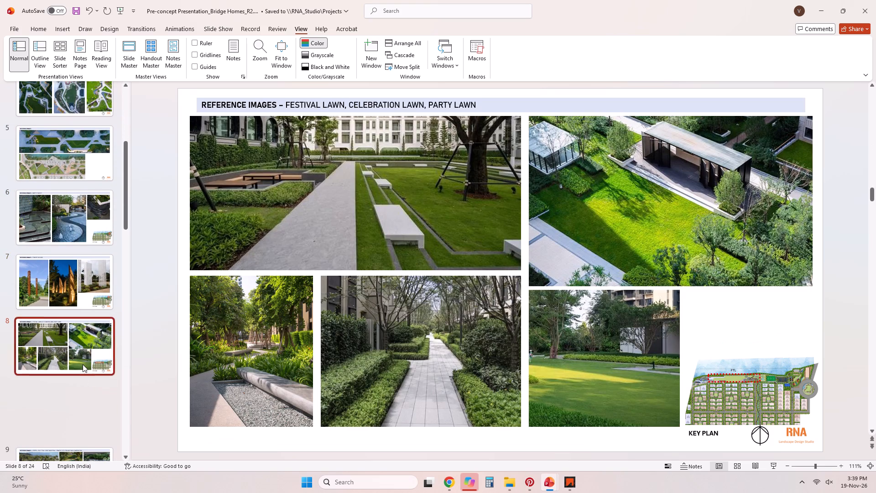
scroll(83, 364, down, 1)
click(83, 364)
click(83, 364)
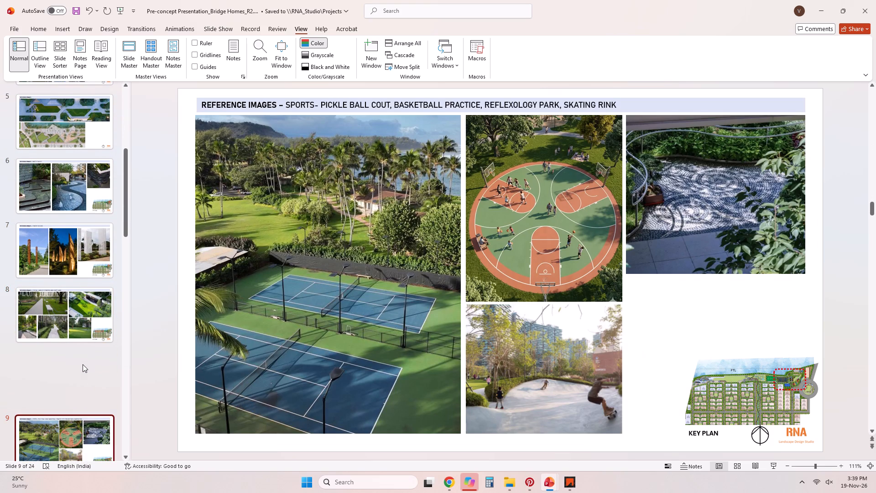
Review the remaining R2 slides after Sports, including Seasonal Pond, the typical cluster, Lighting and the planting slides.
scroll(83, 364, down, 8)
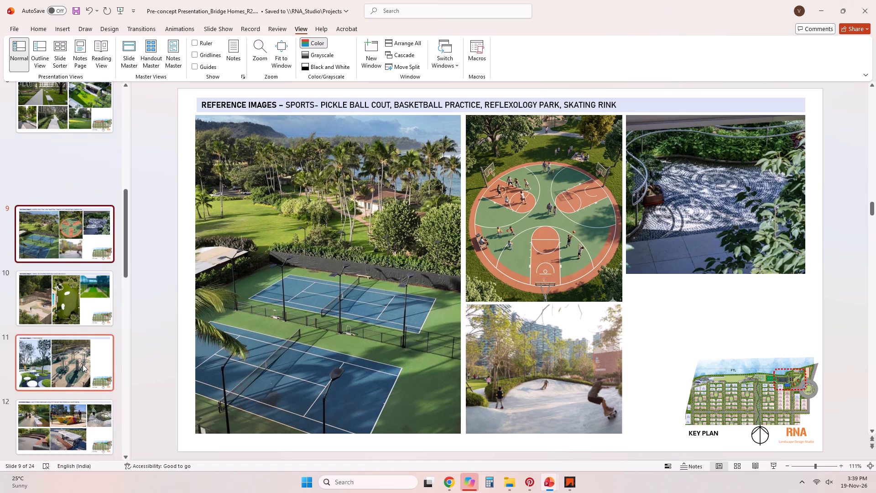
scroll(83, 364, down, 3)
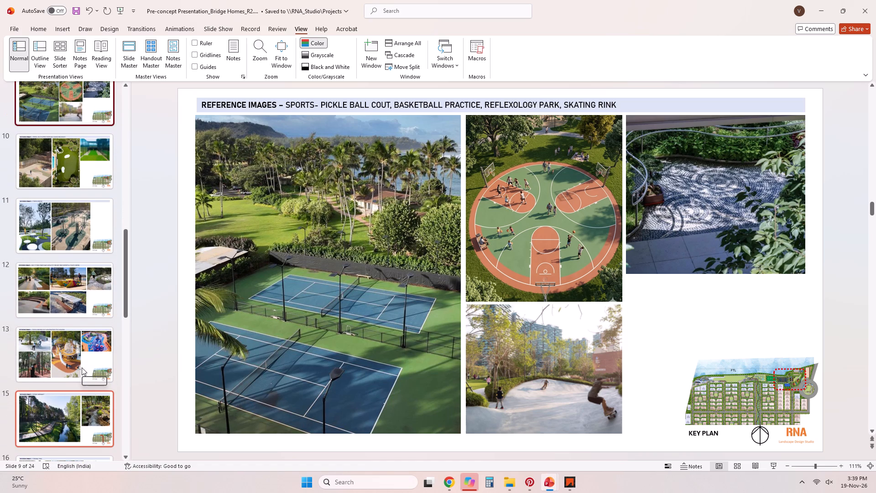
scroll(80, 370, down, 2)
click(79, 372)
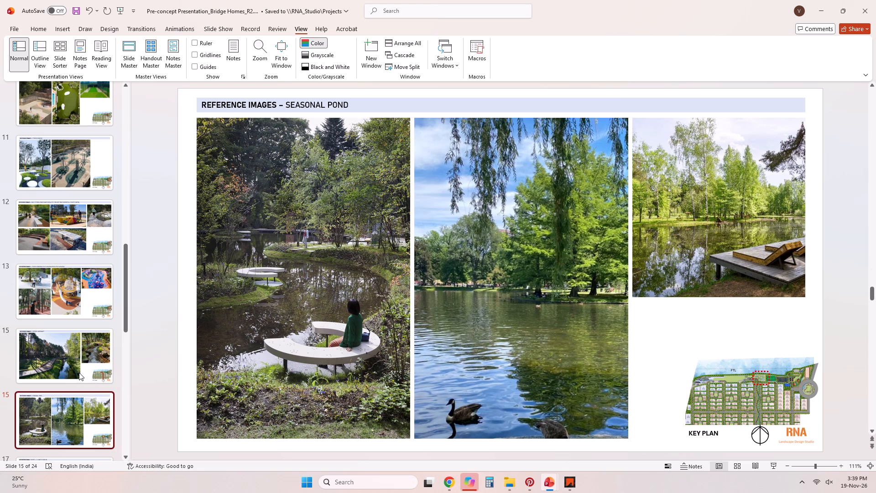
scroll(79, 372, down, 3)
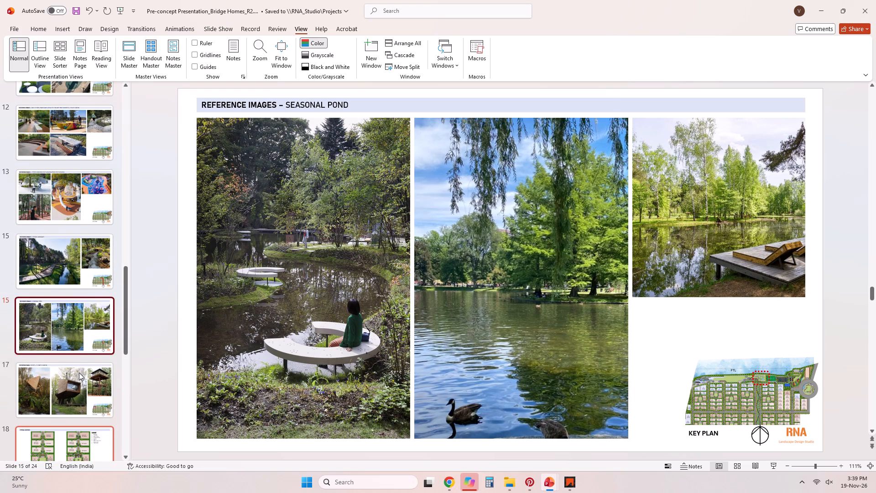
scroll(79, 372, down, 11)
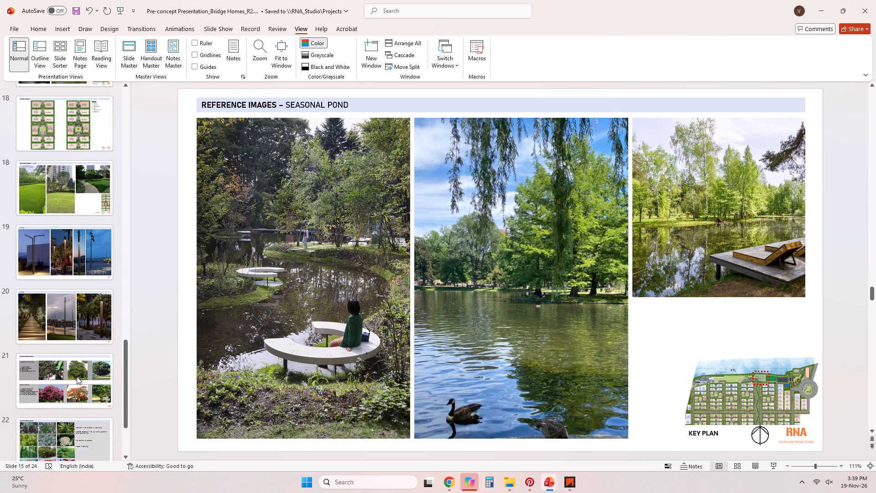
scroll(77, 377, down, 8)
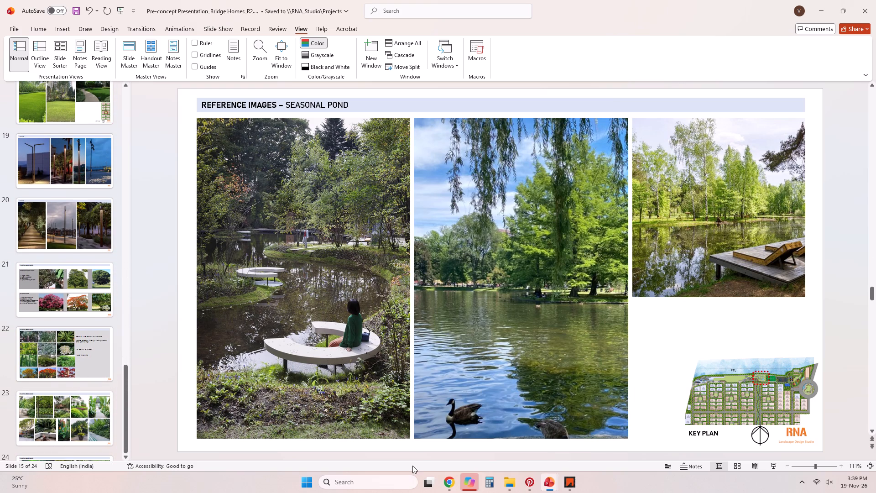
Browse the renders in the project's 3D > Renders > R0 folder and copy the Golden-Hour Sports Park Garden image.
click(506, 484)
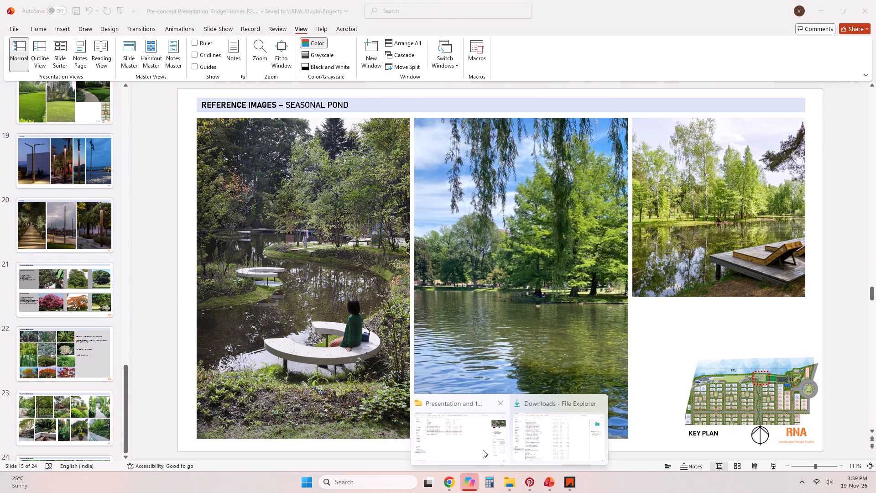
click(483, 444)
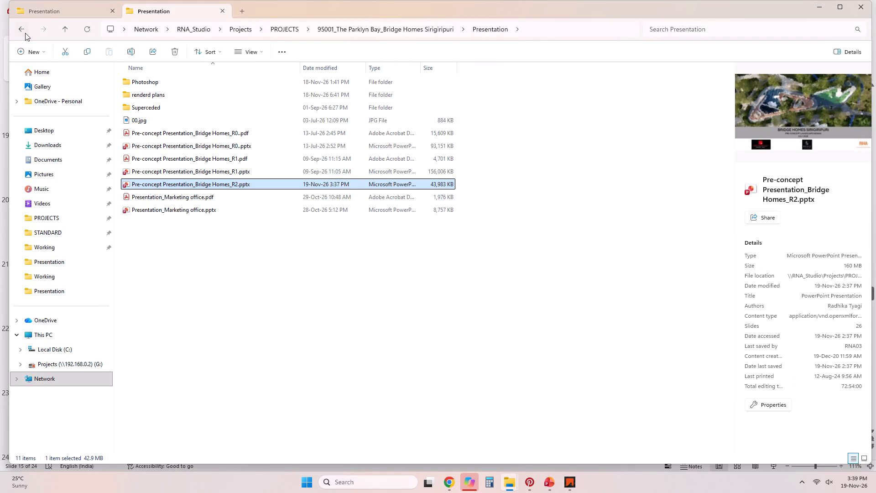
click(25, 32)
double_click(157, 86)
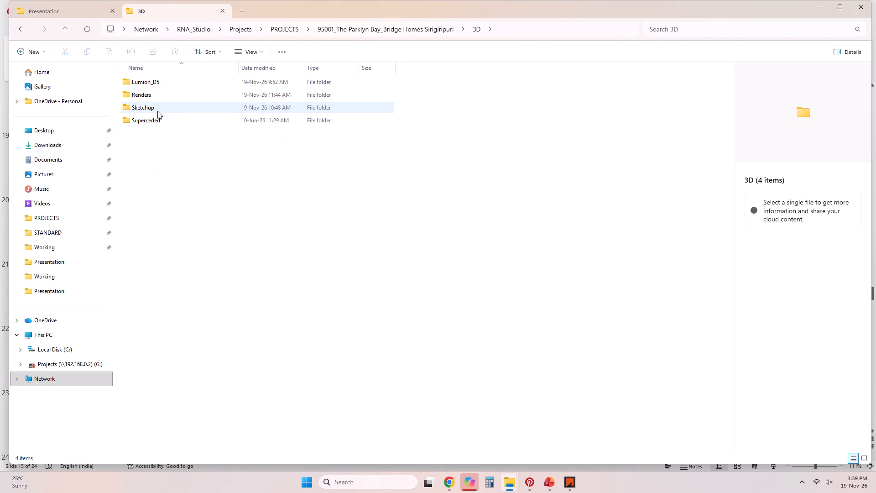
double_click(155, 94)
double_click(155, 82)
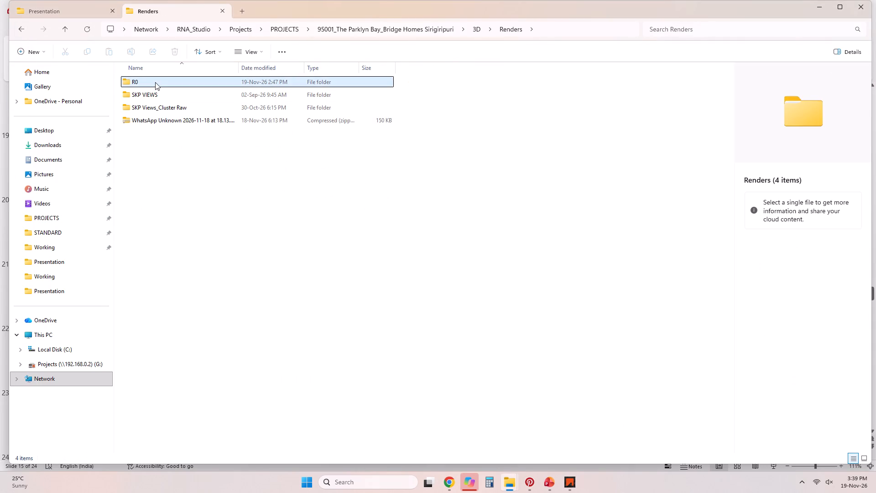
double_click(156, 85)
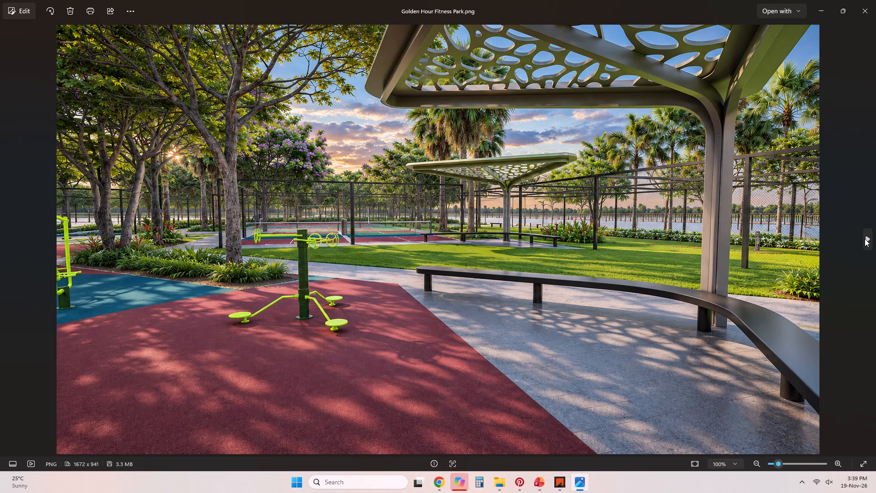
click(865, 239)
click(871, 240)
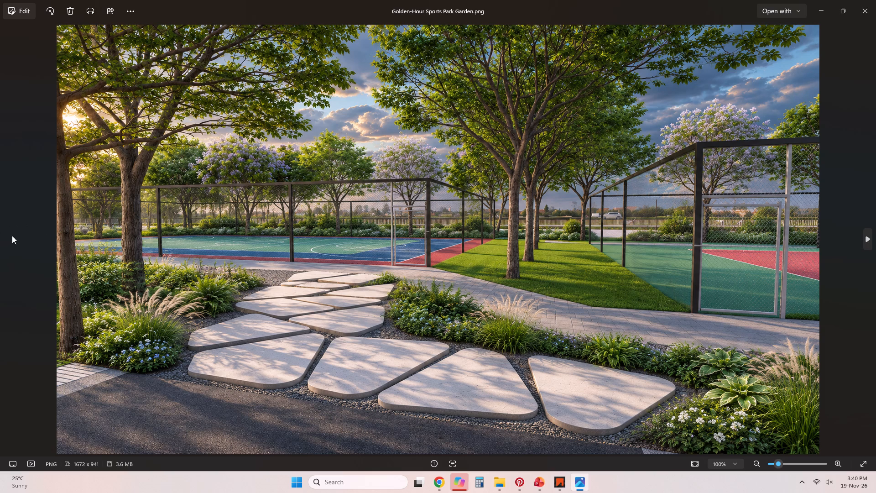
right_click(267, 166)
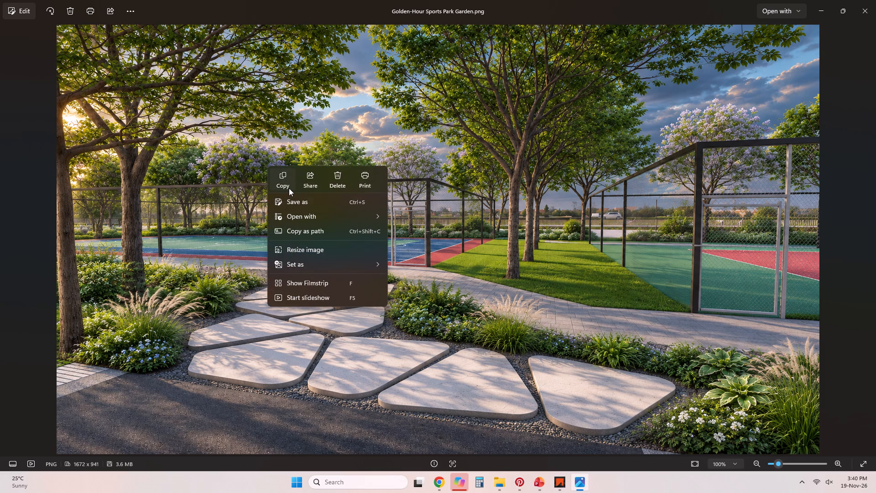
click(288, 188)
Switch to the Bridge Homes R2 presentation and duplicate the Turret – Elevated Seating reference slide directly after the original.
click(538, 483)
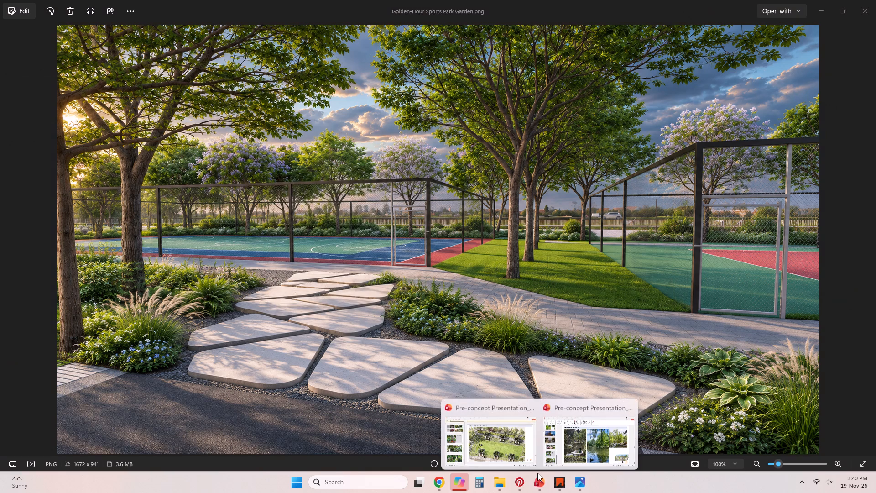
click(591, 445)
scroll(80, 272, up, 8)
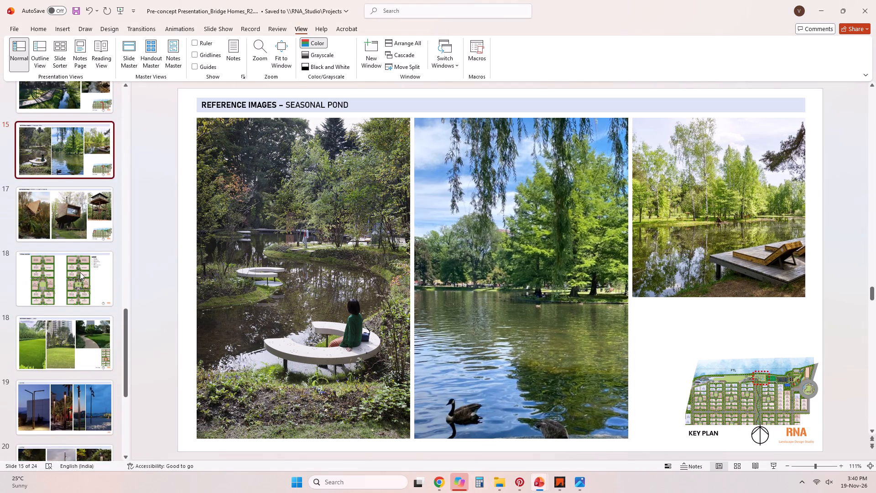
scroll(80, 272, up, 17)
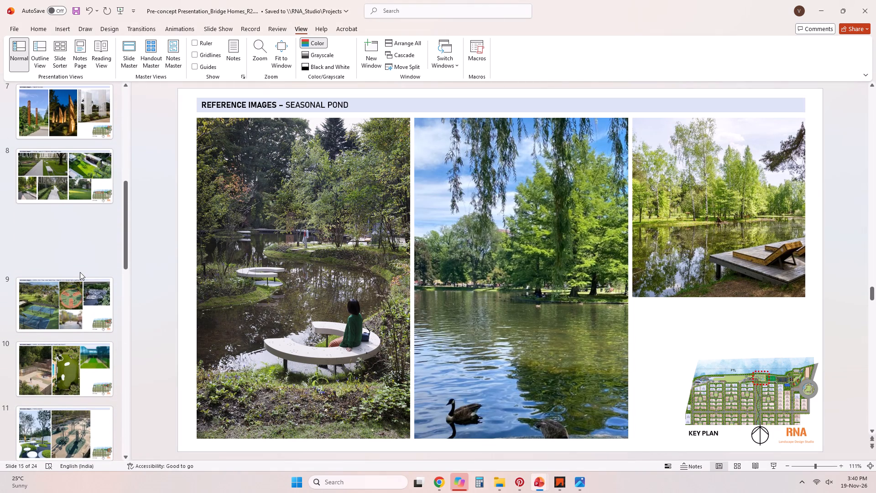
scroll(80, 272, up, 5)
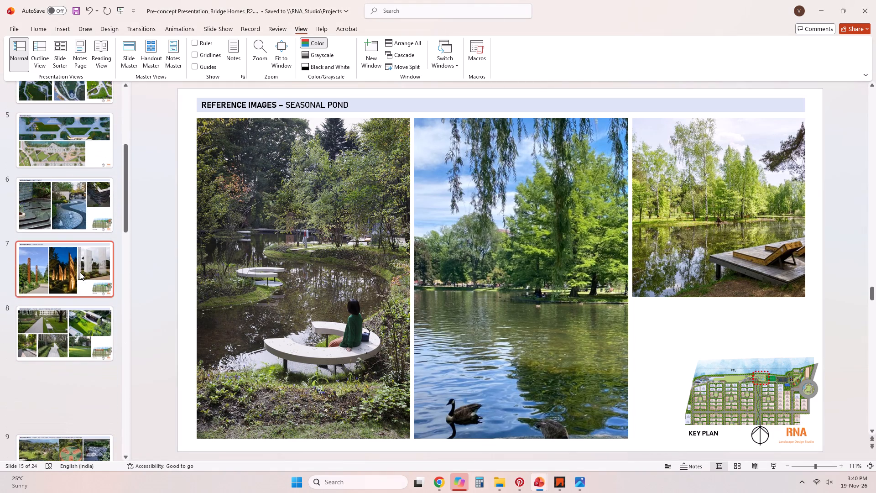
scroll(80, 272, up, 5)
scroll(80, 272, down, 4)
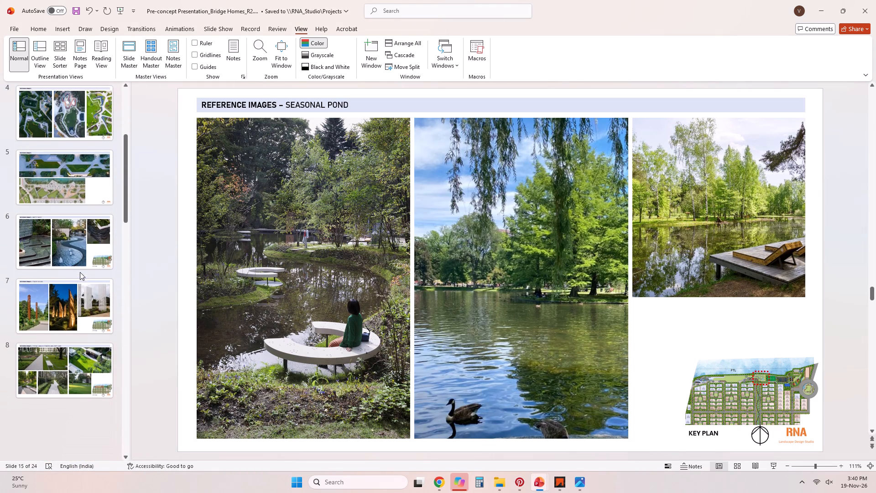
scroll(80, 272, down, 3)
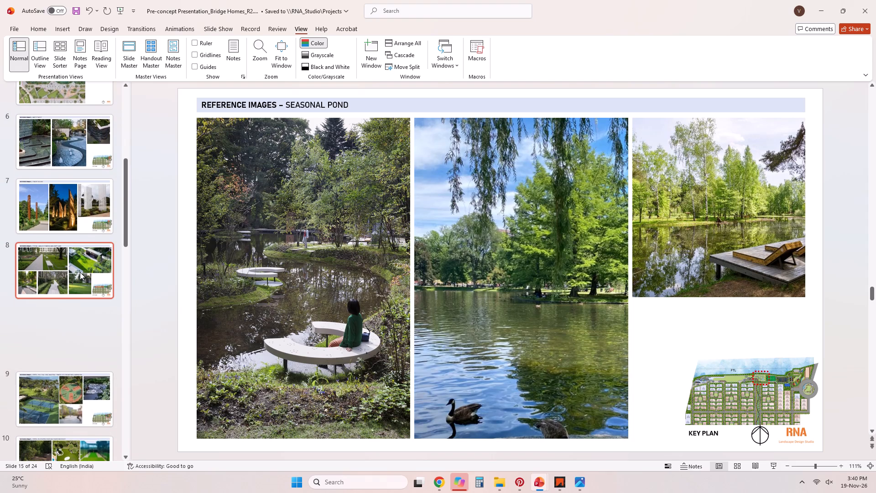
scroll(80, 272, down, 15)
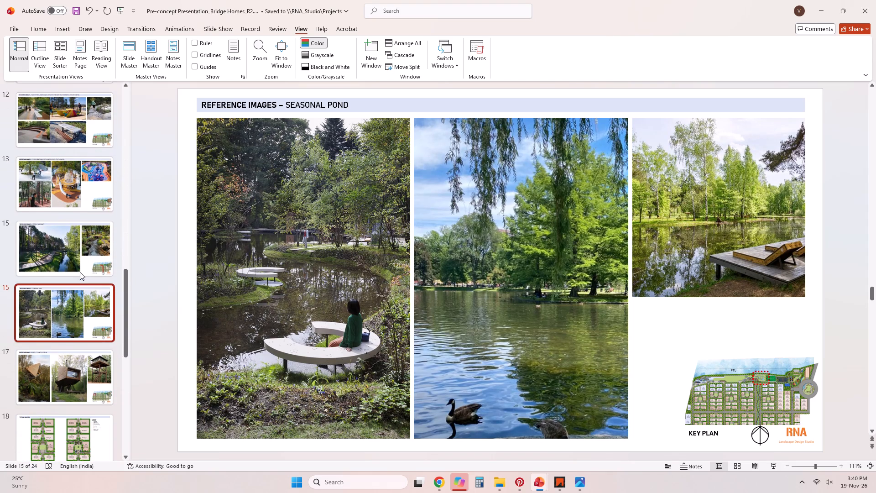
click(105, 359)
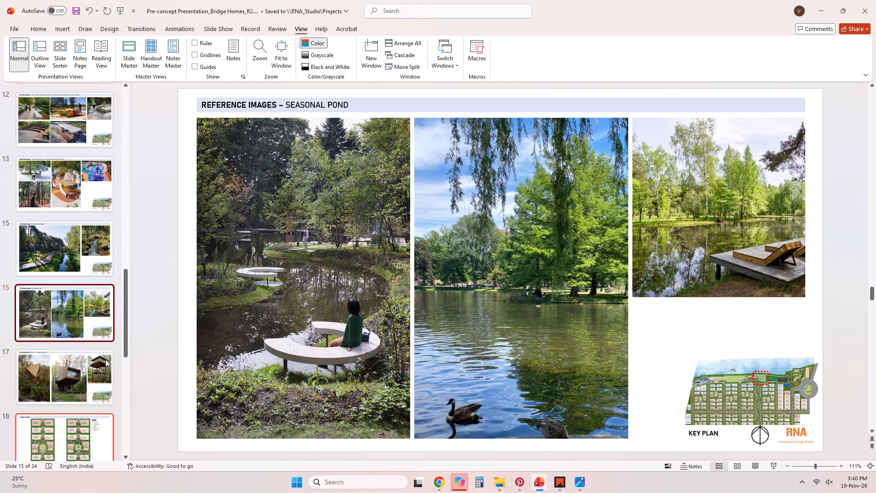
click(91, 380)
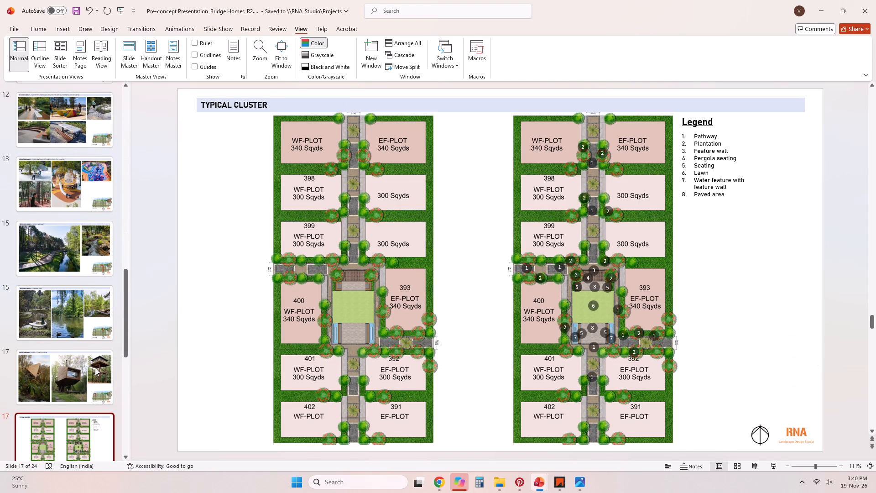
click(95, 367)
click(100, 330)
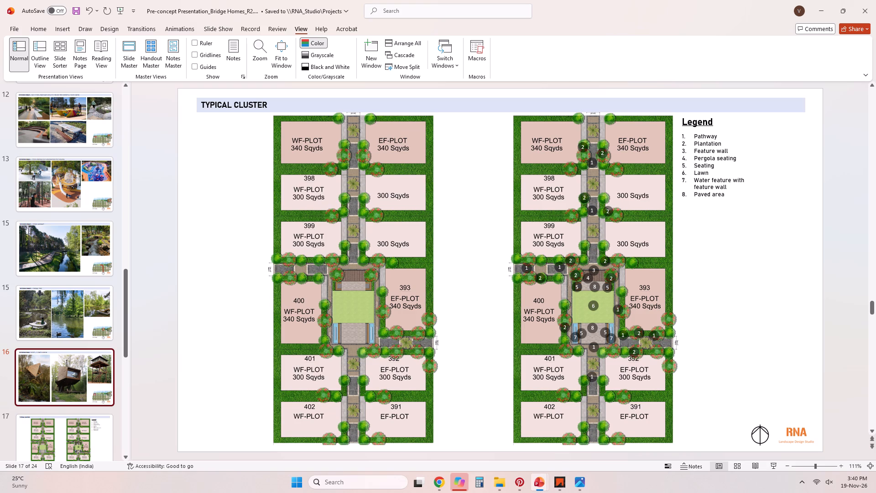
key(ctrl+c)
key(ctrl+v)
Delete the three turret reference photos from the duplicated slide, keeping its title bar and key plan.
click(47, 373)
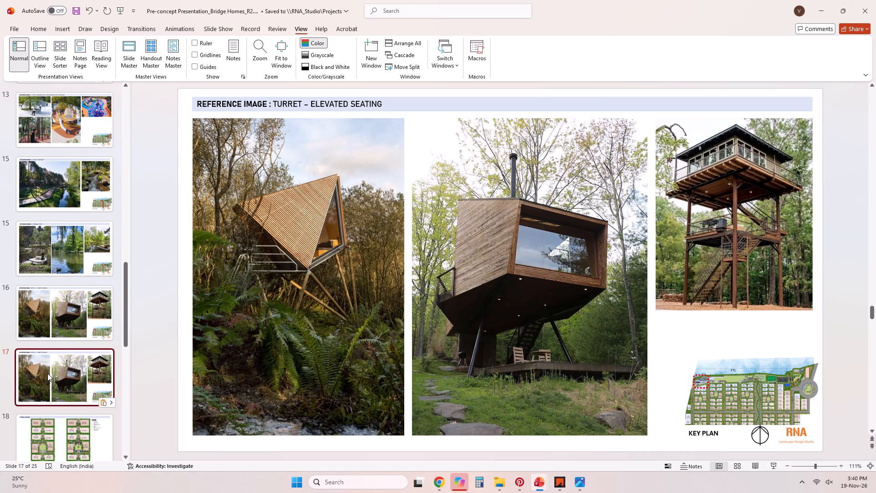
click(279, 299)
key(Delete)
click(526, 248)
key(Delete)
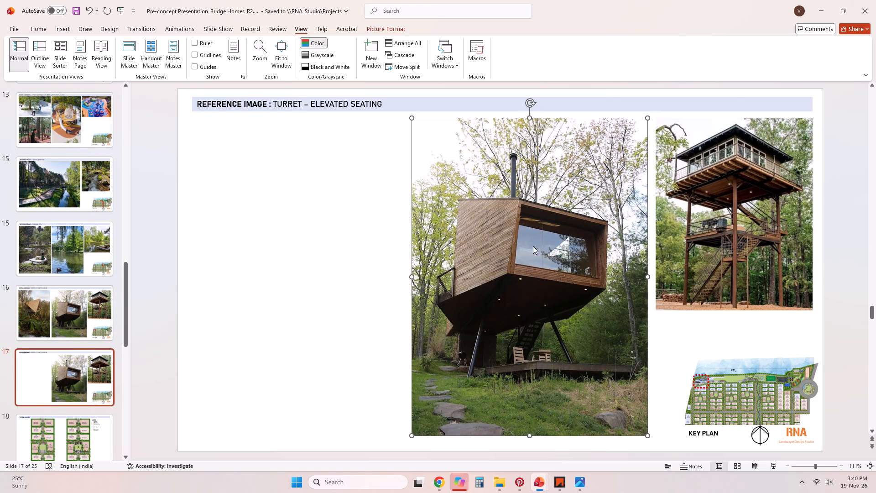
click(673, 225)
key(Delete)
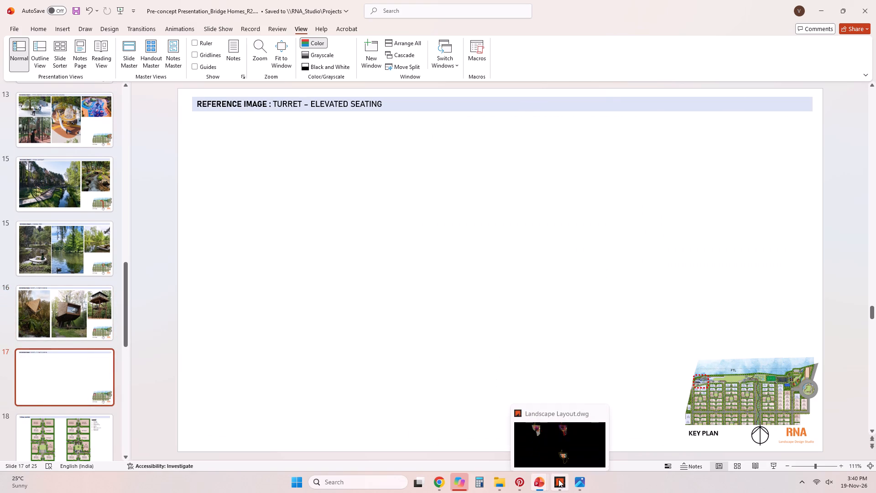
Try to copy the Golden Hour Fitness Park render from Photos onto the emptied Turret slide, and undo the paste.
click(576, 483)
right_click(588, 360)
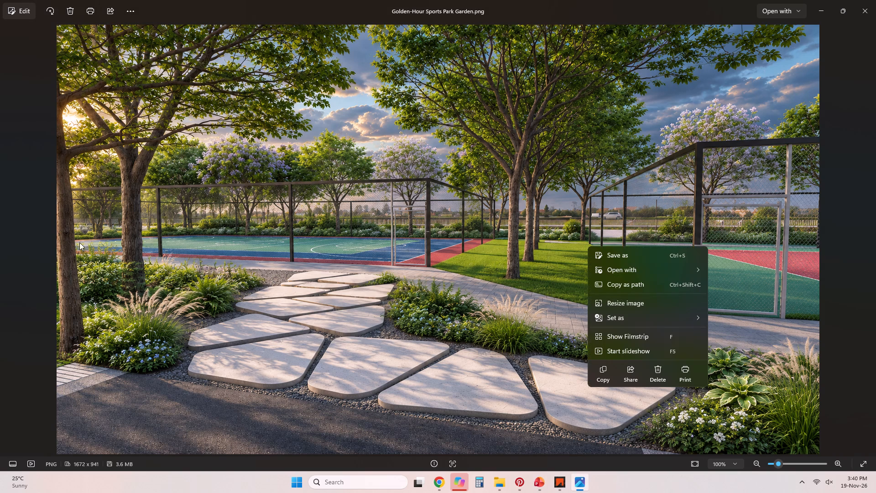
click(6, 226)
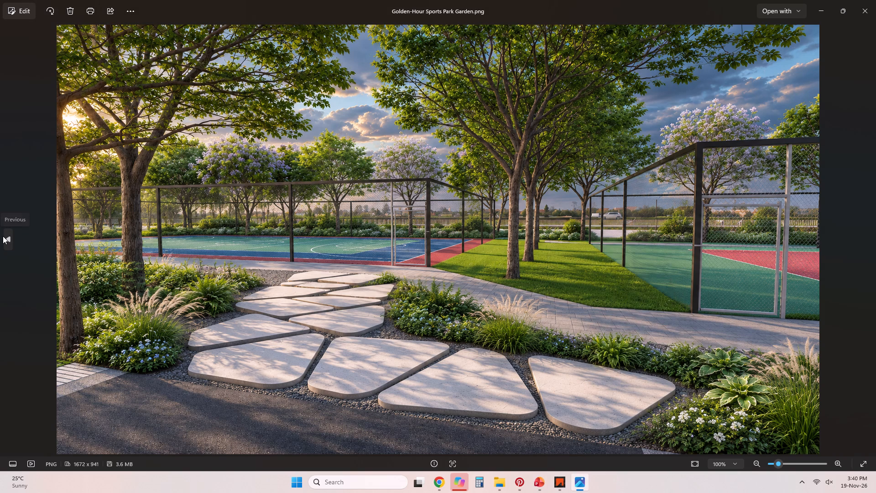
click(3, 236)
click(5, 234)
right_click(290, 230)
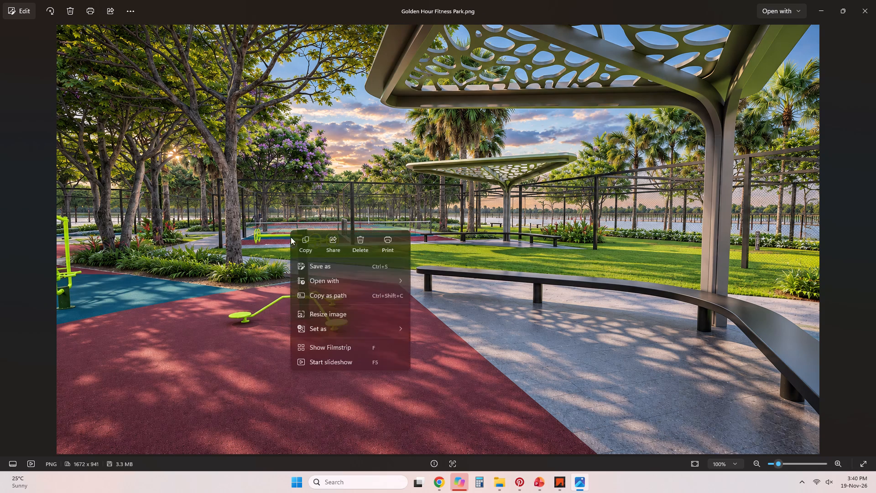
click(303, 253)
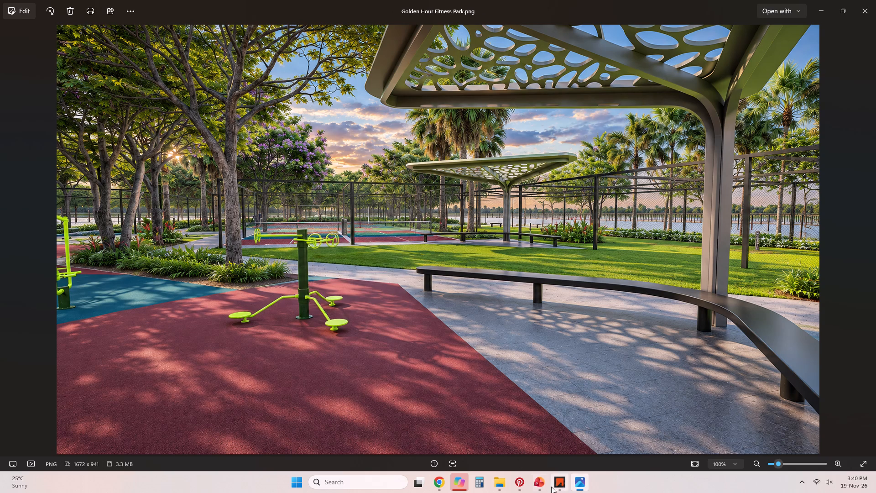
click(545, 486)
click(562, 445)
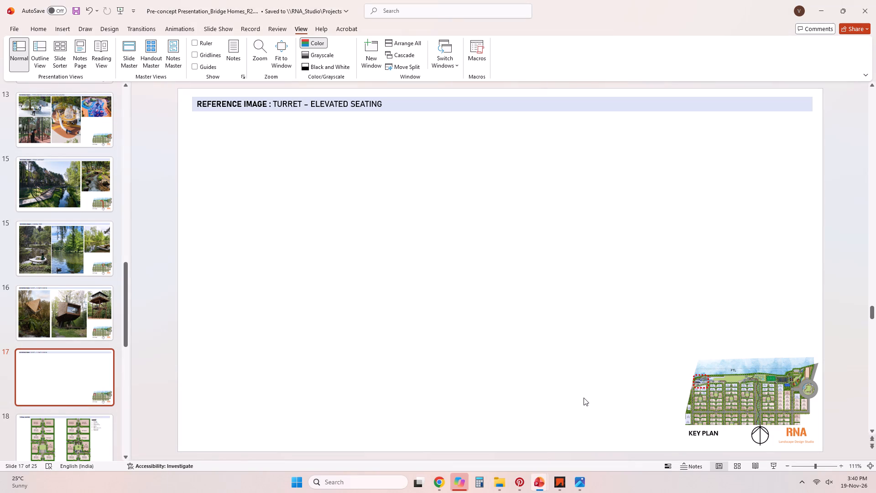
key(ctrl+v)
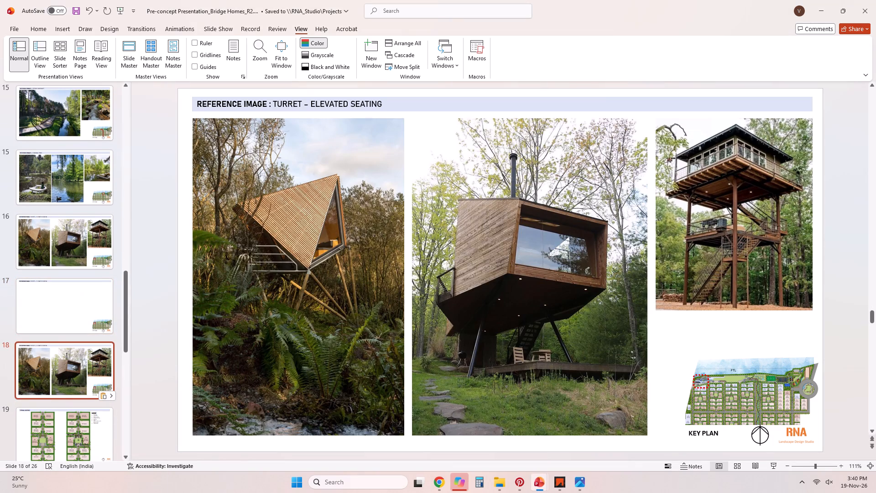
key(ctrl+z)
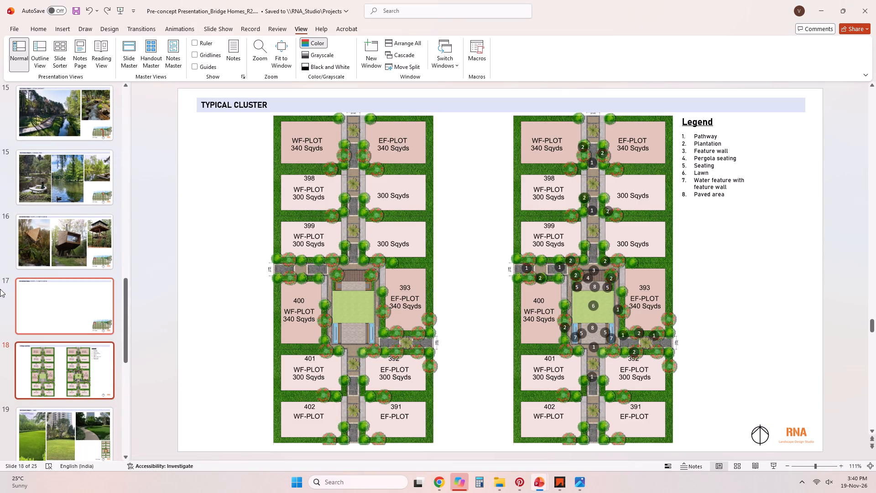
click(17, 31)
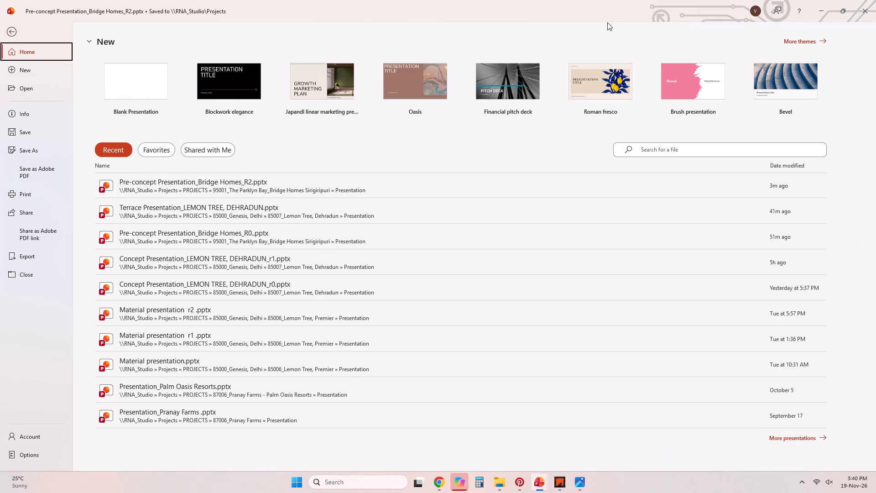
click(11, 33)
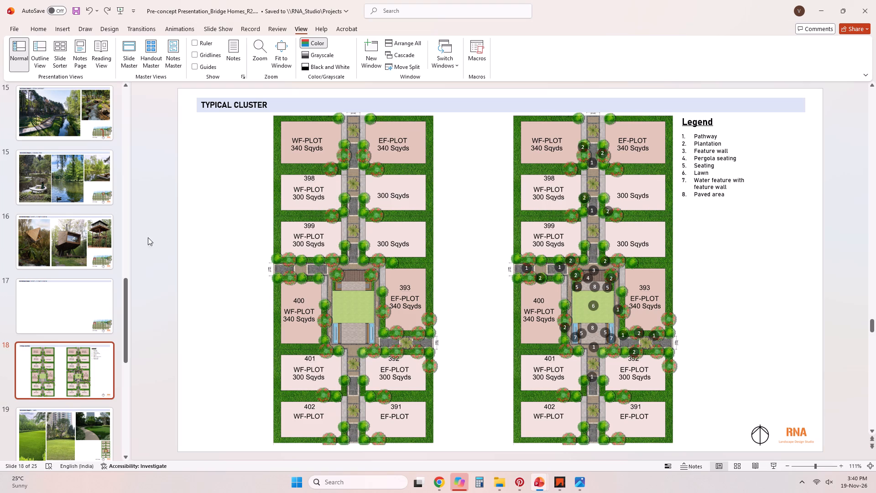
Select the emptied Turret slide 17 and return to Photos for the Golden Hour Fitness Park render.
scroll(153, 272, up, 2)
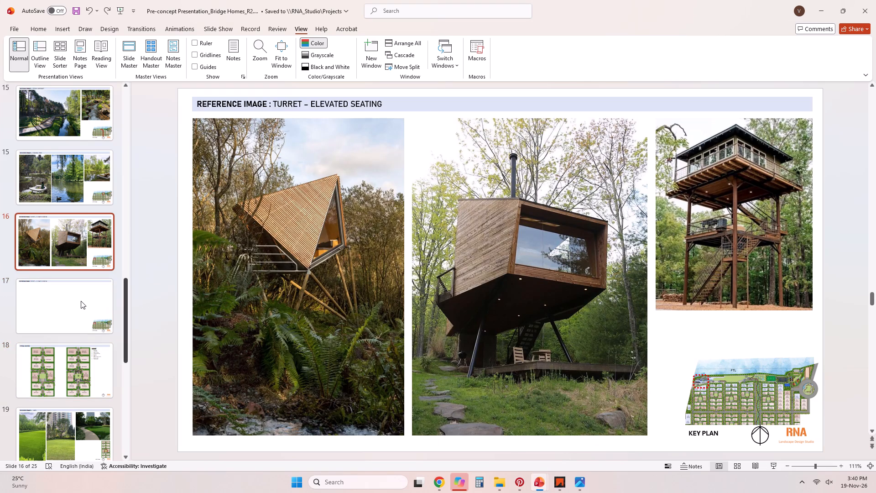
click(81, 301)
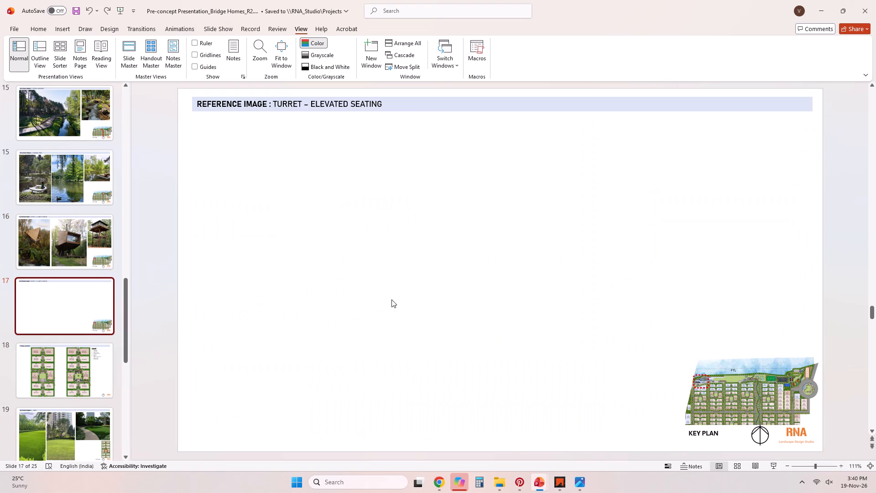
click(575, 483)
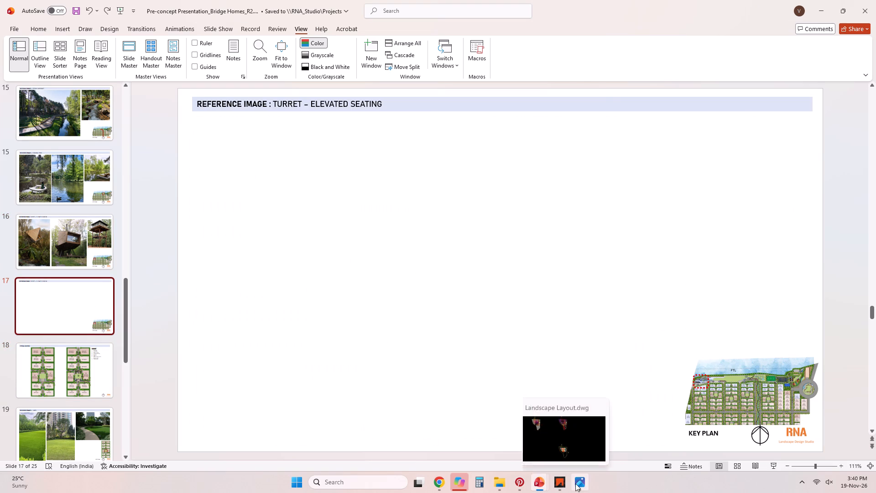
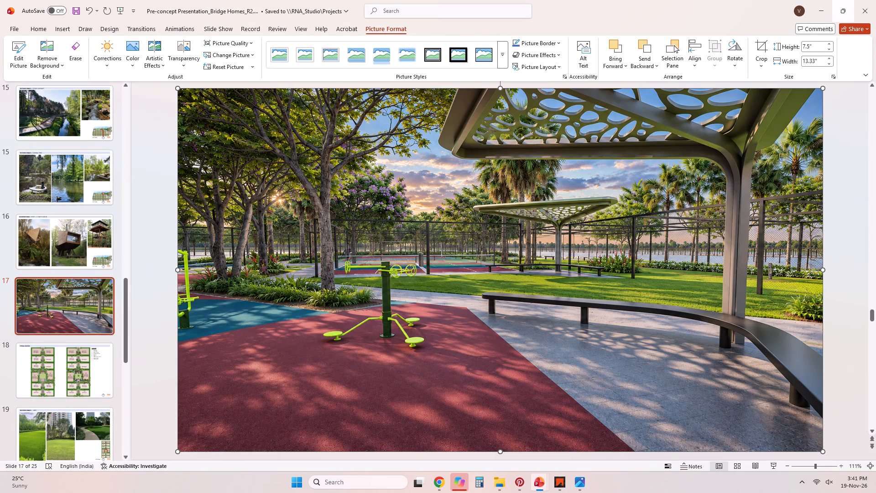
Shrink the Golden Hour Fitness Park render to just under half the slide width, directly below the title bar and flush with its left end.
click(724, 173)
drag(820, 90, 682, 171)
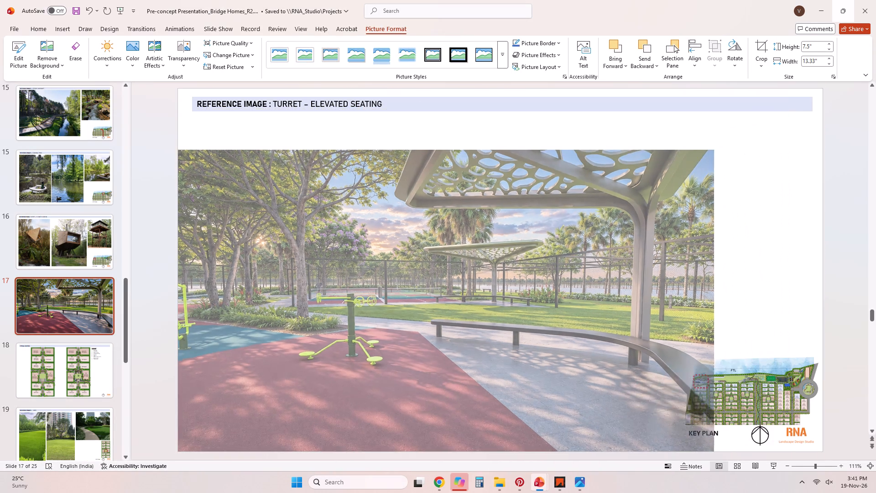
drag(682, 171, 603, 211)
drag(513, 276, 547, 234)
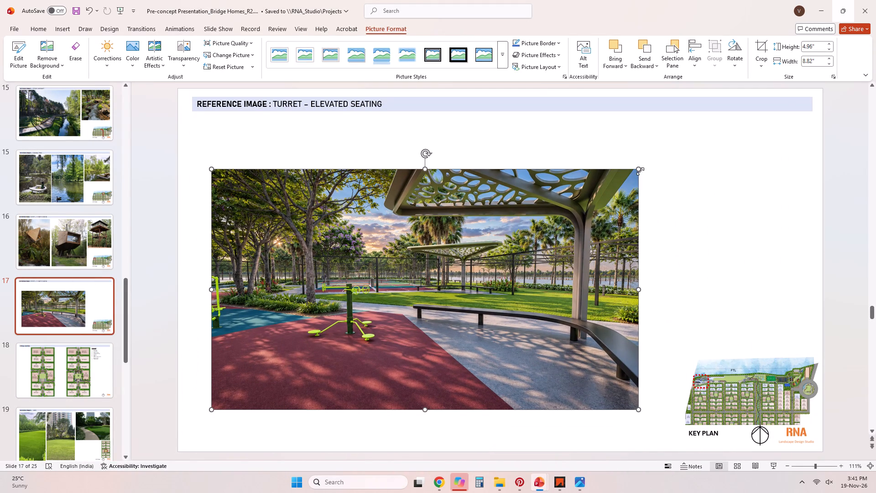
drag(640, 168, 541, 226)
drag(505, 260, 489, 173)
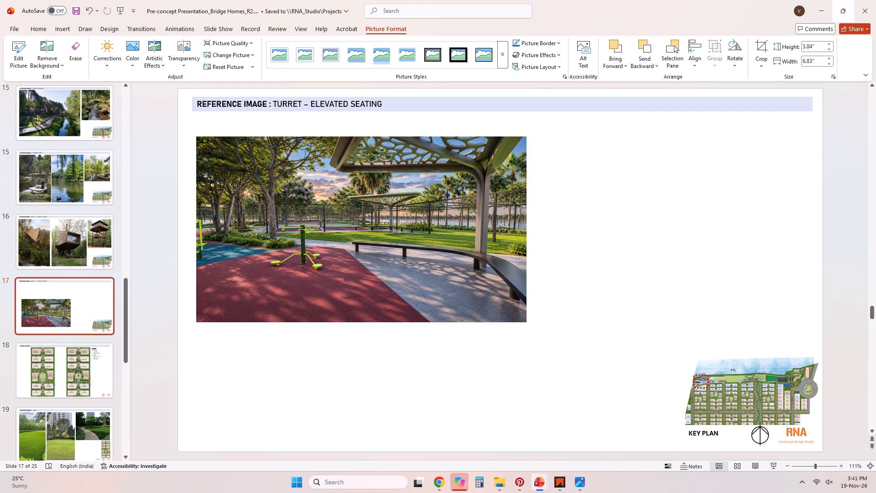
drag(489, 173, 485, 153)
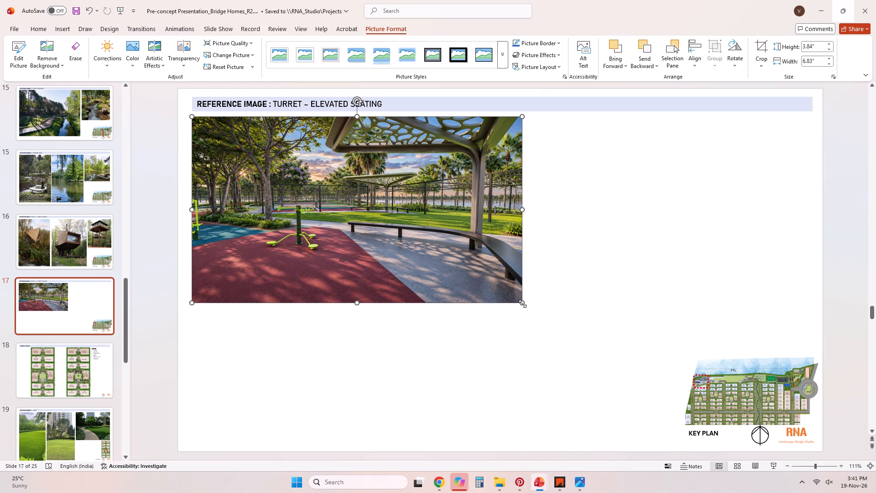
drag(522, 304, 609, 392)
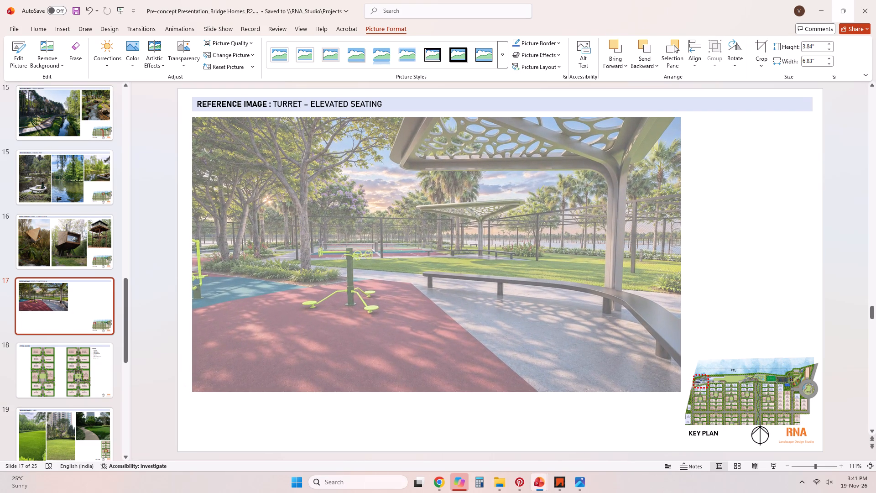
drag(609, 392, 399, 325)
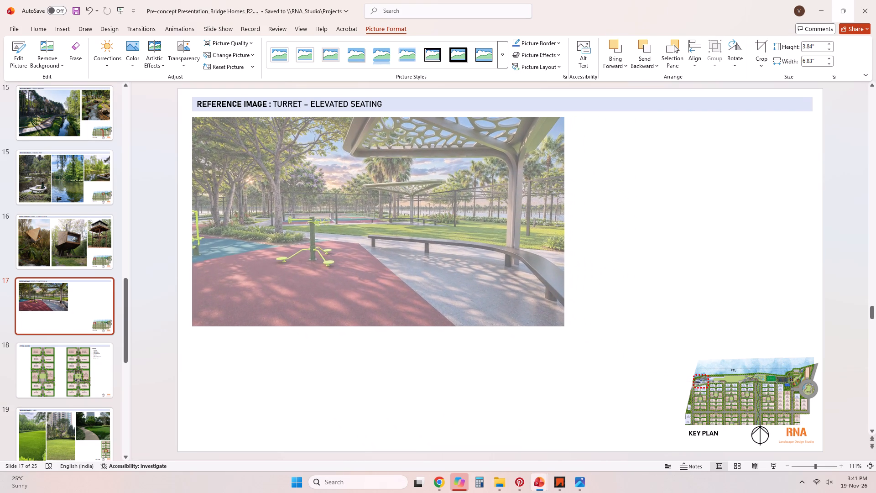
drag(399, 325, 257, 286)
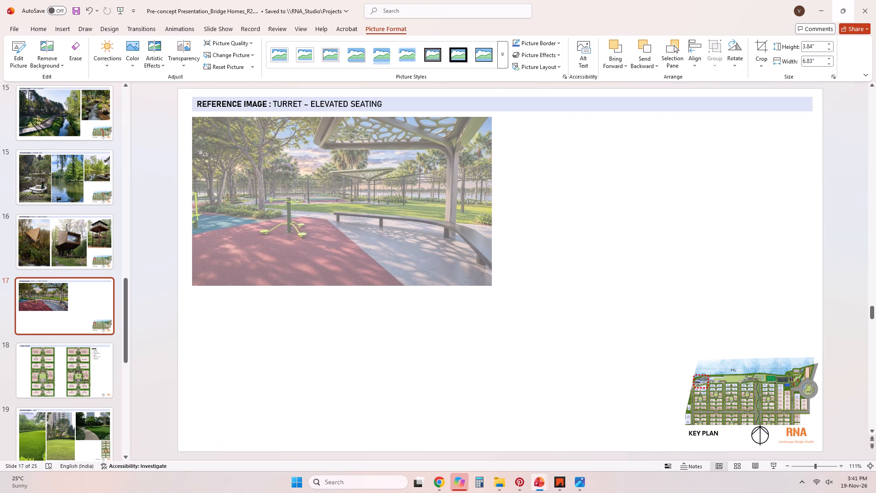
drag(257, 286, 256, 286)
click(423, 344)
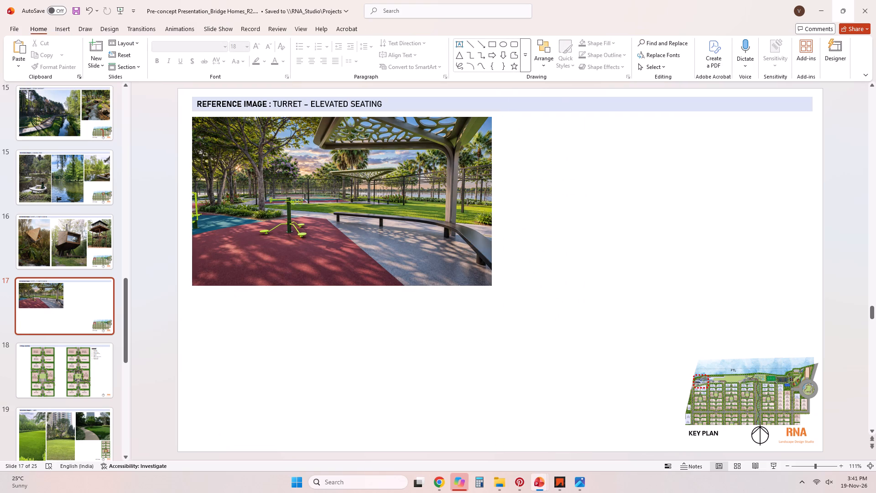
Switch to Photos, advance to the Golden-Hour Sports render and bring it onto slide 17 of the presentation.
click(579, 474)
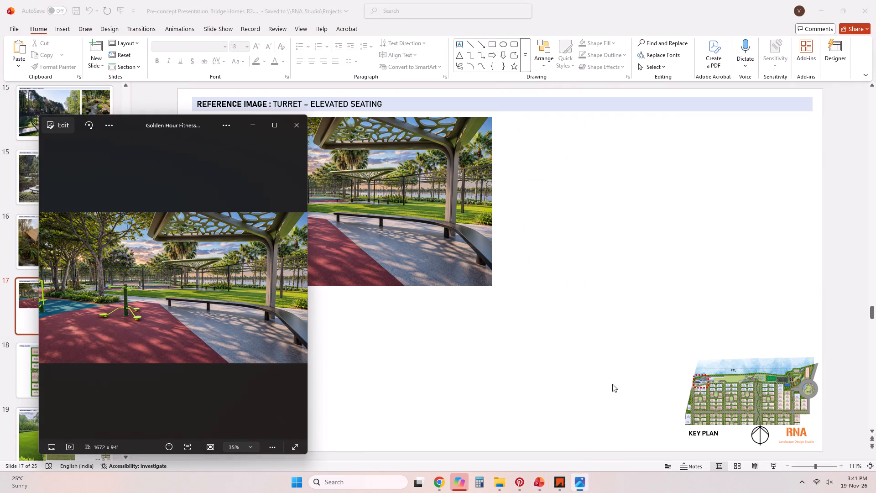
click(297, 287)
drag(246, 305, 516, 244)
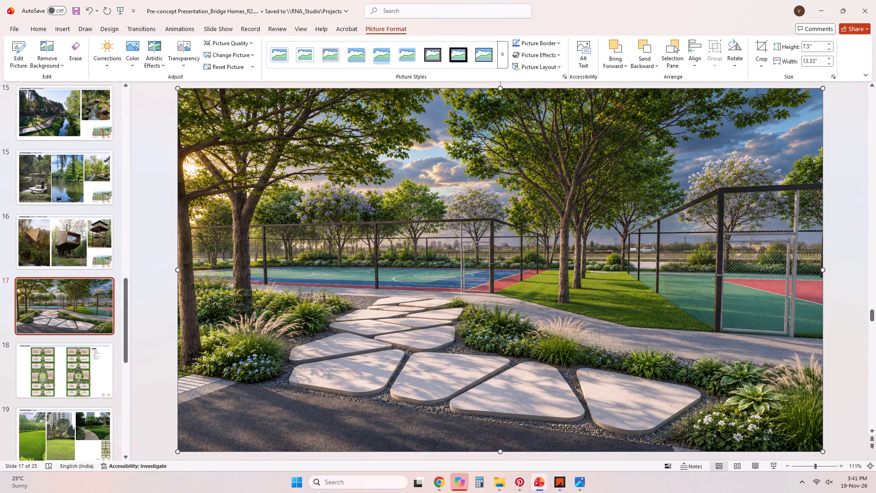
Scale the Golden-Hour Sports render to match the fitness park render and align it beside that image, flush with the title bar's right end.
drag(824, 88, 417, 294)
drag(386, 336, 423, 315)
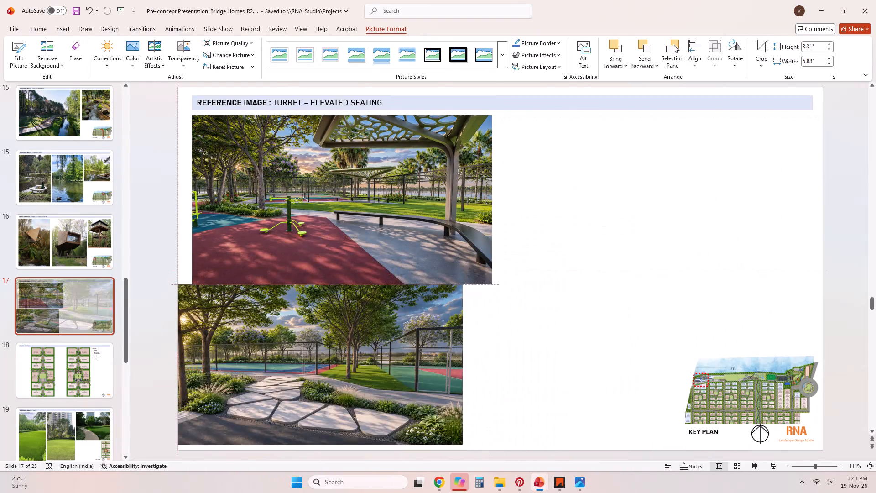
drag(423, 315, 711, 159)
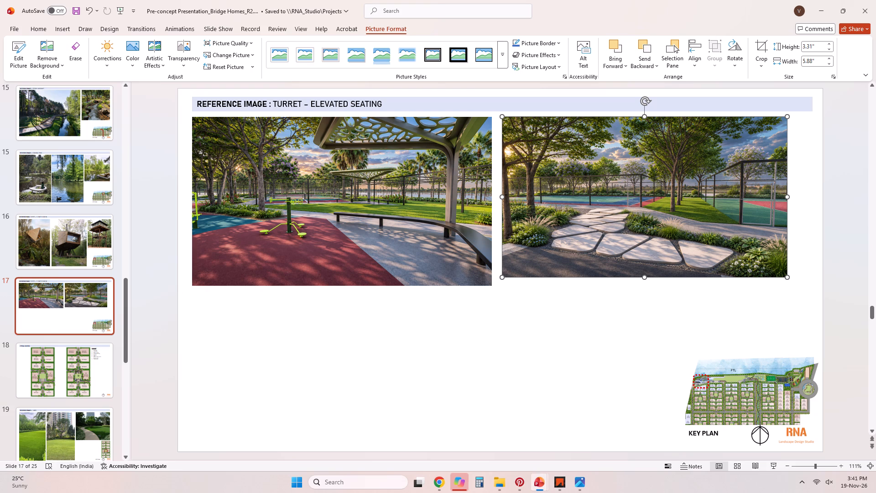
drag(705, 202, 729, 199)
drag(527, 276, 518, 288)
click(547, 330)
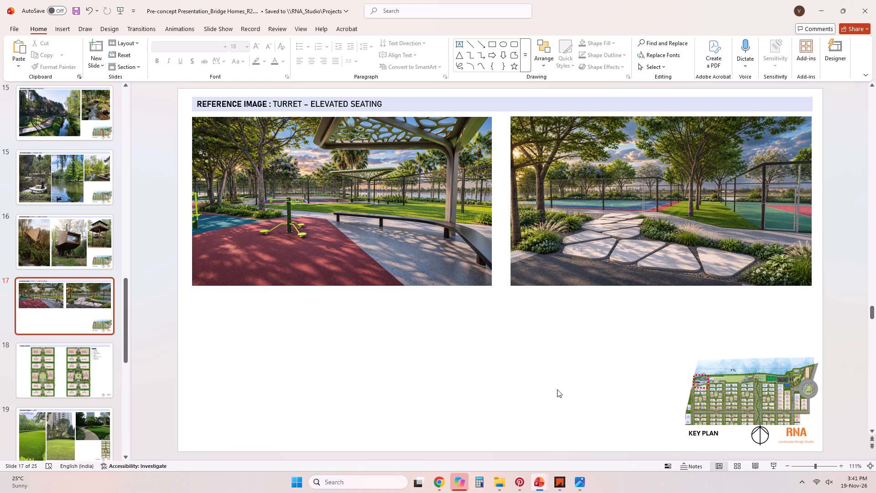
Switch back to Photos and advance from the Golden-Hour Sports render to the next image, Scene 1.png.
click(584, 488)
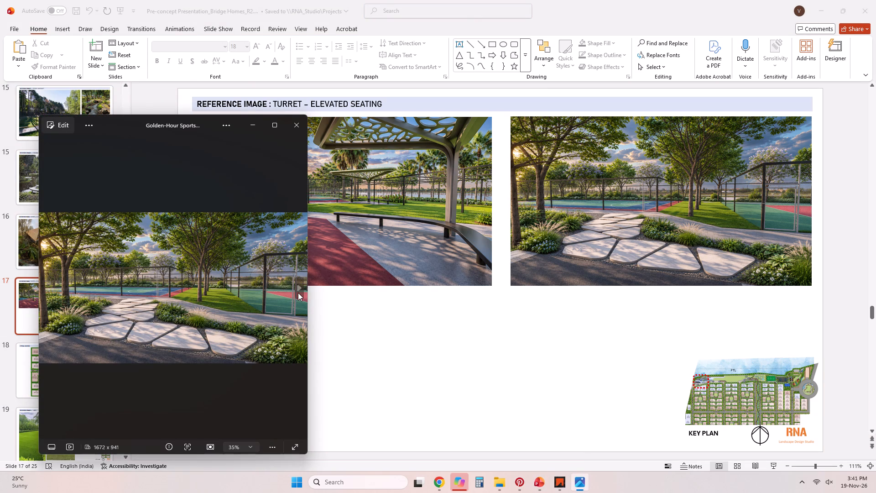
click(298, 293)
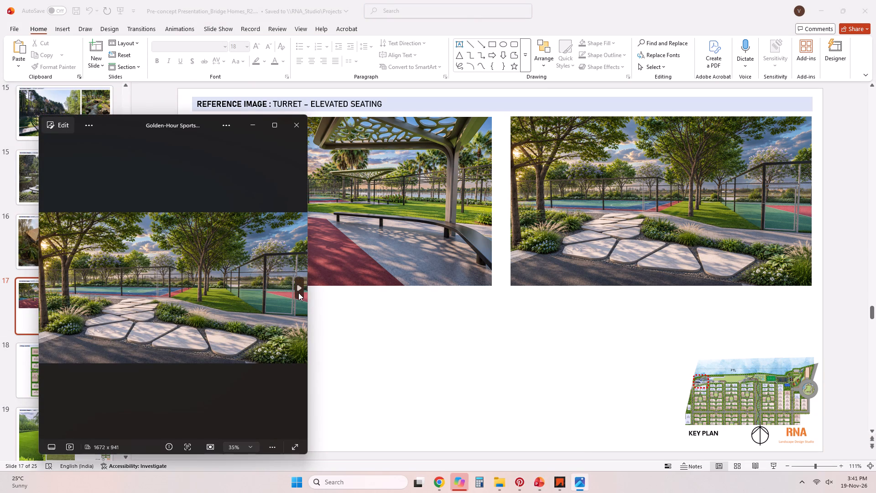
click(298, 282)
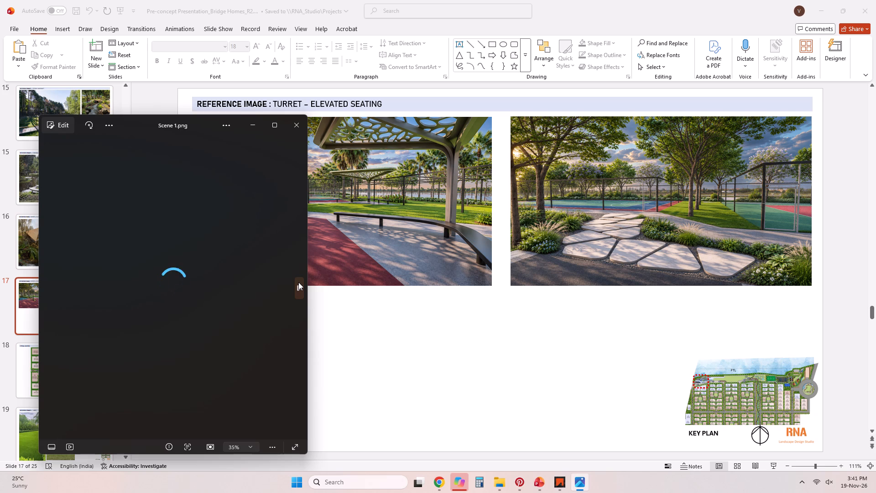
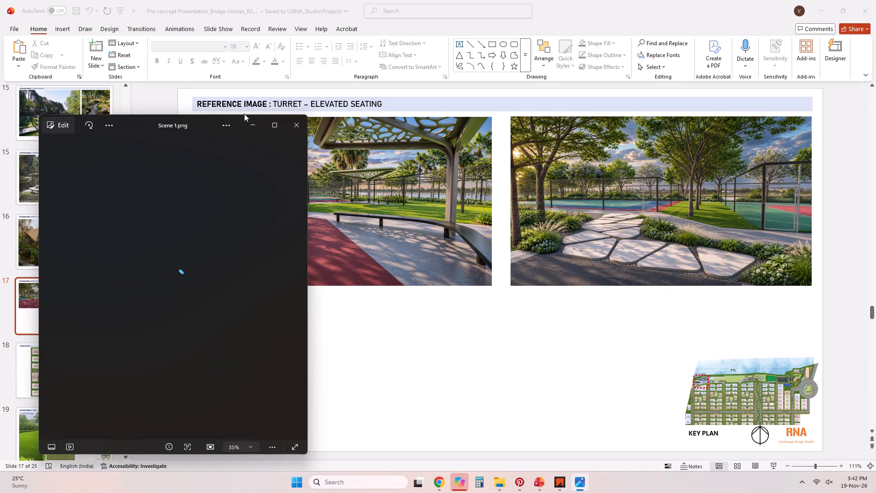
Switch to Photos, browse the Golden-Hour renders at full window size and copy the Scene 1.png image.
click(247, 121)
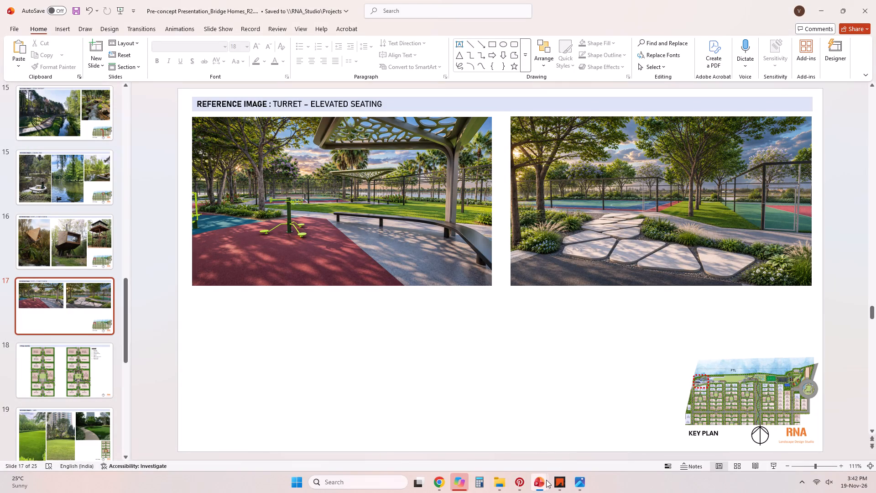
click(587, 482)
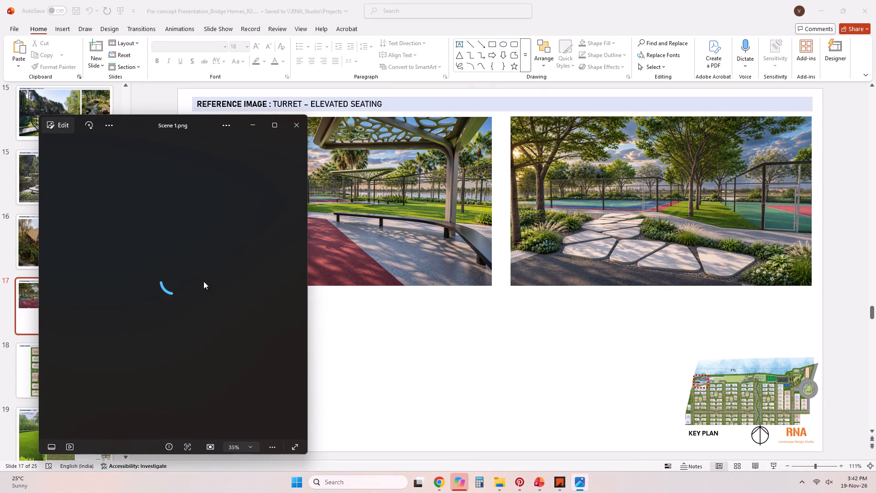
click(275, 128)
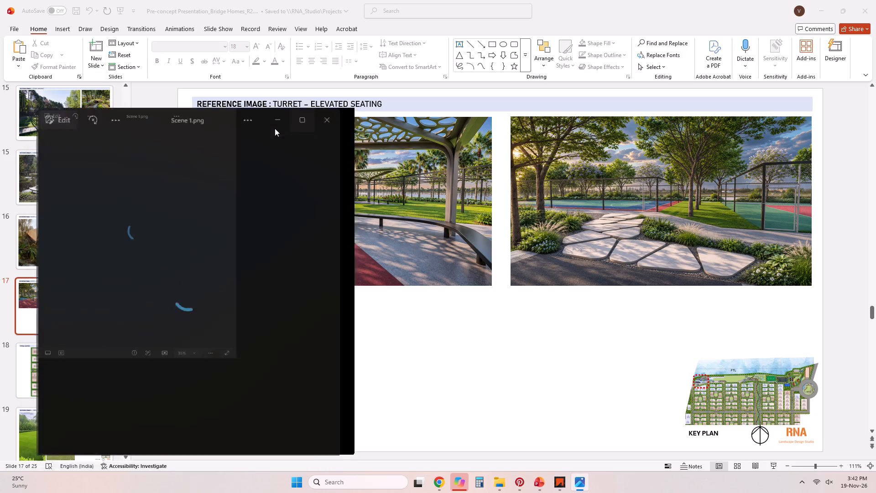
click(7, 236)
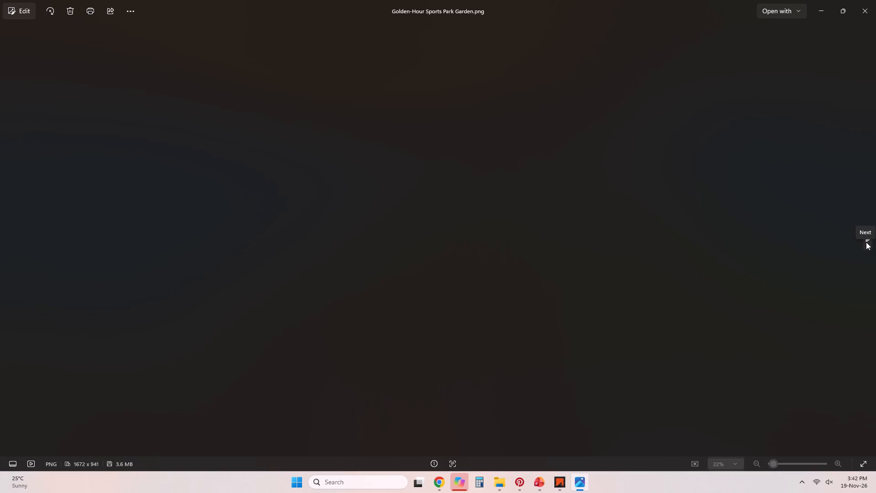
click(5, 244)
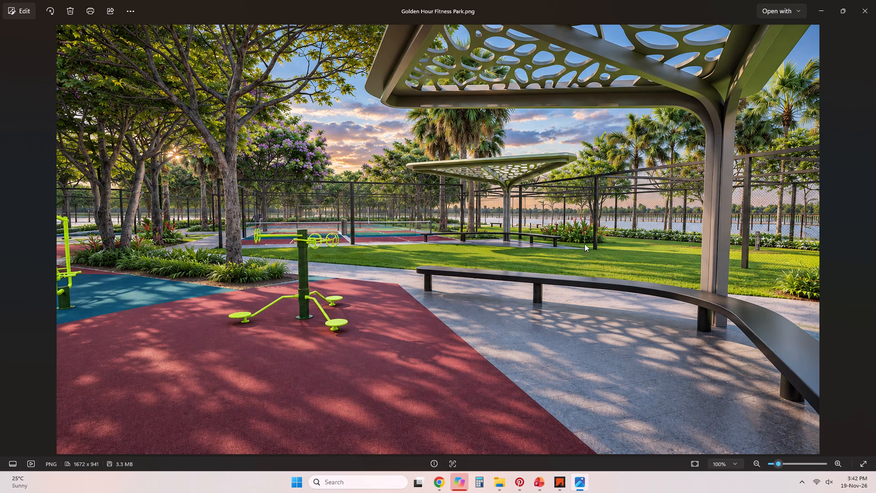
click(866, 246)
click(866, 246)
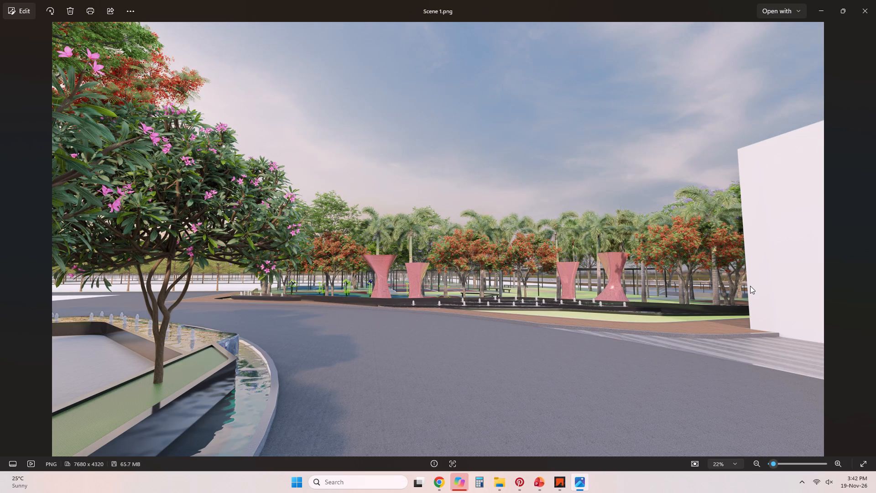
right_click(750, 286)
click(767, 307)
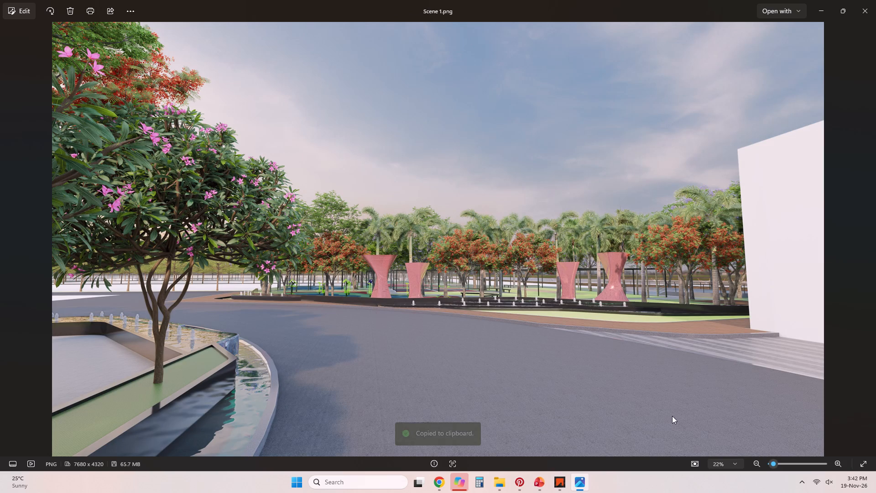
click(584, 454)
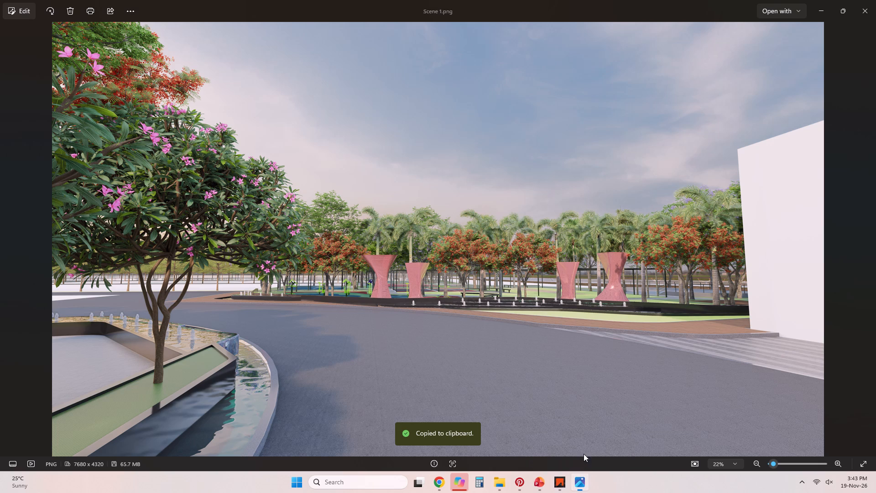
Return to the R2 presentation and duplicate slide 17 directly after itself.
click(539, 486)
click(570, 449)
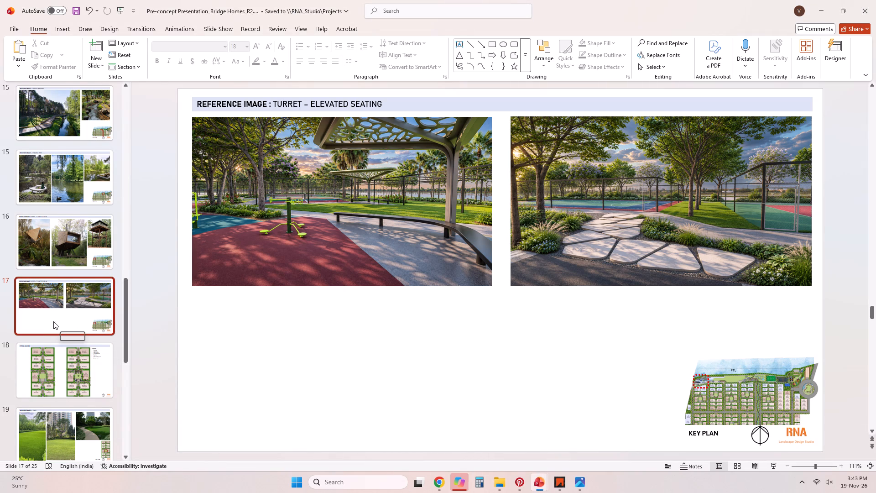
scroll(53, 321, up, 6)
scroll(53, 321, down, 3)
click(79, 383)
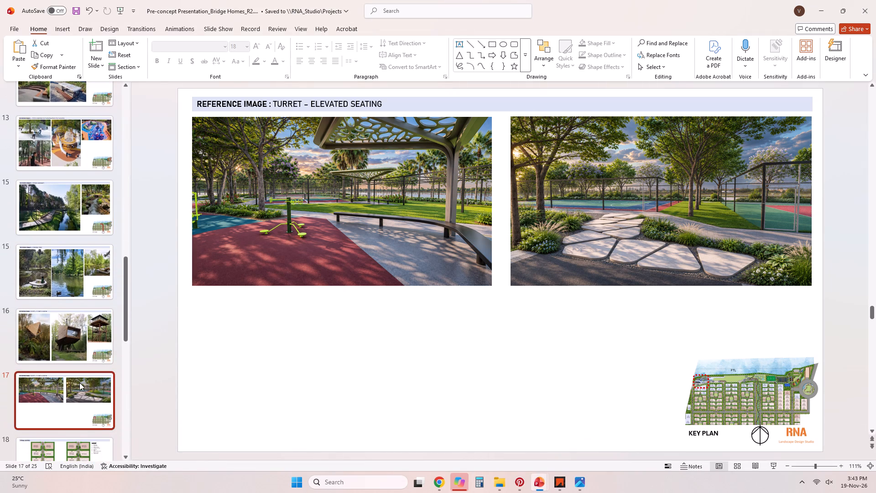
key(ctrl+c)
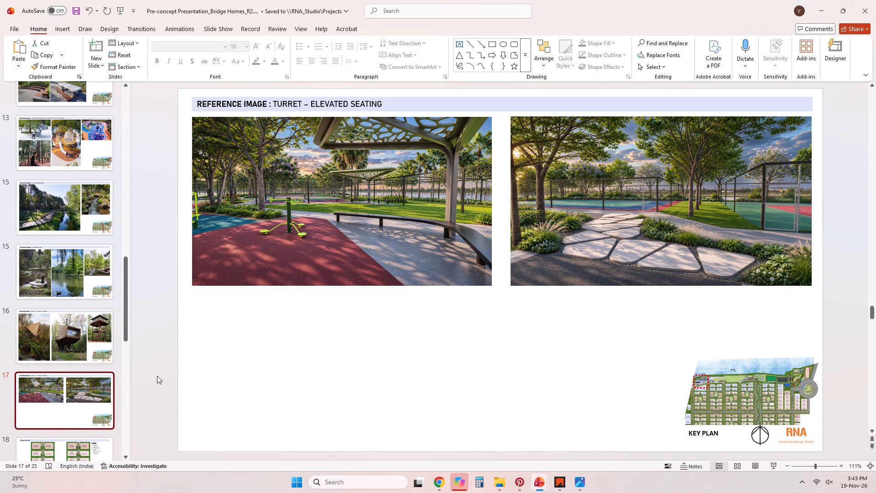
key(ctrl+v)
click(100, 367)
Delete both Golden-Hour renders from the duplicated slide 18.
click(293, 267)
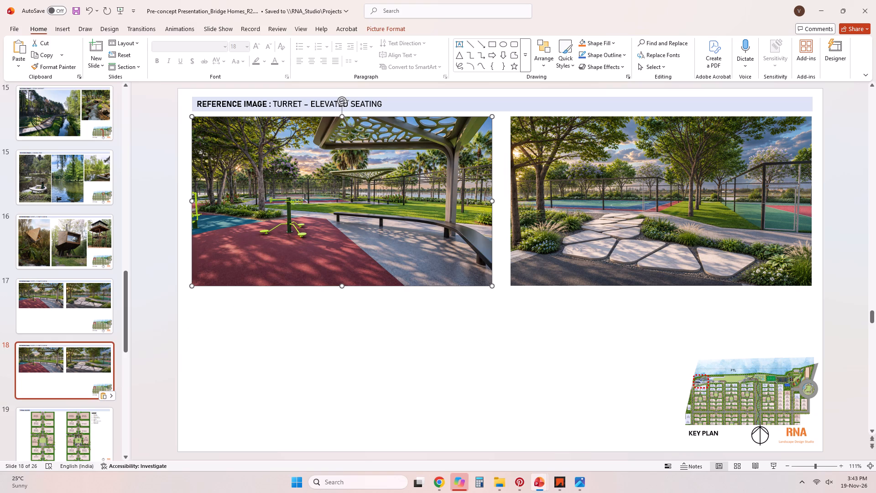
key(Delete)
click(571, 238)
key(Delete)
Switch to Photos and bring the Scene 1.png render onto the emptied slide 18 of the presentation.
click(586, 487)
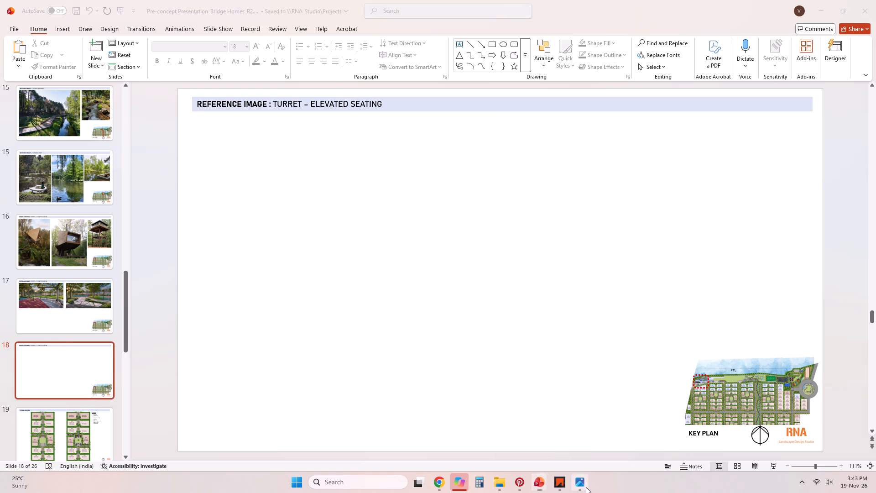
click(837, 6)
drag(204, 295, 229, 290)
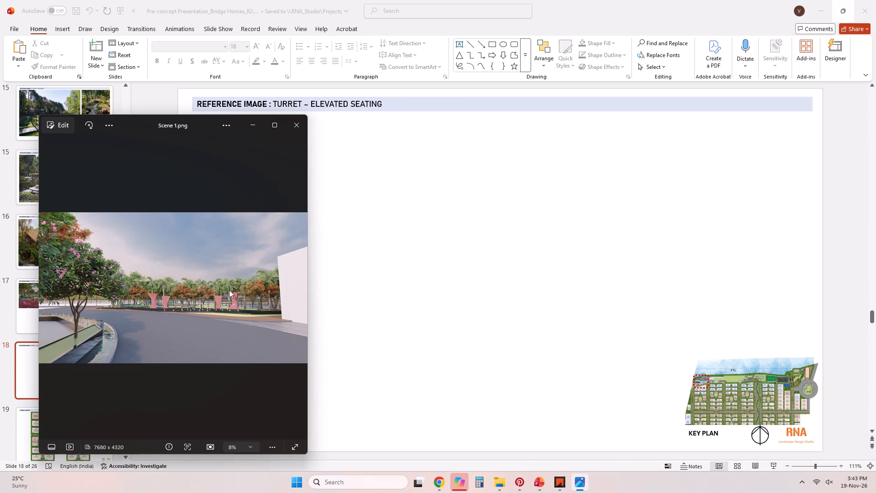
drag(229, 290, 448, 258)
click(256, 128)
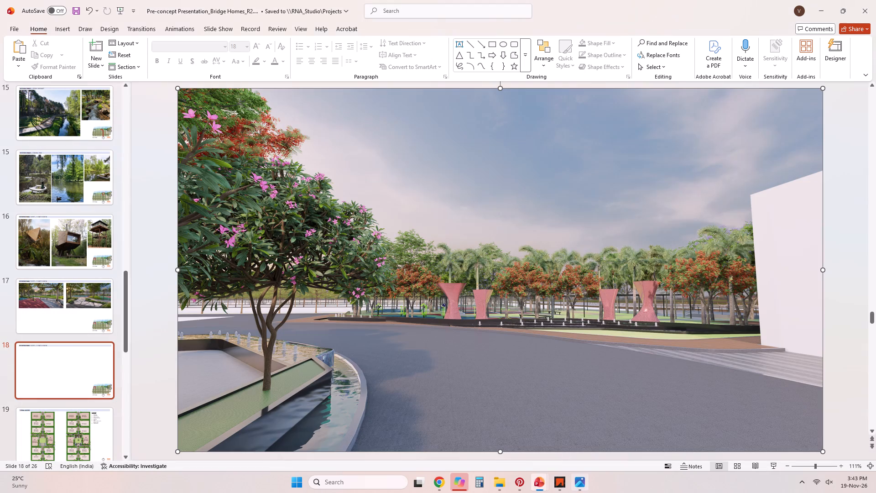
Scale the Scene 1 render to about 11.77" wide and place it just below the title bar, flush with the bar's left end.
drag(823, 88, 764, 123)
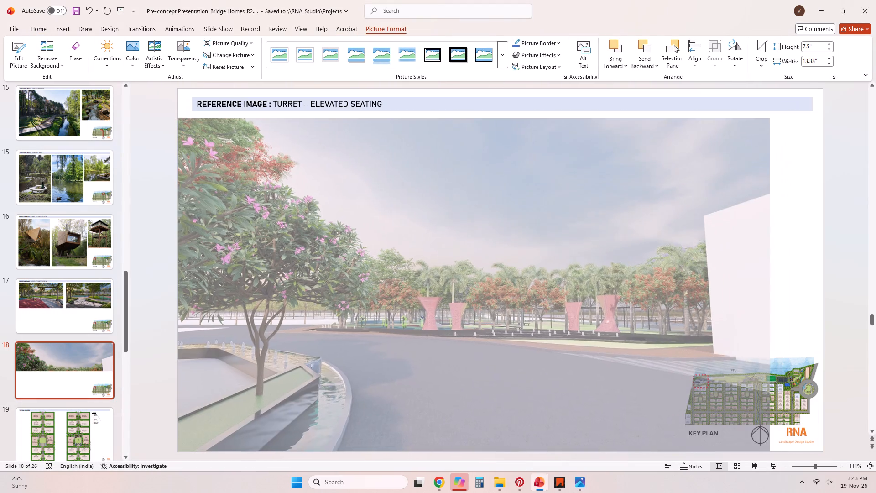
drag(764, 123, 614, 204)
drag(499, 258, 539, 193)
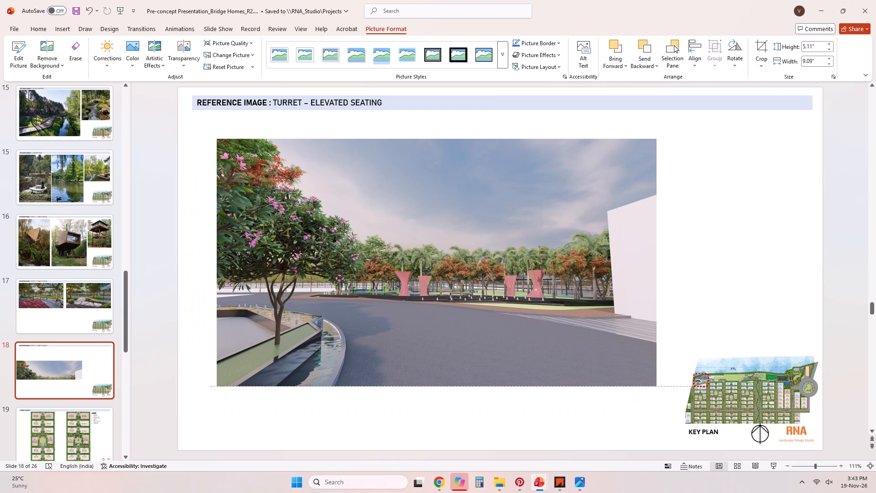
drag(539, 193, 512, 169)
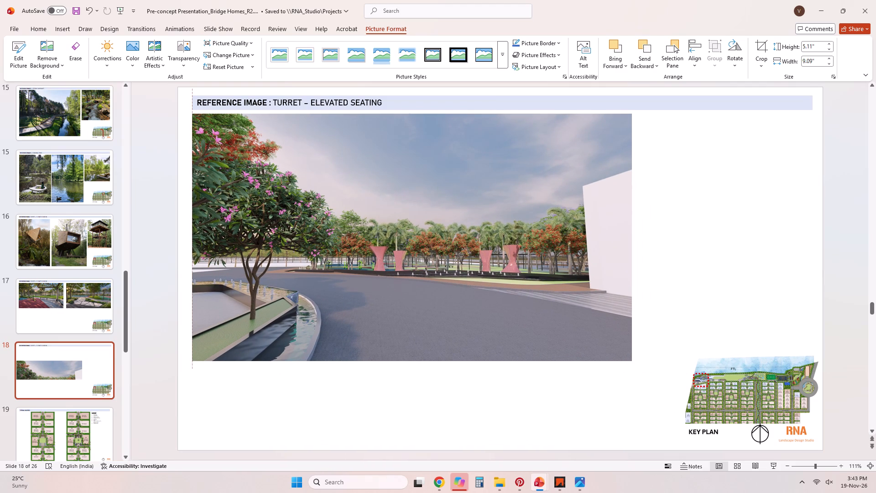
drag(512, 169, 515, 173)
drag(634, 367, 634, 368)
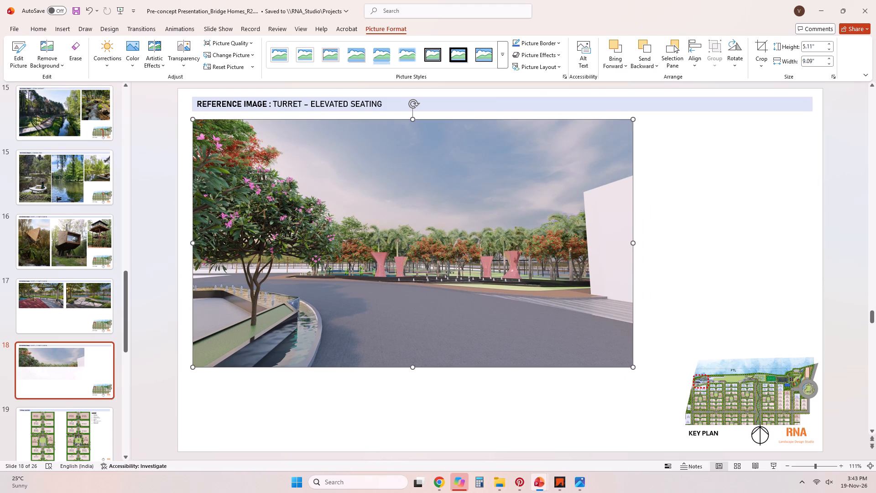
drag(634, 368, 652, 441)
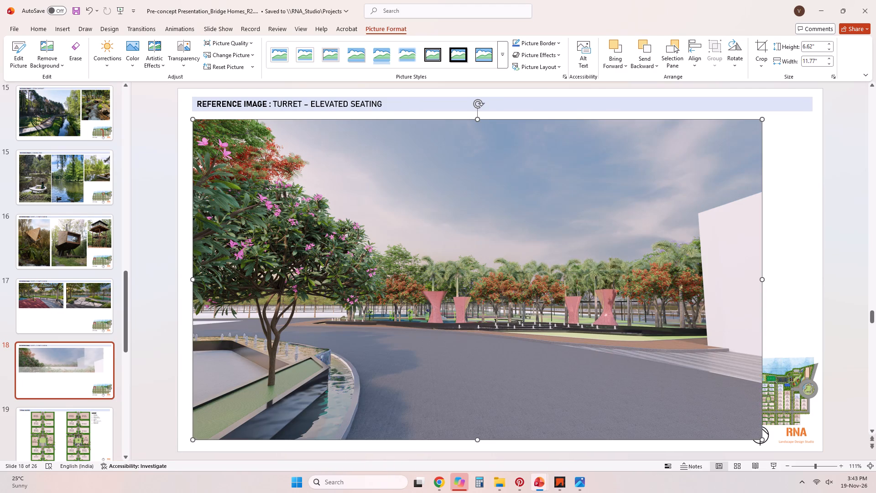
Crop the sky strip off the top of the Scene 1 render, bringing its height to about 5.6".
right_click(609, 363)
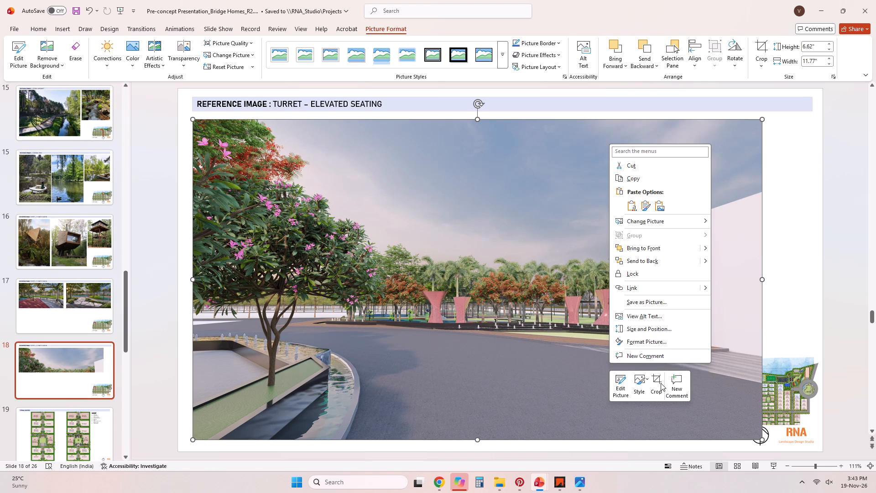
click(799, 322)
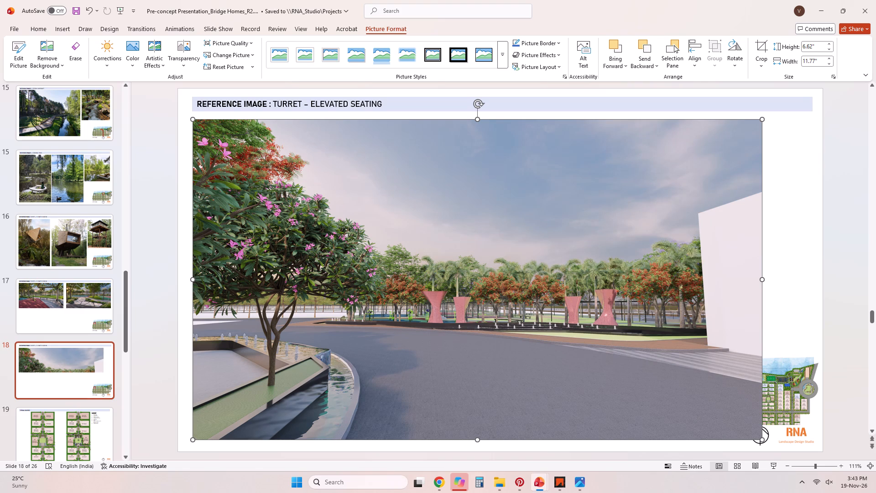
right_click(589, 325)
click(640, 342)
drag(477, 120, 477, 145)
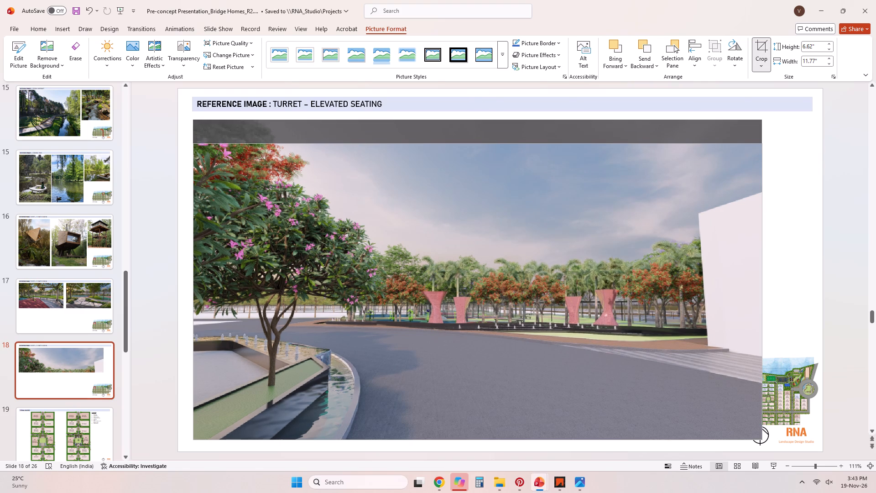
drag(477, 145, 480, 168)
click(804, 226)
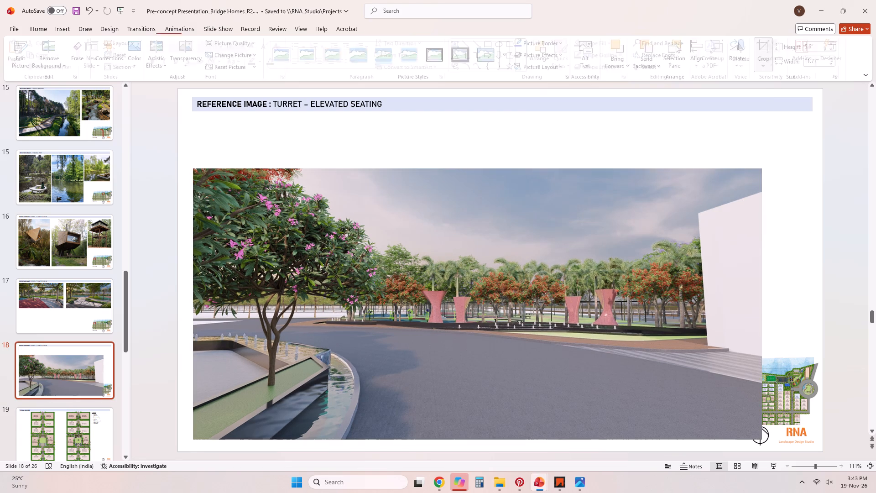
Move the cropped Scene 1 render back up directly below the title bar, flush with the bar's left end.
drag(615, 281, 622, 214)
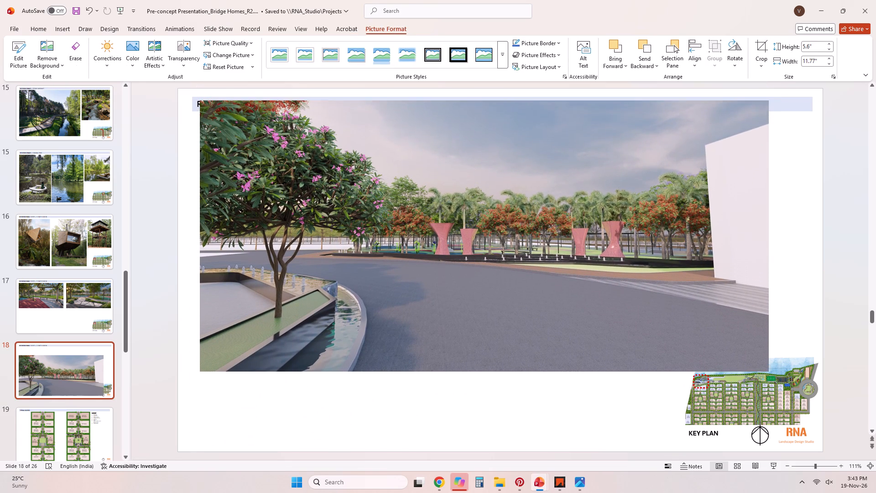
drag(622, 214, 615, 229)
drag(705, 305, 757, 266)
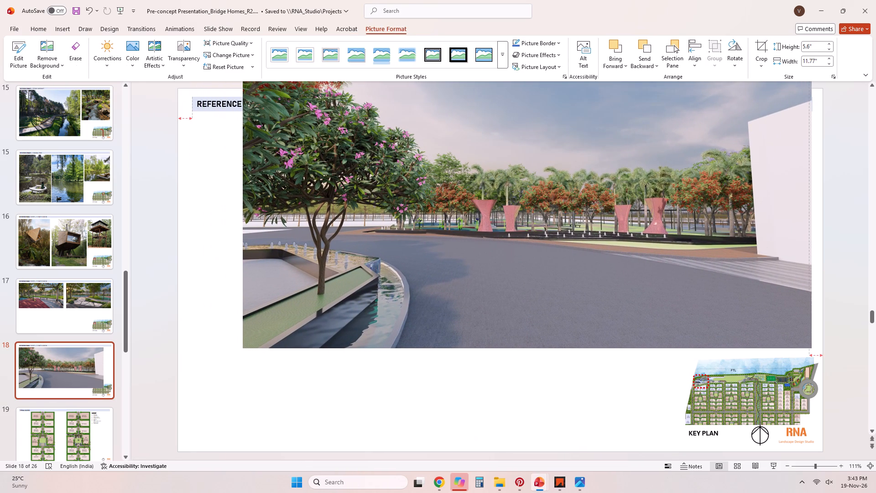
drag(757, 266, 761, 267)
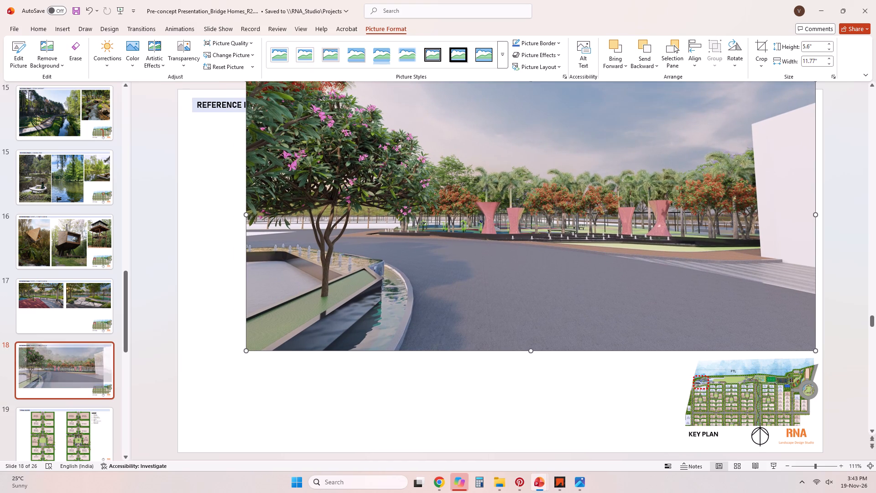
drag(613, 278, 558, 319)
Crop a narrow strip off the white-wall side of the Scene 1 render, reducing its width to about 11.43".
right_click(650, 259)
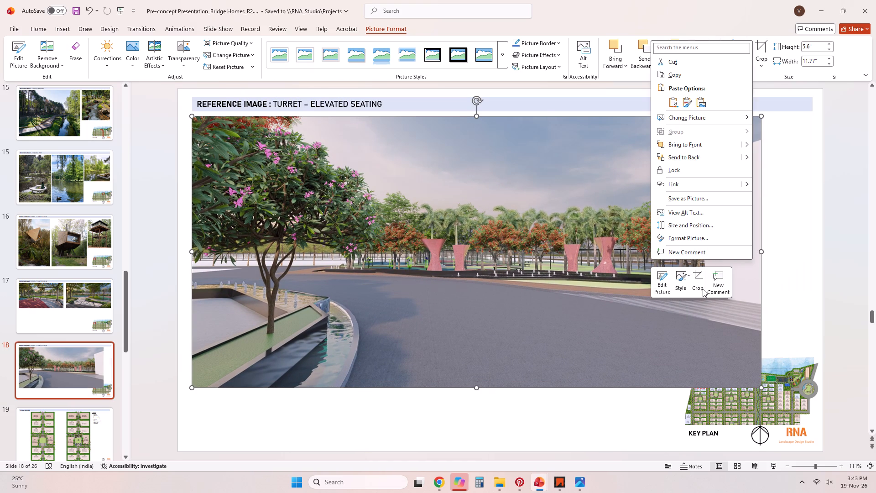
click(703, 289)
drag(759, 250, 751, 249)
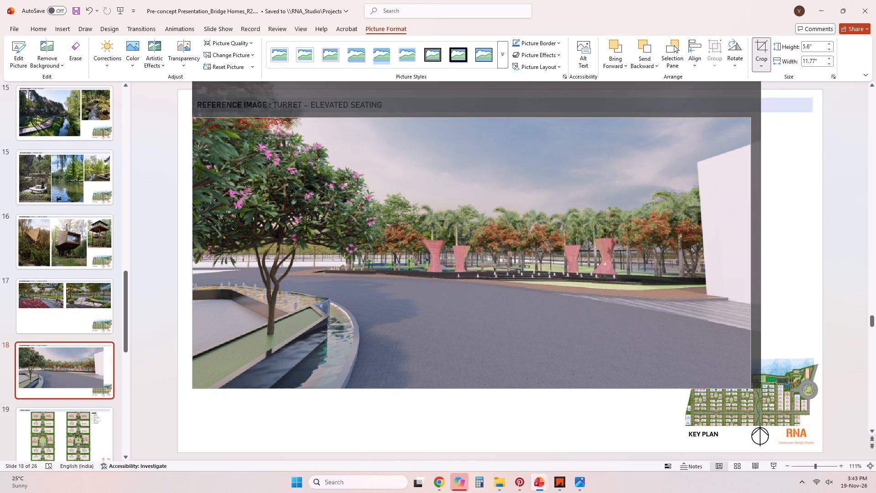
drag(751, 249, 743, 251)
click(781, 245)
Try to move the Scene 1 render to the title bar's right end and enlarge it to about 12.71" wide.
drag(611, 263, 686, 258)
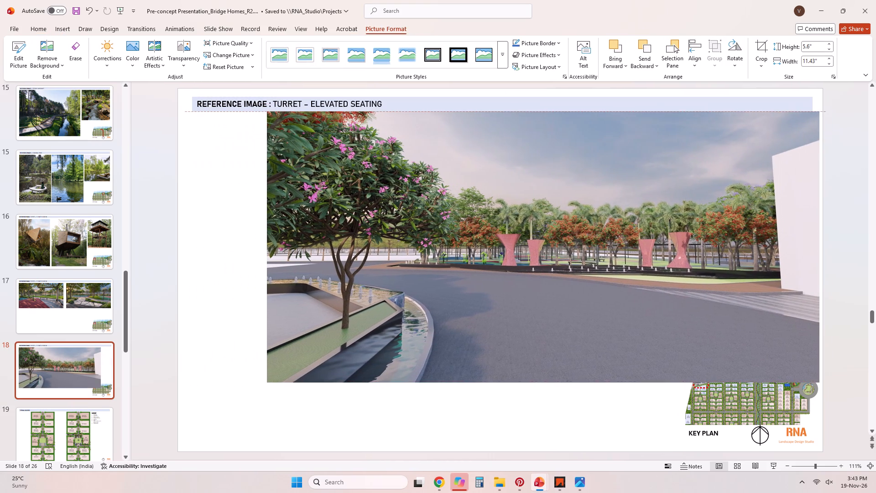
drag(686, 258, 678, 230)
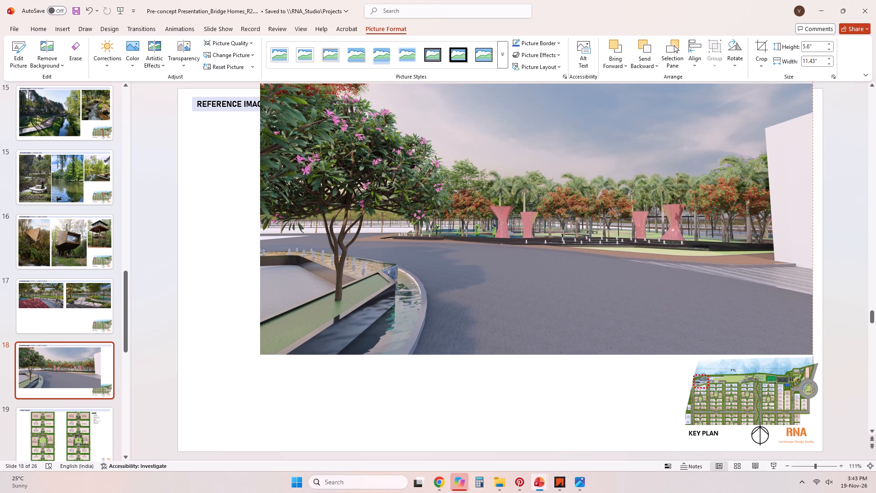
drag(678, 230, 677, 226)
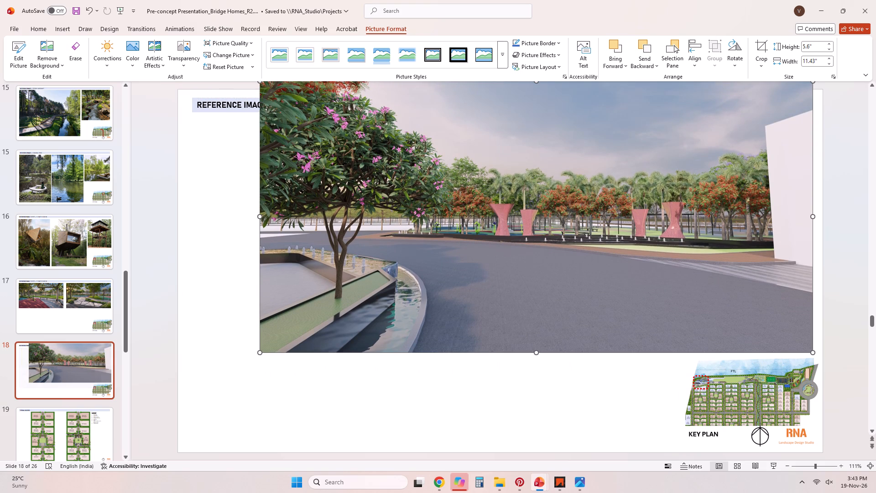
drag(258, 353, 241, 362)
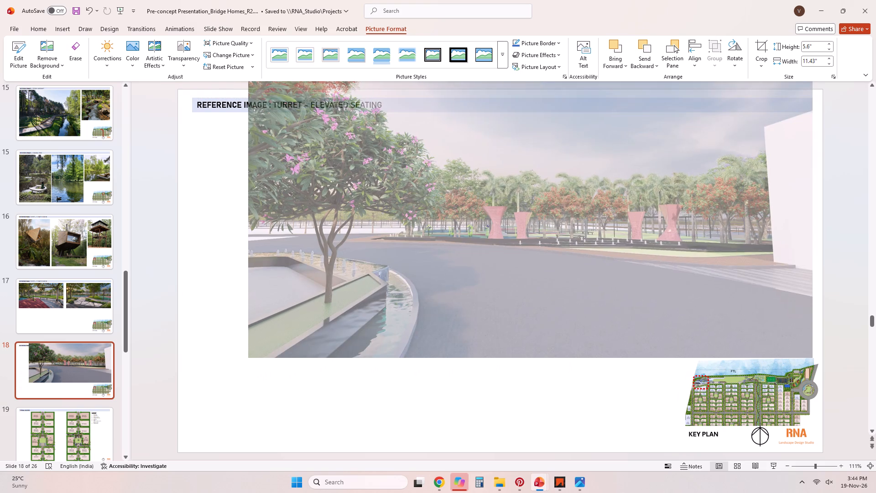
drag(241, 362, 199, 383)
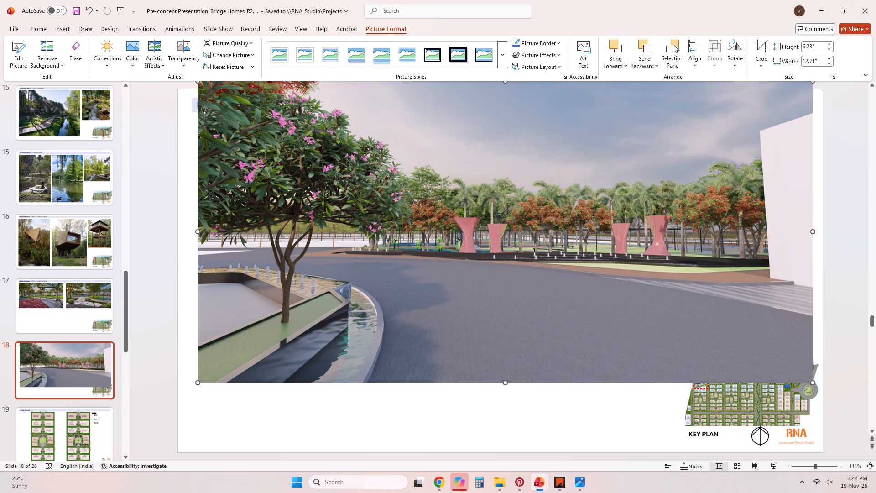
Undo the recent moves, scaling and crops back to the uncropped Scene 1 render, 11.77" wide and 6.62" high.
key(ctrl+z)
key(ctrl+z)
key(ctrl+z)
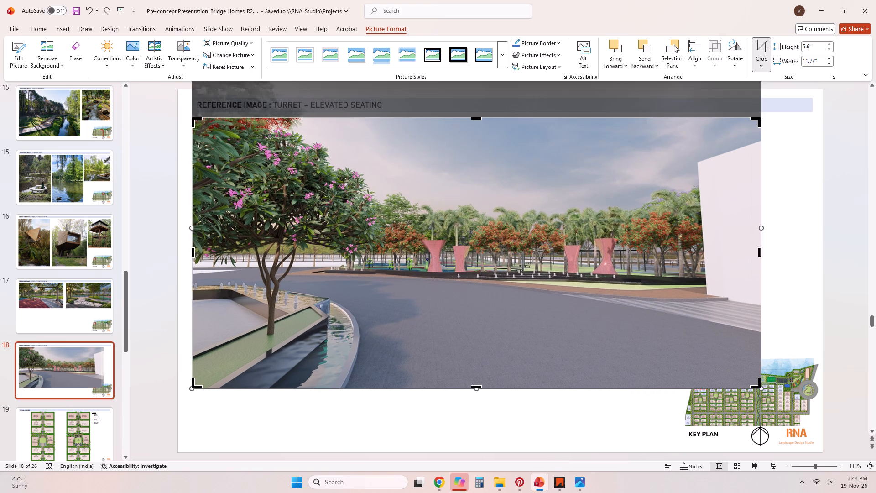
key(ctrl+z)
key(ctrl+z)
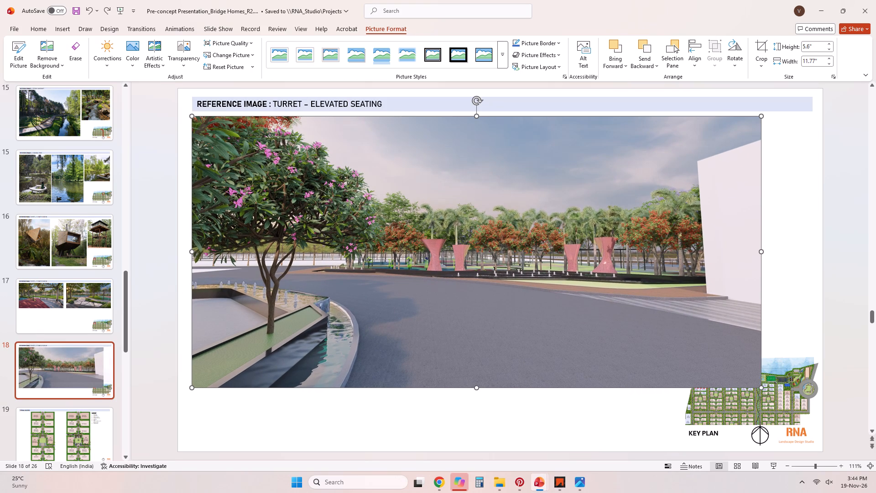
key(ctrl+z)
key(ctrl+z)
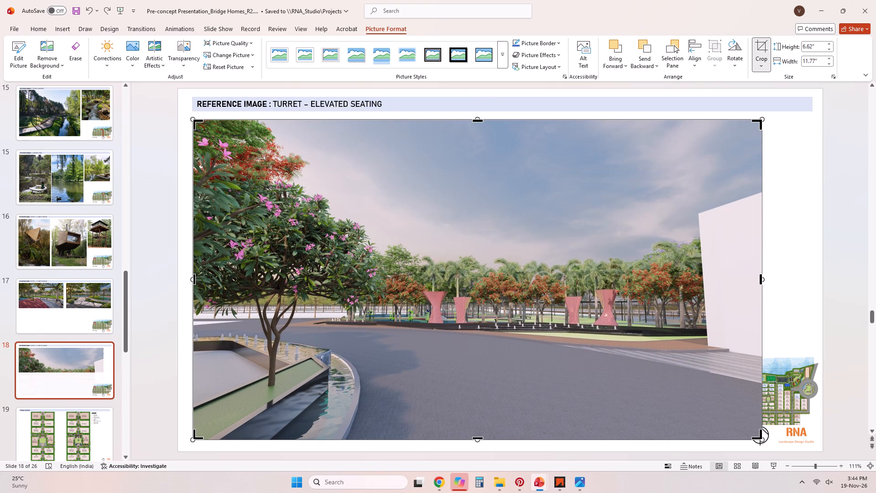
click(808, 305)
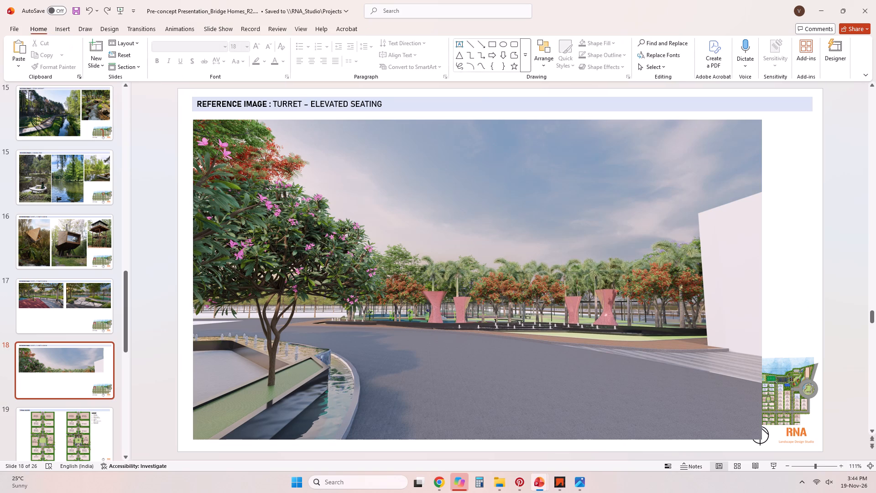
Scale the Scene 1 render down to about 10.21" wide and align it flush with the title bar's left end.
click(752, 414)
drag(761, 439, 687, 385)
click(599, 340)
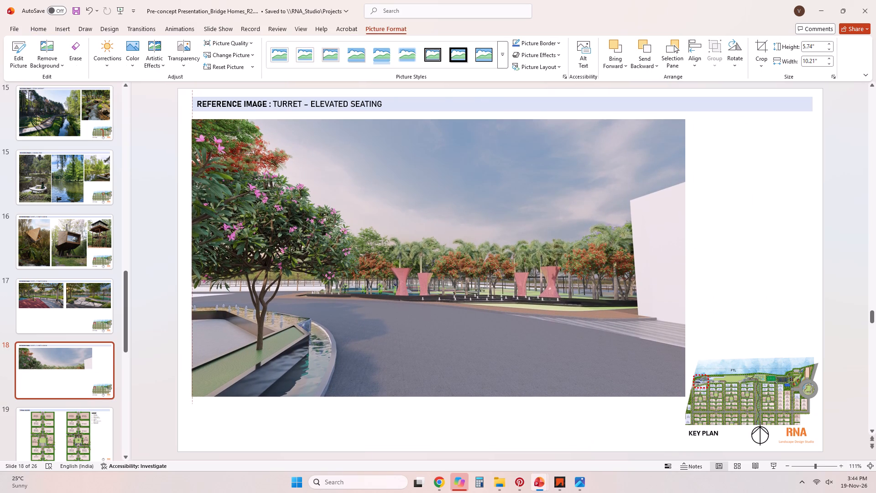
click(632, 409)
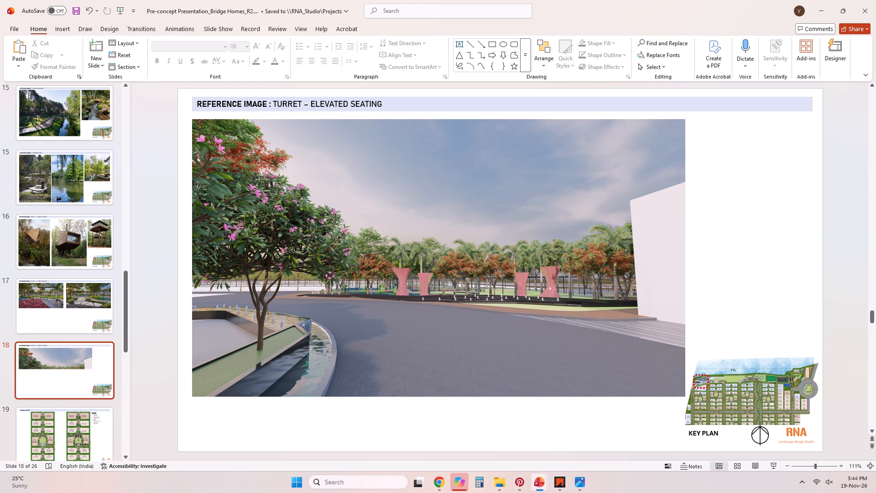
Move the key plan's red dashed marker onto the circular area at the plan's far right and enlarge it to frame that circle.
drag(704, 388, 803, 387)
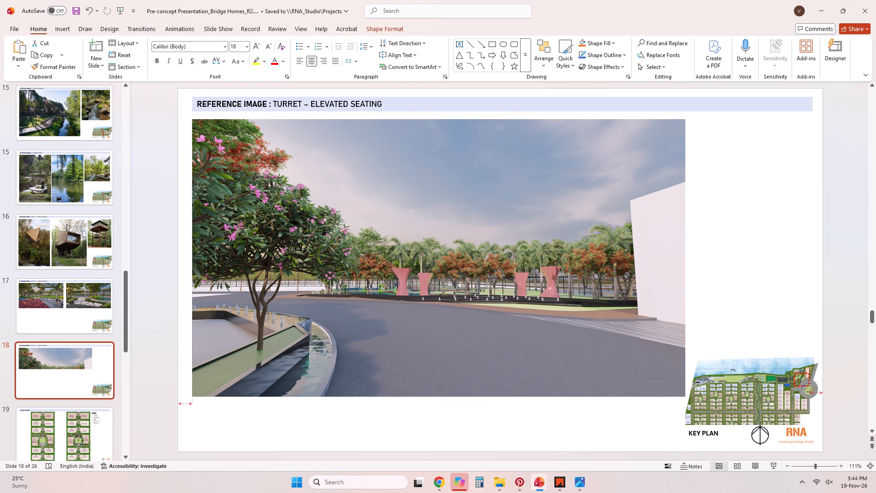
drag(803, 387, 810, 396)
click(810, 396)
click(496, 430)
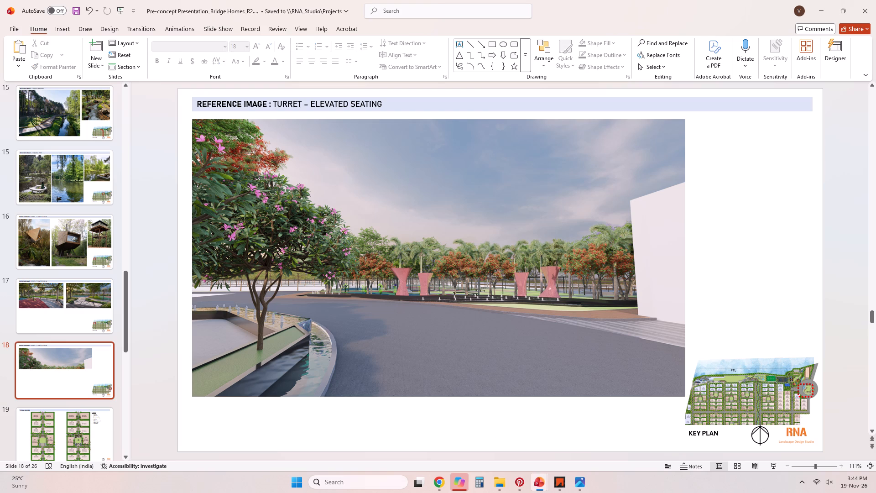
drag(805, 400, 799, 393)
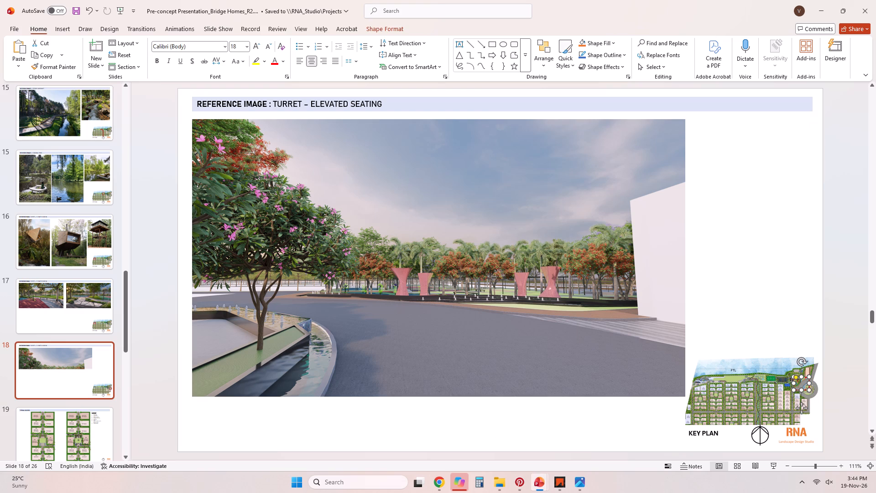
drag(812, 390, 816, 395)
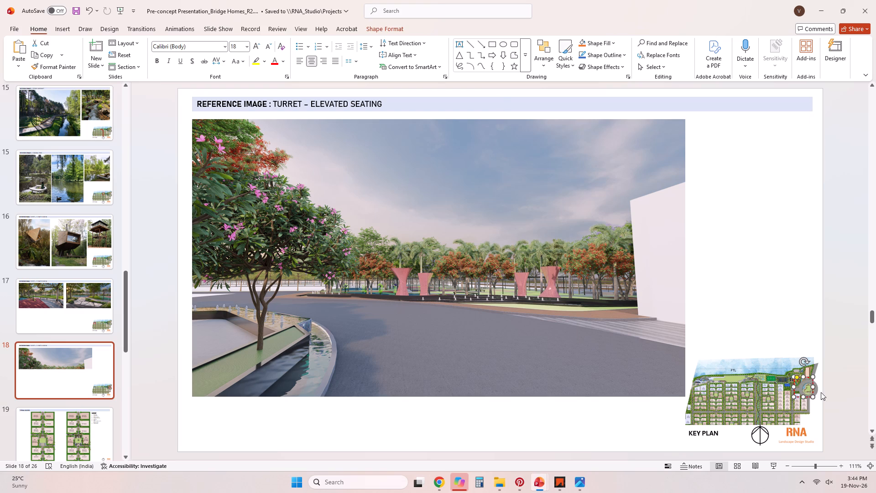
click(830, 383)
click(813, 387)
click(813, 387)
click(846, 387)
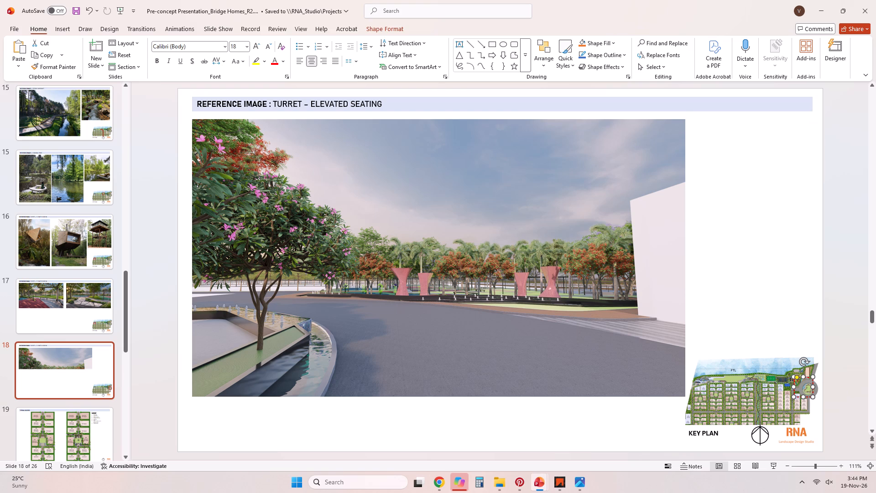
Scale the Scene 1 render back up proportionally so its lower edge sits just above the KEY PLAN label.
click(370, 199)
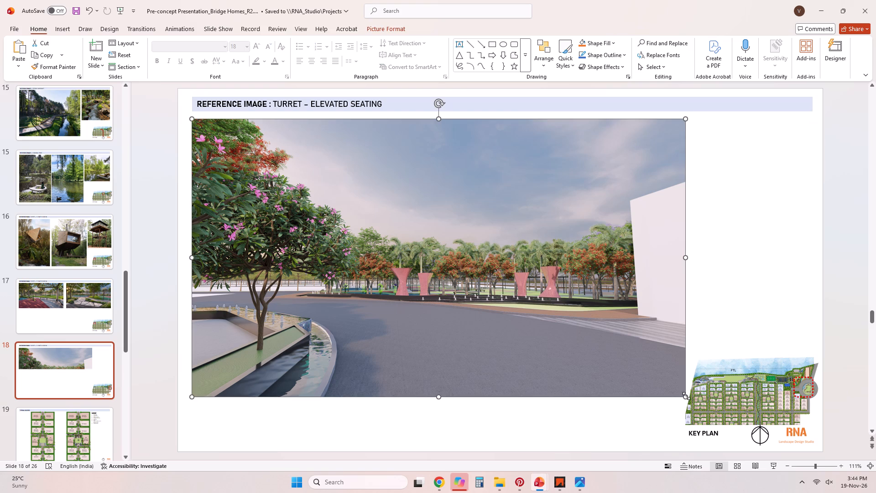
drag(686, 396, 678, 387)
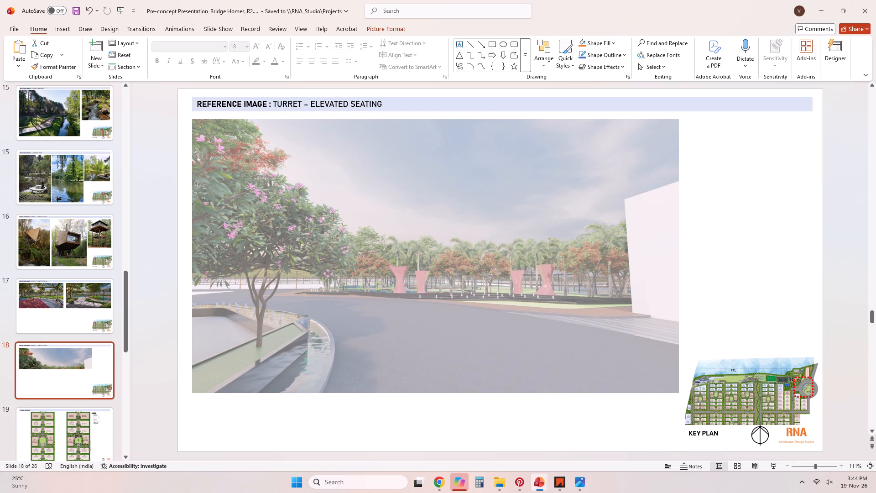
drag(678, 387, 712, 429)
click(621, 388)
Crop a strip off the white-wall side and a narrower strip off the tree side of the Scene 1 render.
right_click(621, 388)
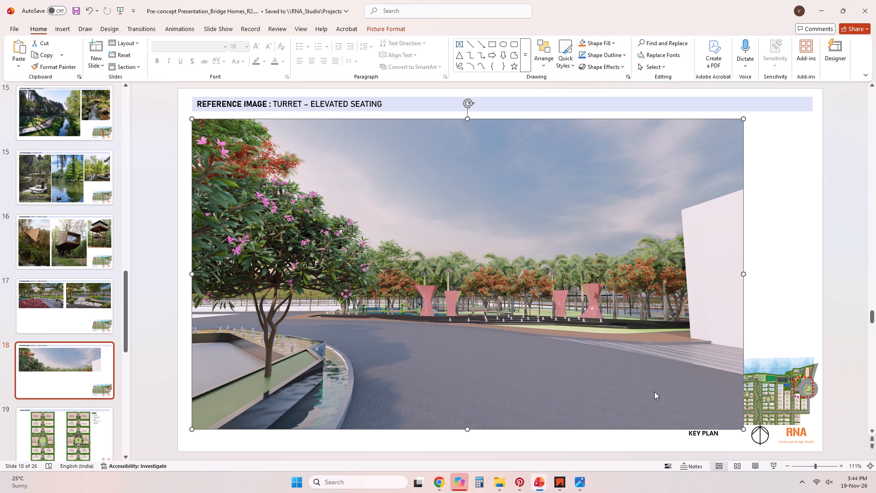
click(664, 407)
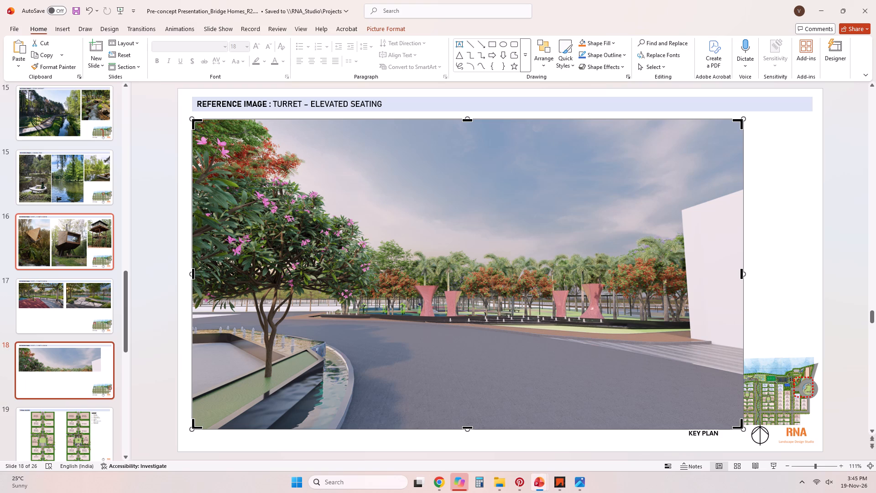
drag(740, 273, 740, 273)
drag(740, 273, 679, 274)
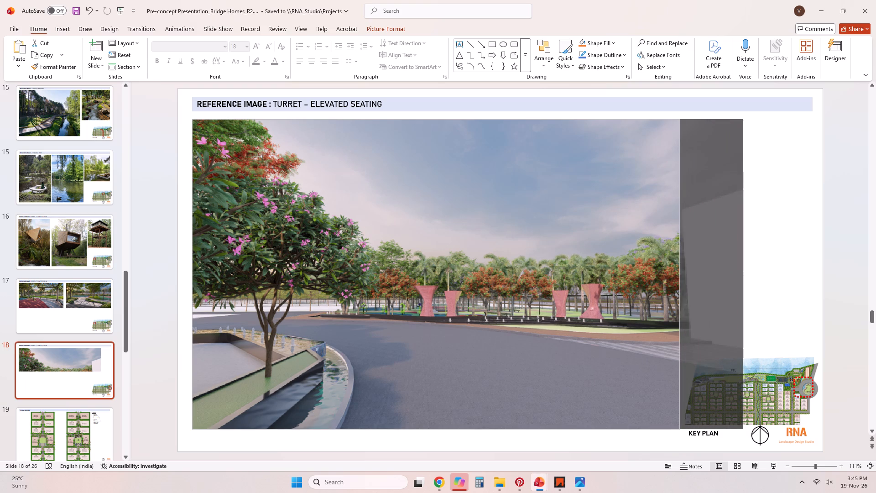
drag(679, 274, 714, 274)
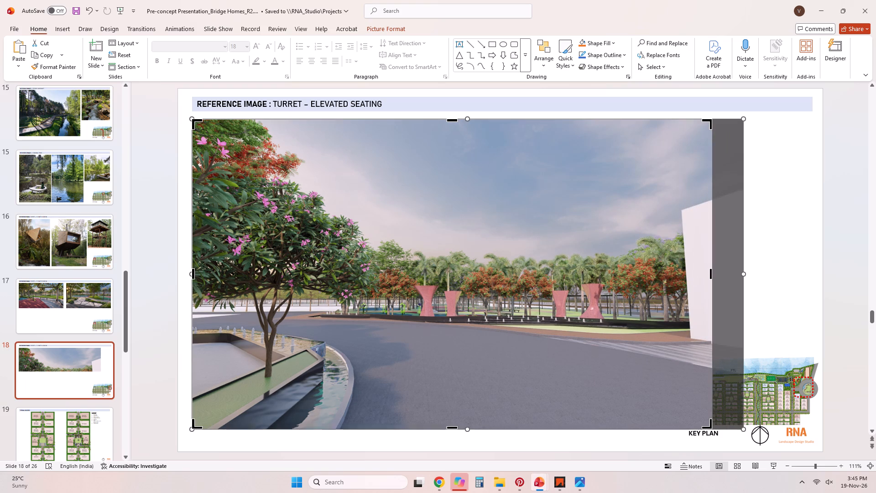
drag(193, 272, 205, 271)
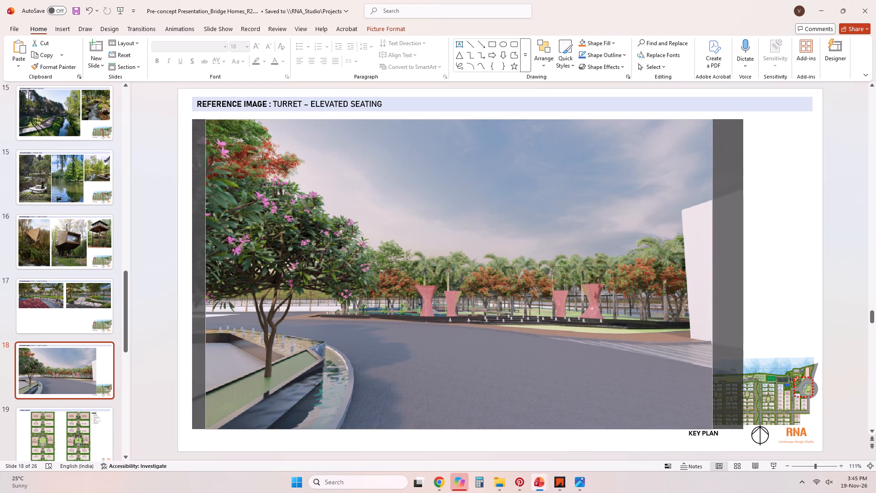
drag(205, 271, 217, 271)
click(772, 276)
Move the cropped Scene 1 render back flush with the title bar's left end.
drag(599, 295, 587, 295)
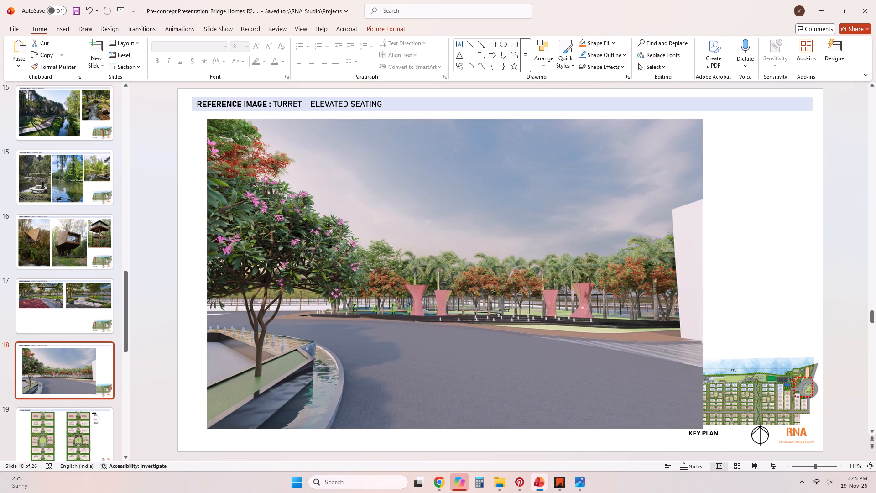
drag(587, 295, 575, 295)
click(575, 295)
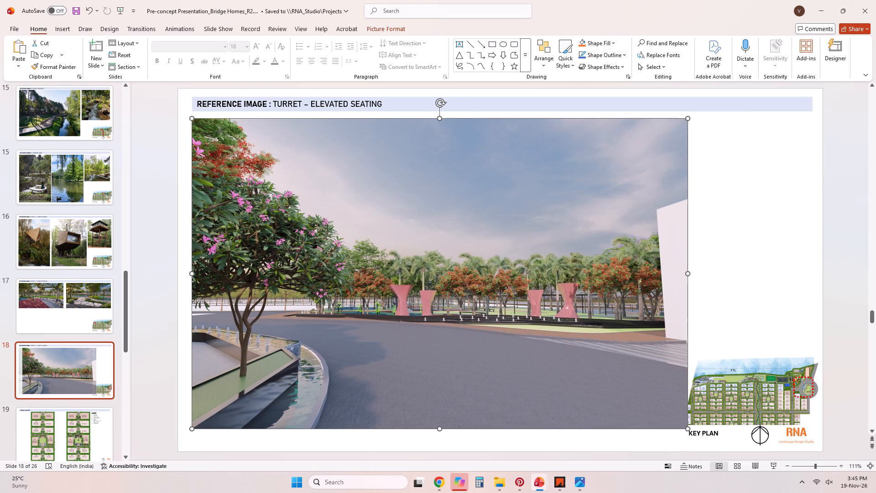
Crop a further thin sliver off the white-wall side of the Scene 1 render so it clears the key plan.
right_click(668, 301)
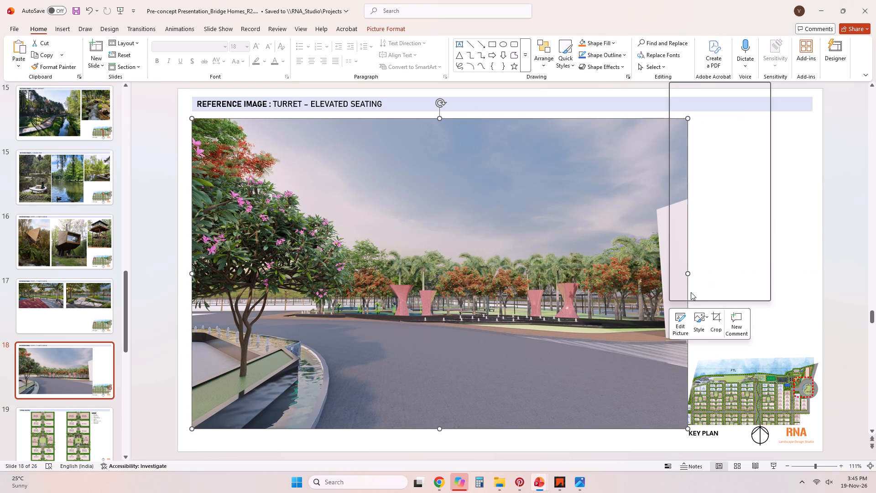
click(713, 313)
drag(685, 273, 678, 273)
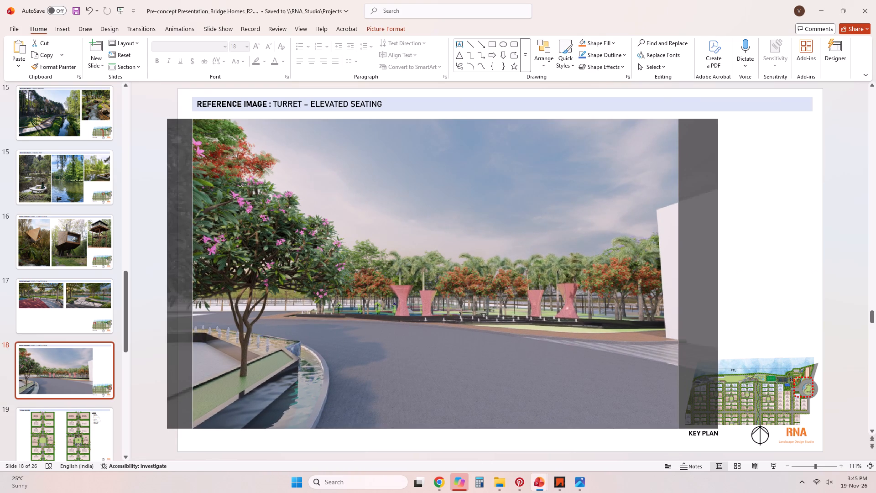
drag(678, 273, 681, 273)
click(722, 267)
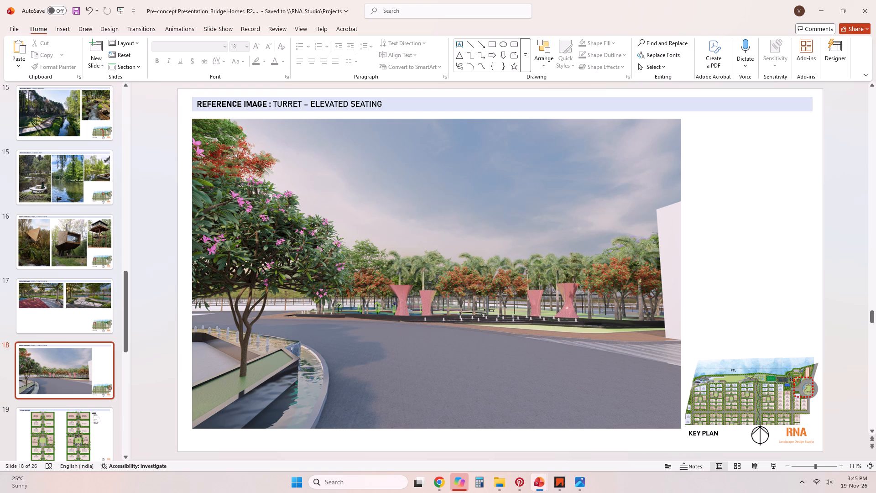
Duplicate slide 18 directly after itself and delete the Scene 1 render from the copy.
click(101, 357)
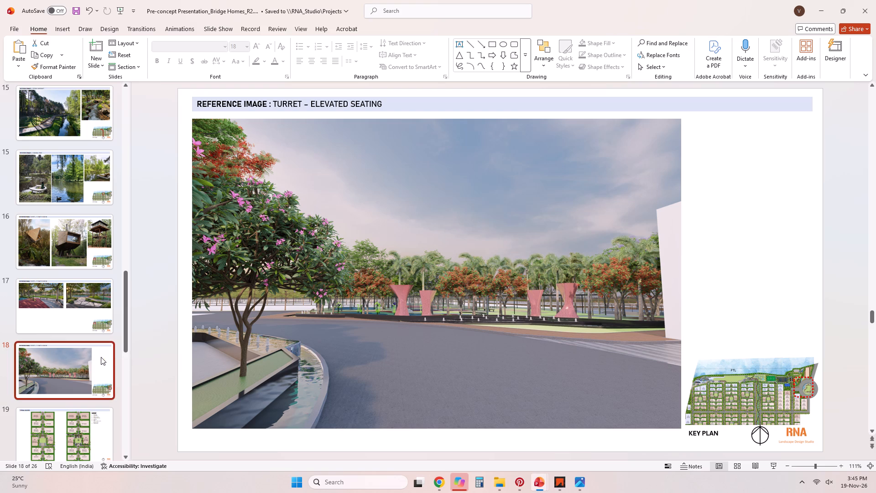
key(ctrl+c)
key(ctrl+v)
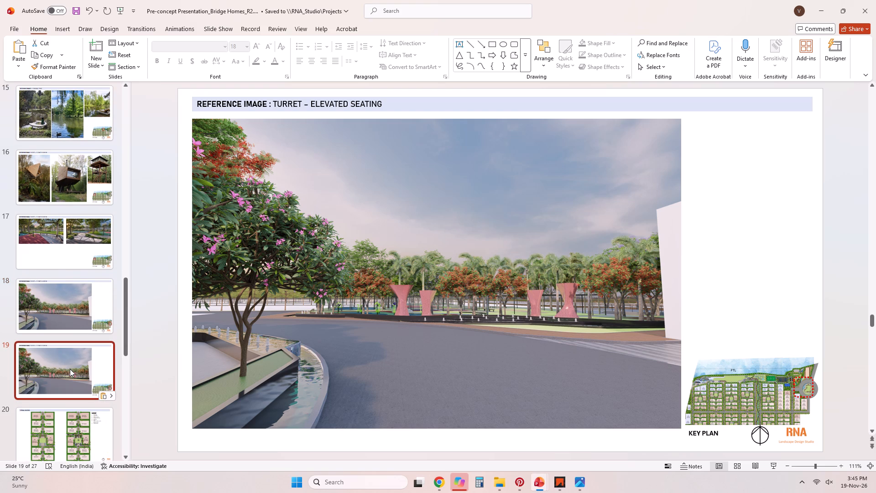
click(70, 369)
click(335, 283)
key(Delete)
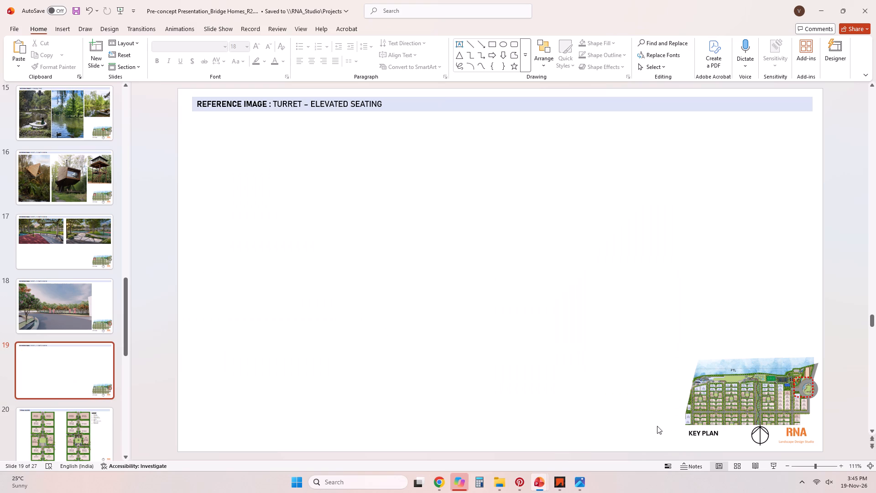
Copy the Scene 5 render from the Photos viewer and paste it onto slide 19 of the PowerPoint presentation.
click(582, 483)
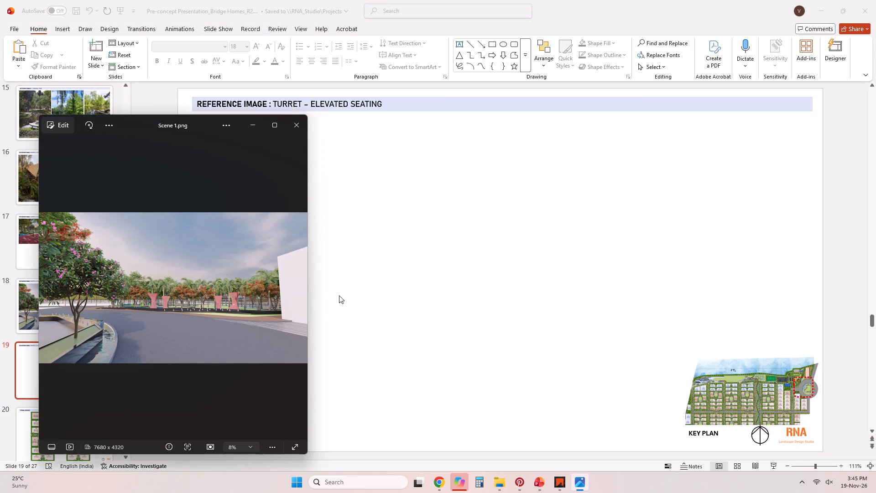
click(297, 289)
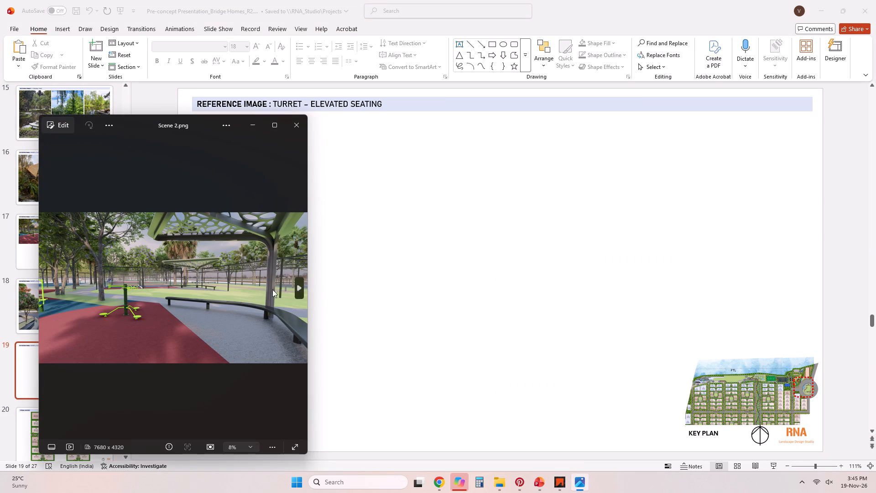
click(298, 290)
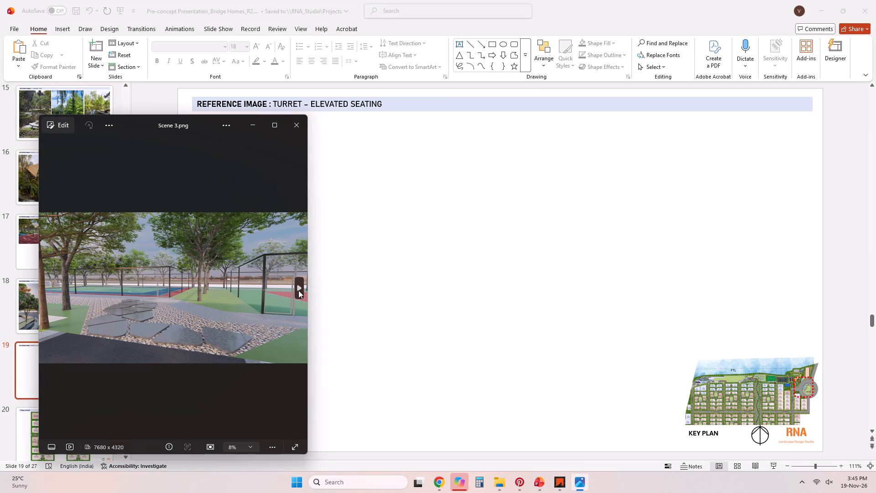
double_click(298, 290)
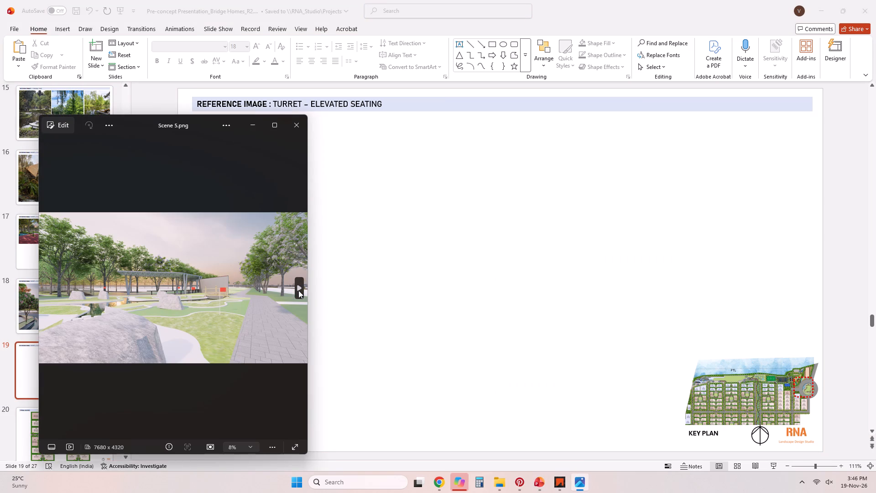
right_click(248, 304)
click(264, 323)
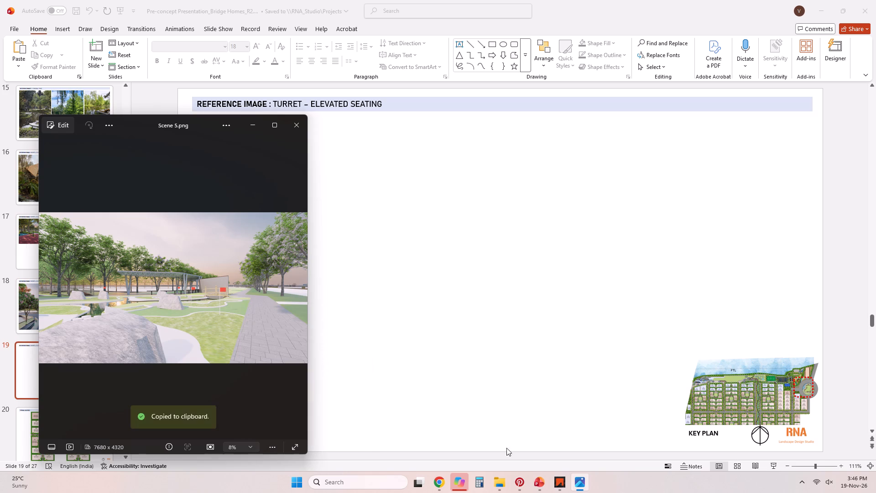
click(574, 418)
key(ctrl+v)
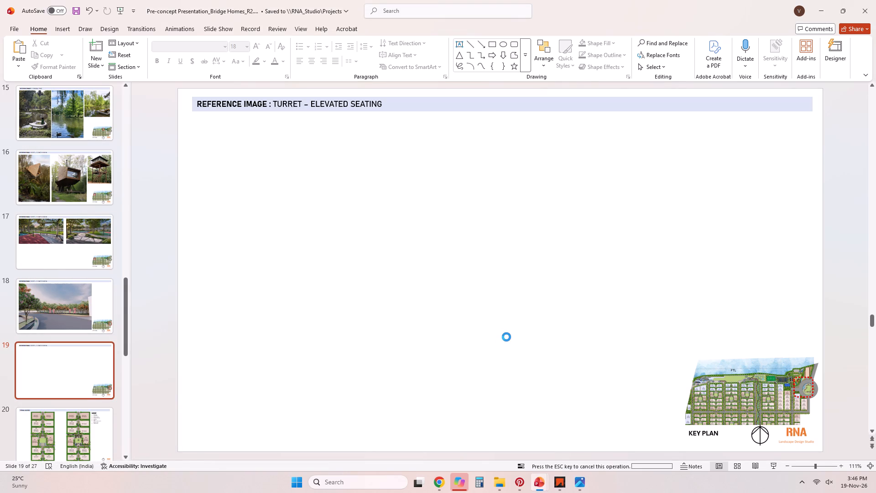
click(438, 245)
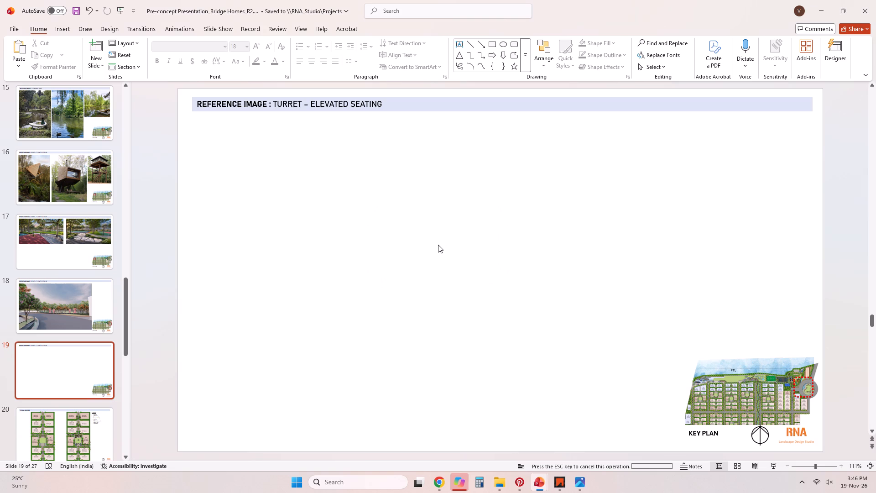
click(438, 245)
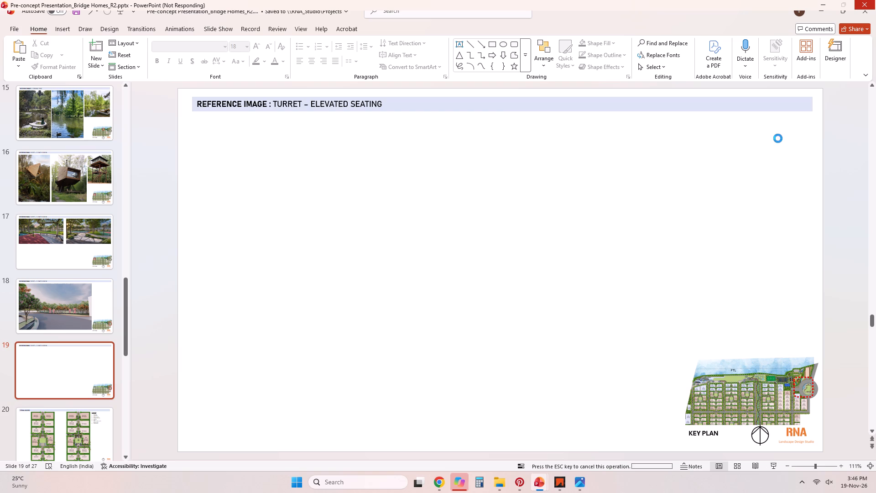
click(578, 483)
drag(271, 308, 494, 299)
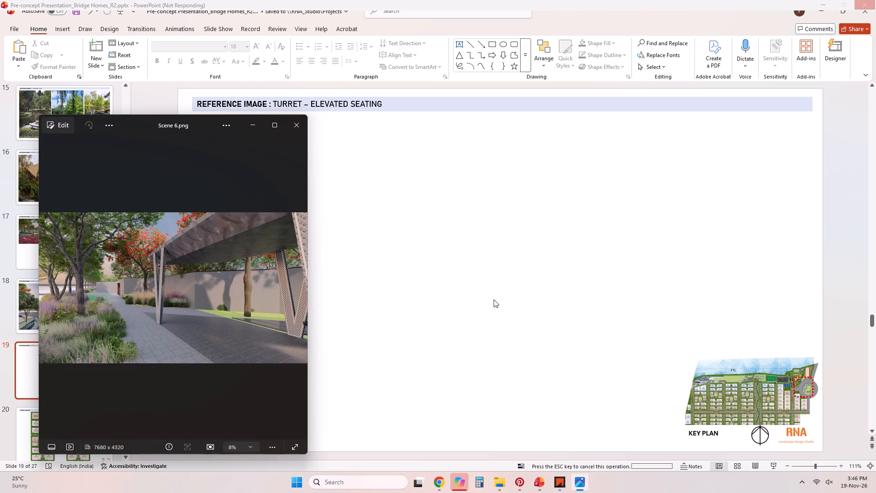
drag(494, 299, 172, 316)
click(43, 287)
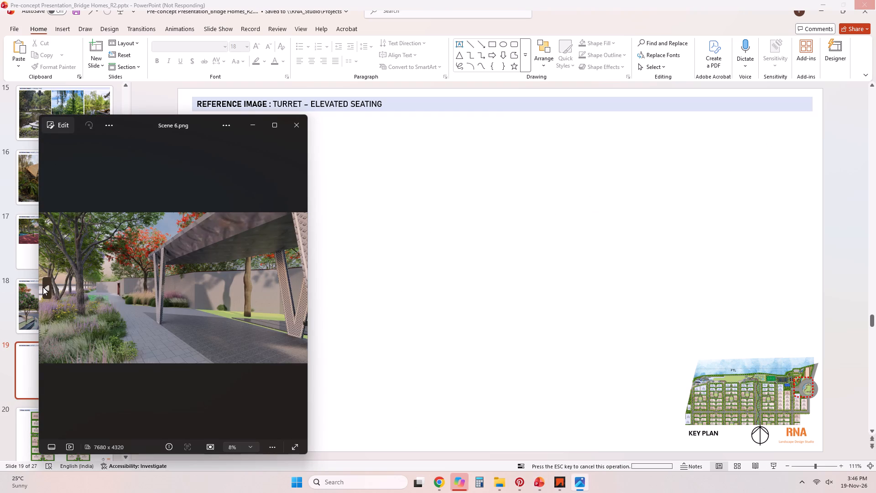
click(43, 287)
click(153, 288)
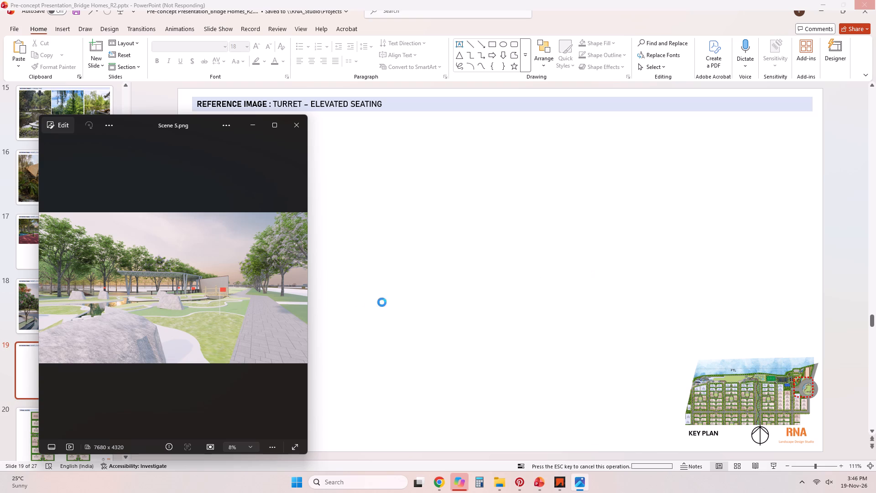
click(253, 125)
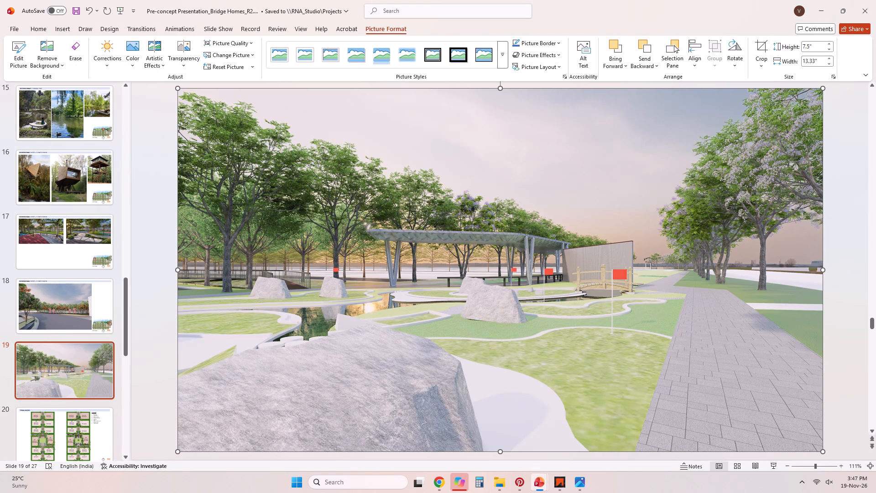
Scale the Scene 5 render down from full-slide size and place it under the title bar, clear of the key plan.
click(648, 200)
drag(821, 88, 599, 171)
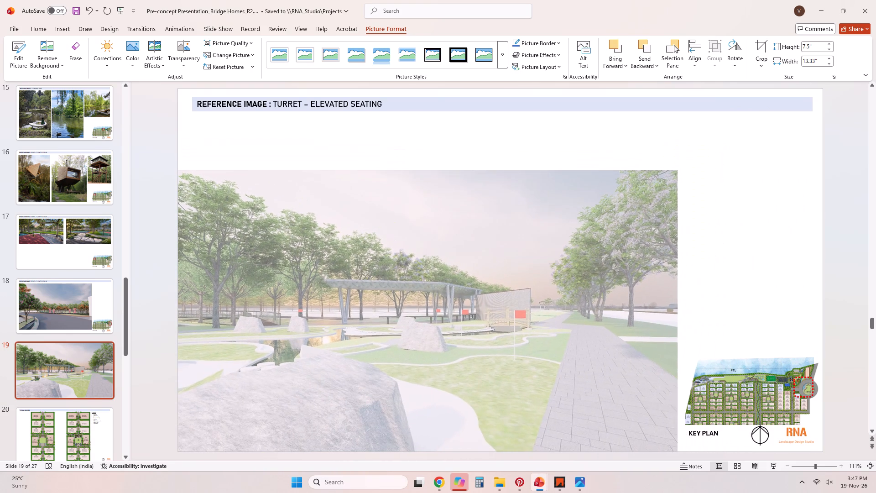
drag(599, 171, 591, 172)
drag(509, 244, 521, 190)
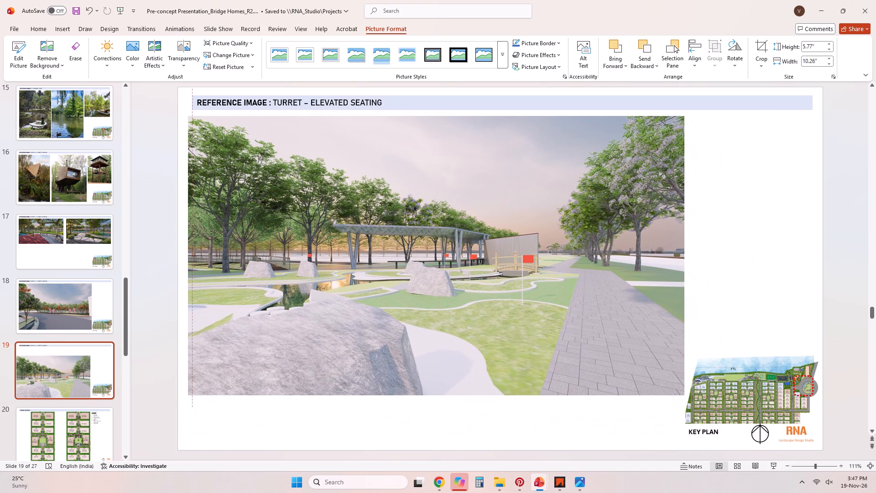
drag(521, 190, 524, 191)
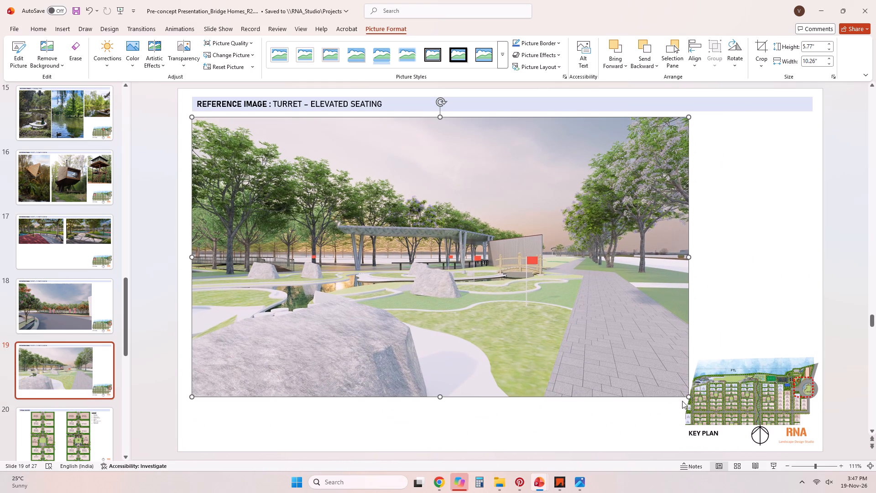
drag(691, 397, 720, 412)
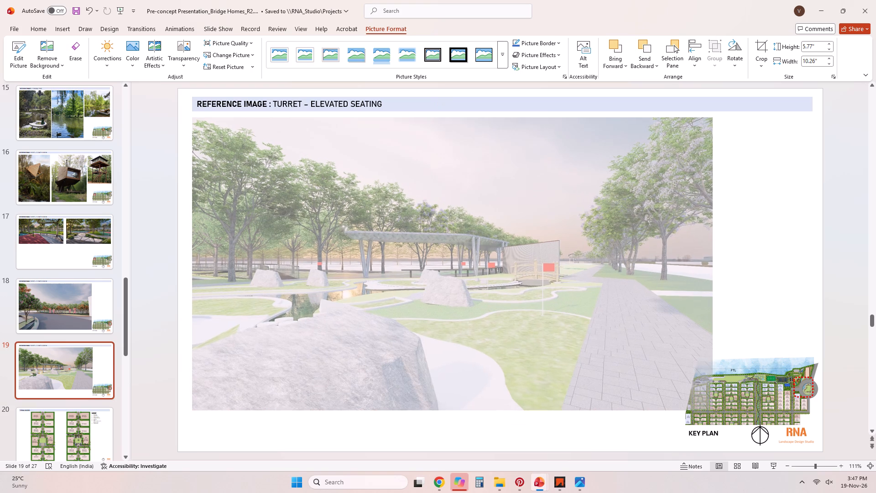
drag(720, 412, 709, 395)
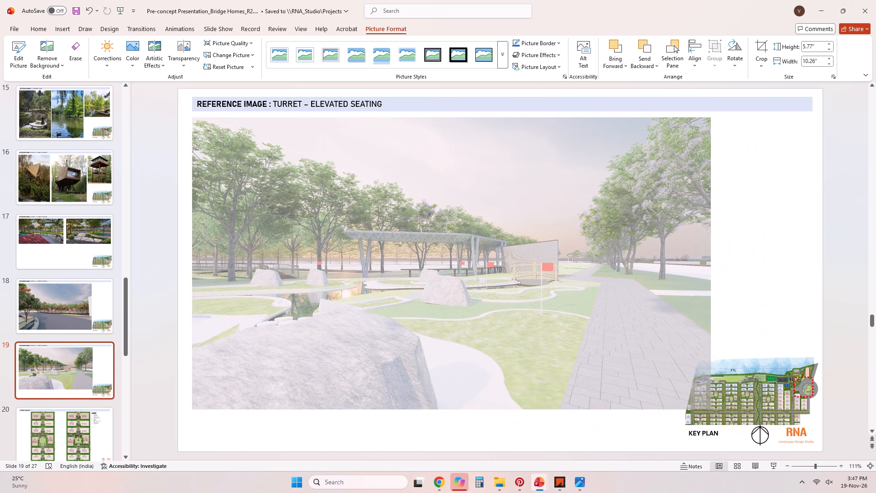
drag(709, 395, 664, 386)
Look through the earlier slides and compare the render layout on slide 18 with the one on slide 19.
scroll(32, 264, up, 3)
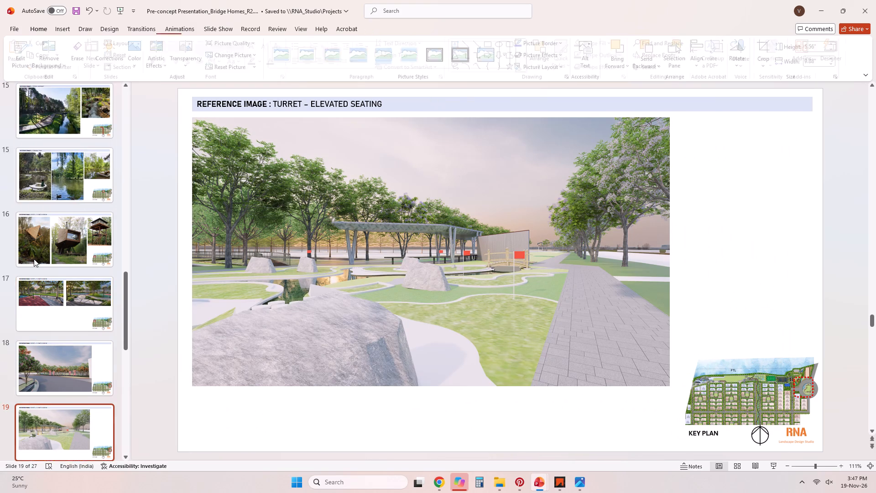
scroll(34, 259, up, 15)
scroll(34, 259, up, 6)
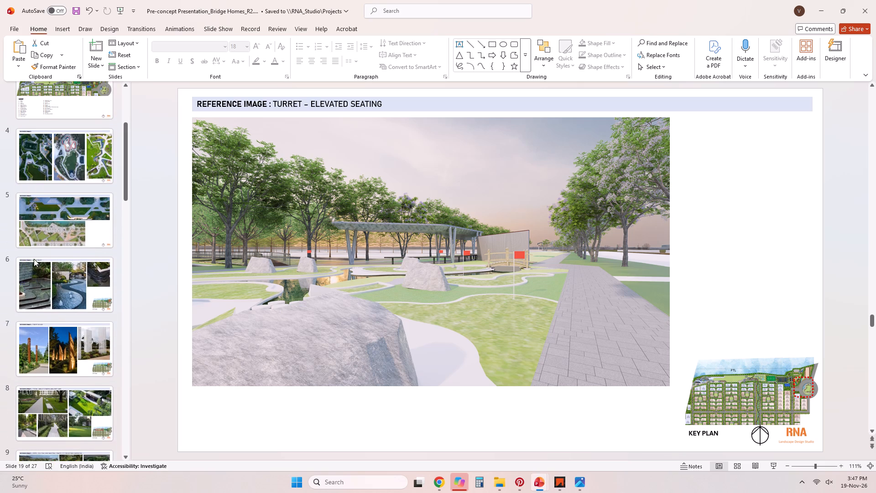
scroll(34, 259, up, 4)
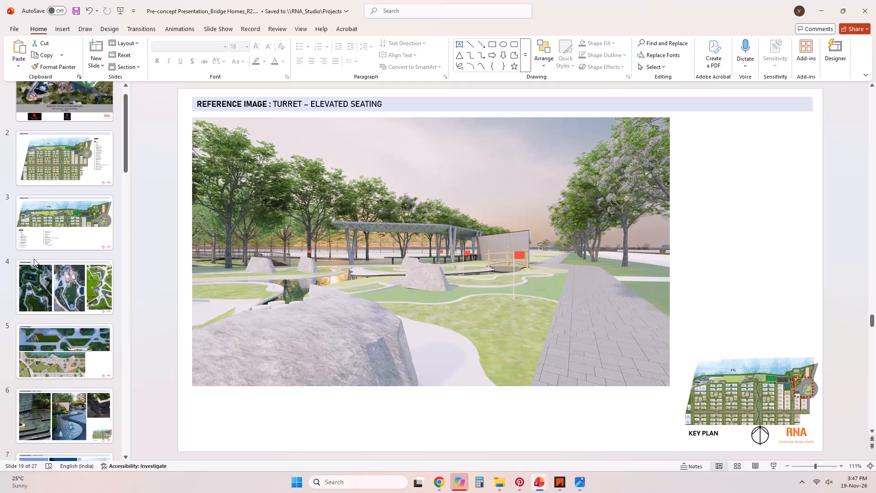
scroll(34, 259, up, 2)
scroll(115, 367, down, 11)
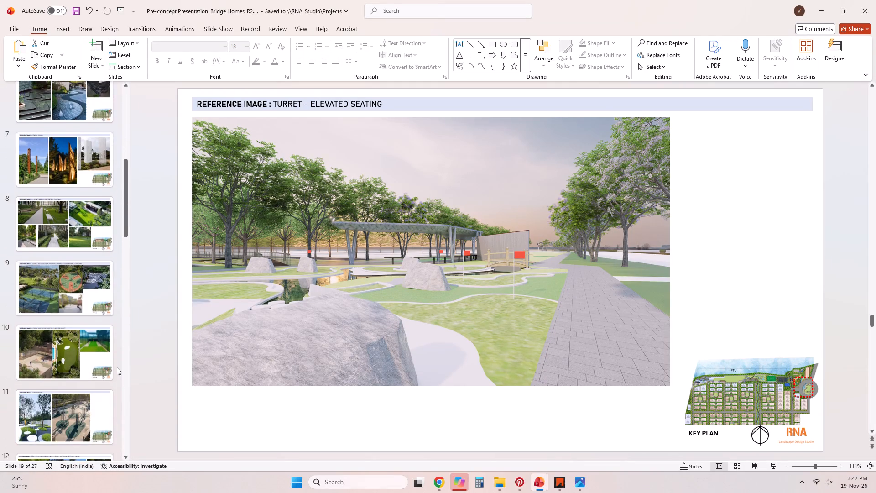
scroll(117, 367, down, 18)
scroll(120, 368, down, 3)
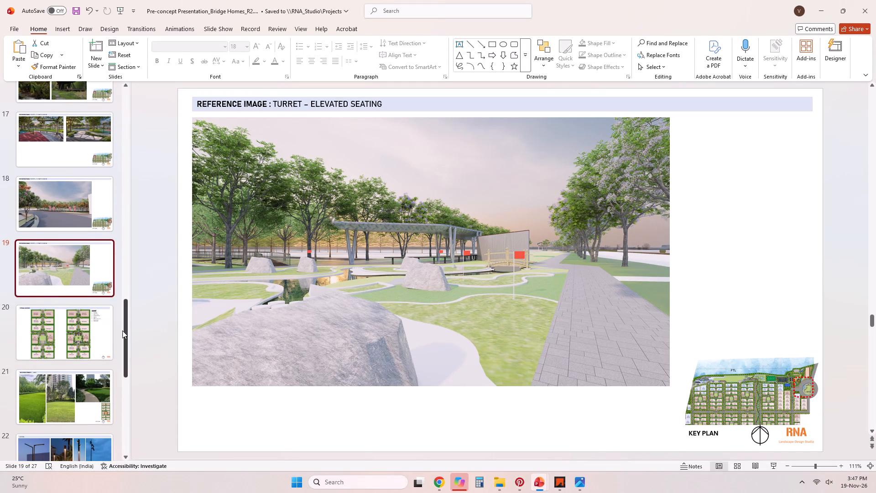
click(104, 224)
click(101, 276)
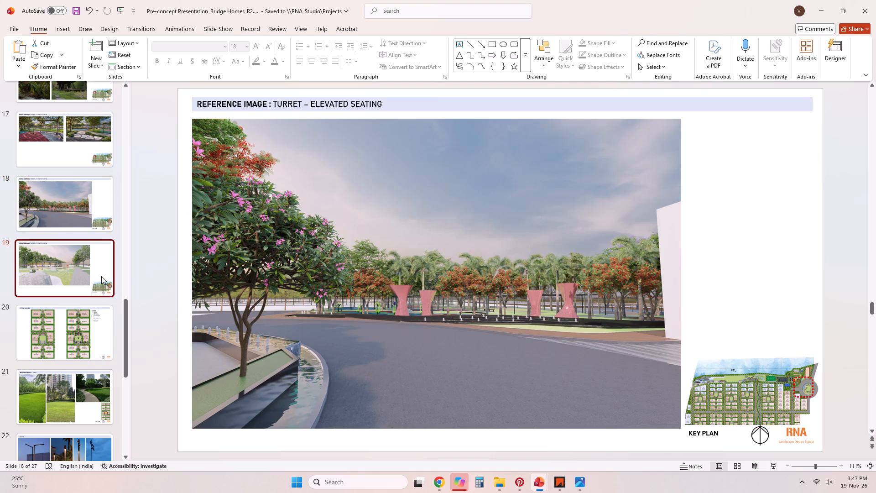
Enlarge the Scene 5 render to about the height of slide 18's render and reposition it below the title bar.
click(432, 267)
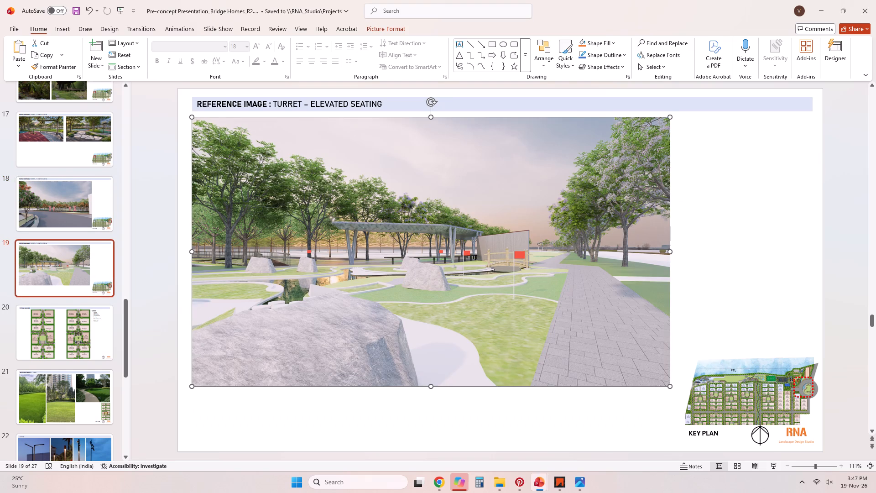
drag(463, 281, 464, 267)
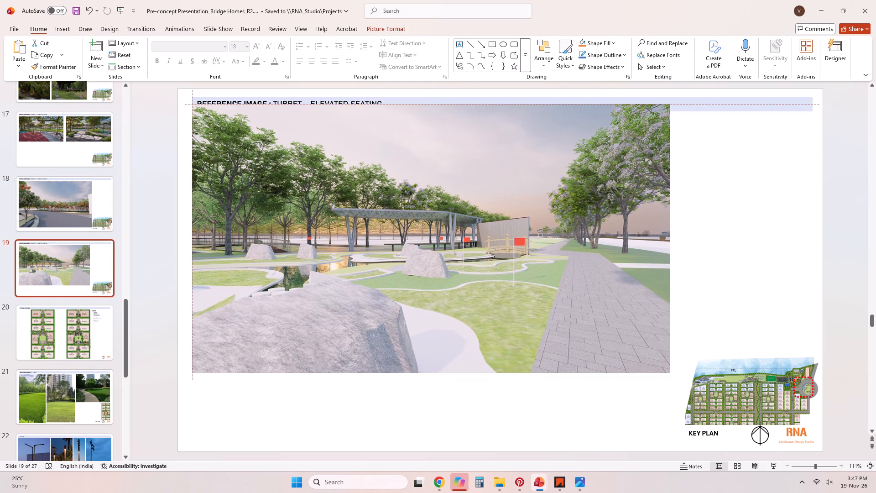
drag(464, 267, 436, 265)
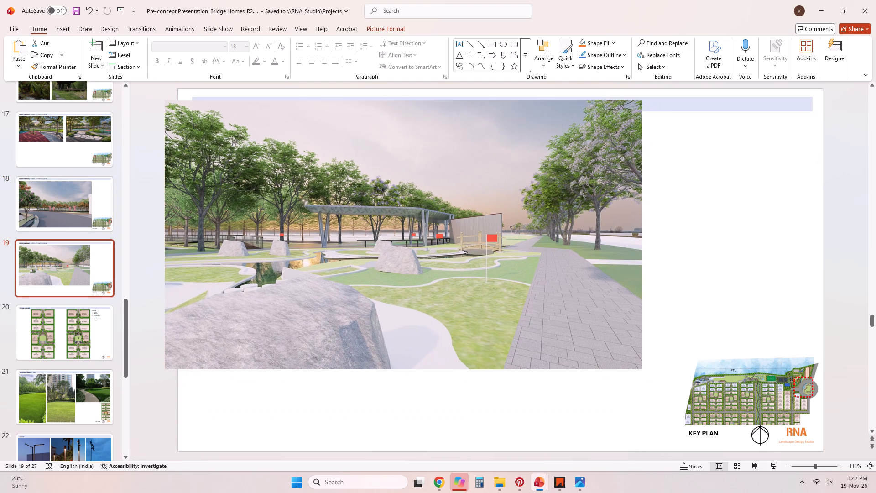
drag(436, 265, 435, 265)
drag(642, 370, 653, 410)
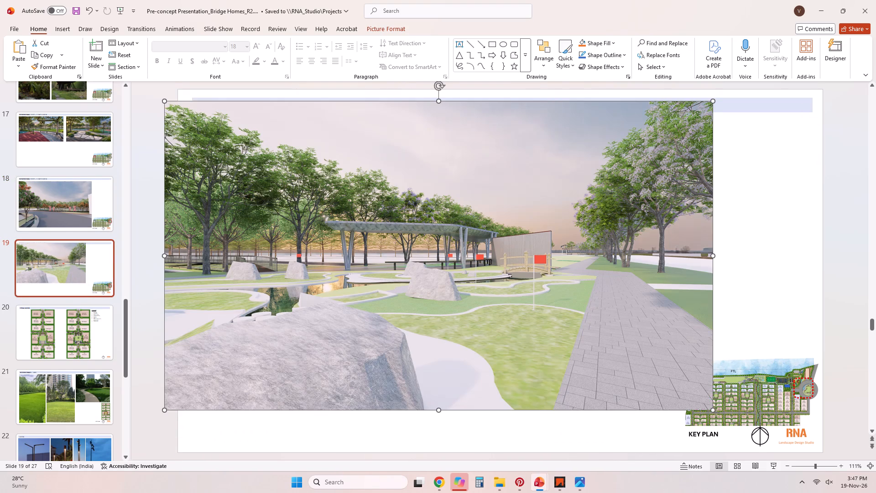
drag(655, 372, 626, 374)
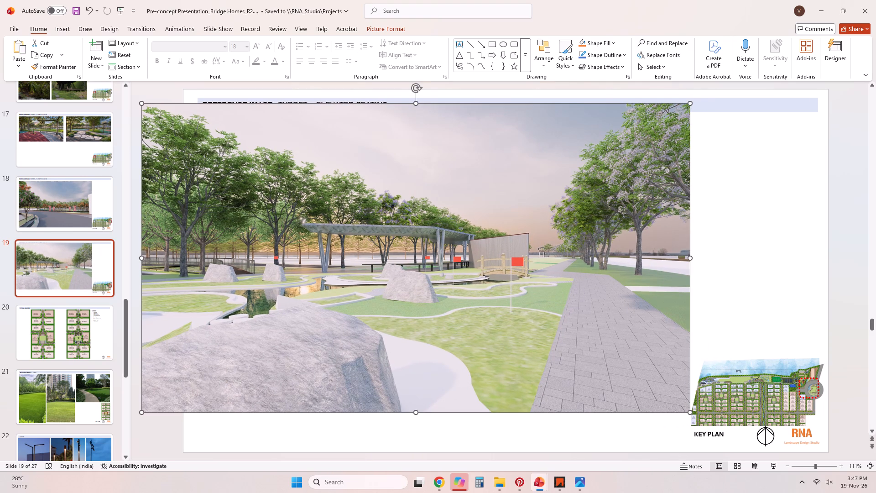
drag(639, 378, 707, 404)
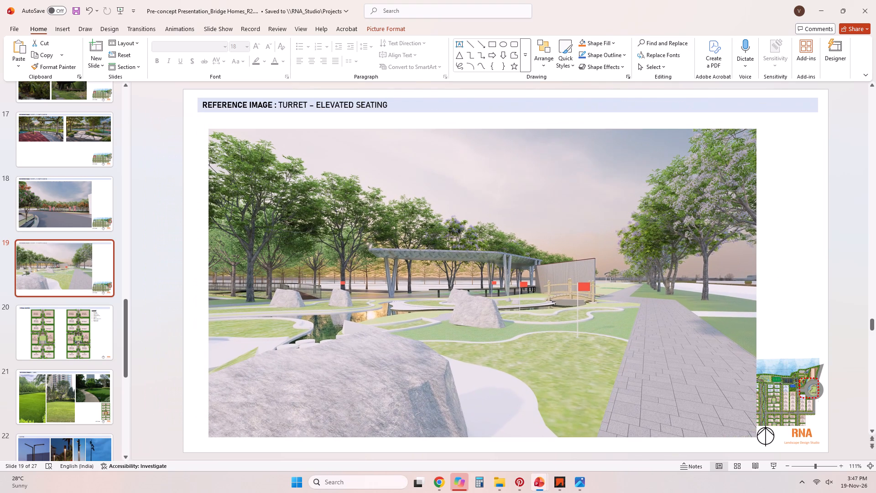
drag(707, 404, 691, 397)
Crop a strip of sky off the upper edge of the Scene 5 render.
right_click(703, 380)
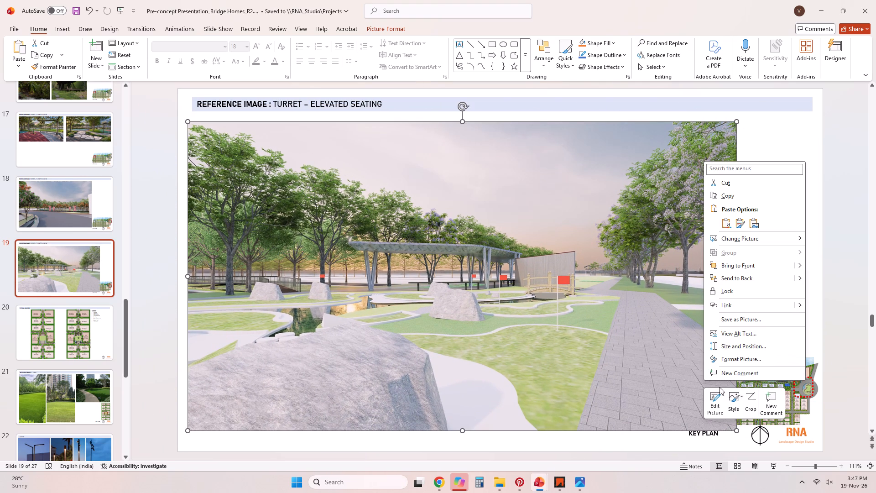
click(749, 394)
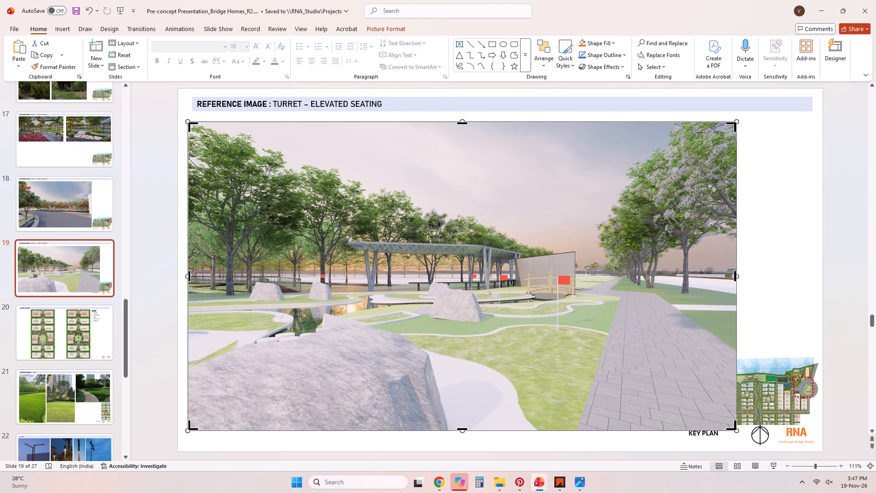
drag(464, 123, 461, 147)
click(756, 191)
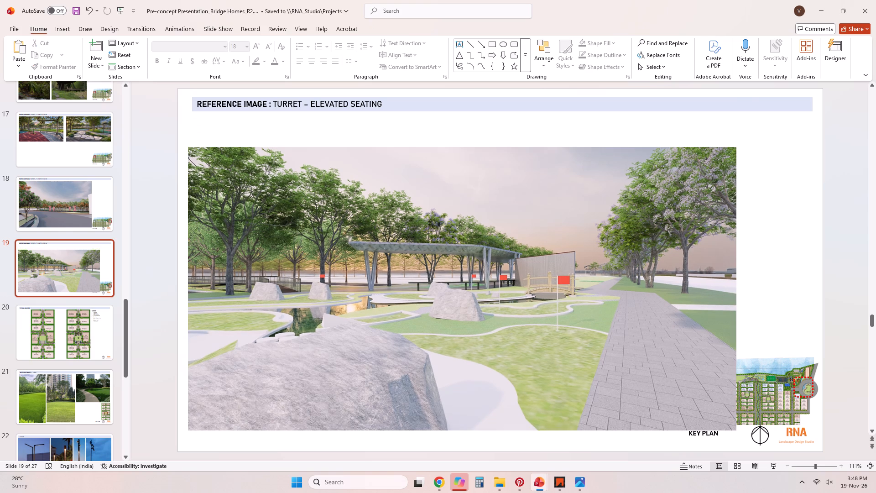
Move the slide 19 render up beneath the title bar, scale it down clear of the key plan, and compare it with slide 18.
drag(604, 211, 611, 182)
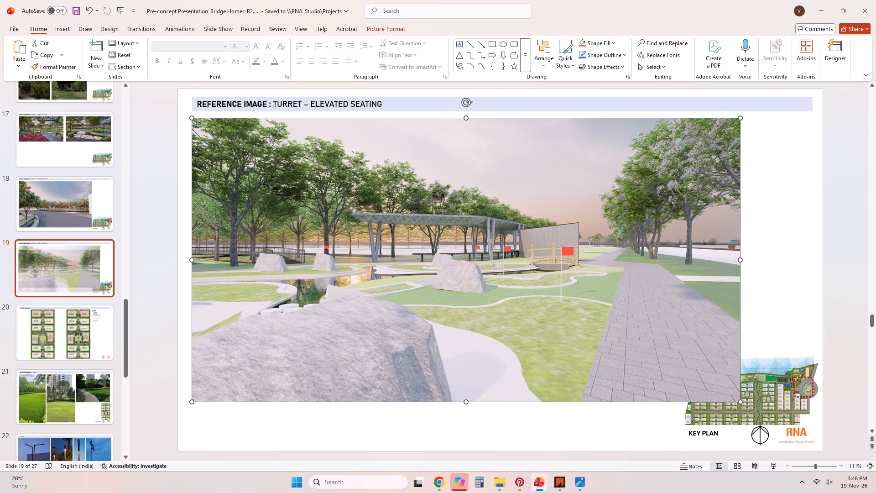
drag(741, 400, 643, 351)
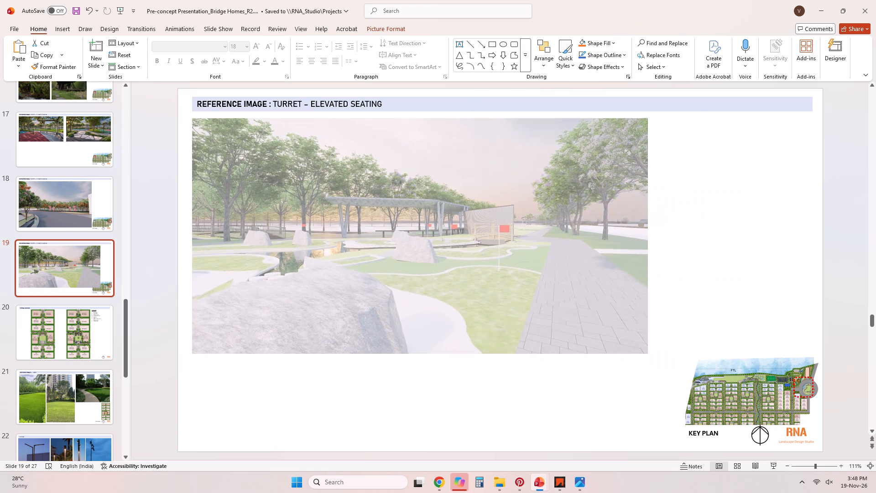
drag(643, 351, 655, 373)
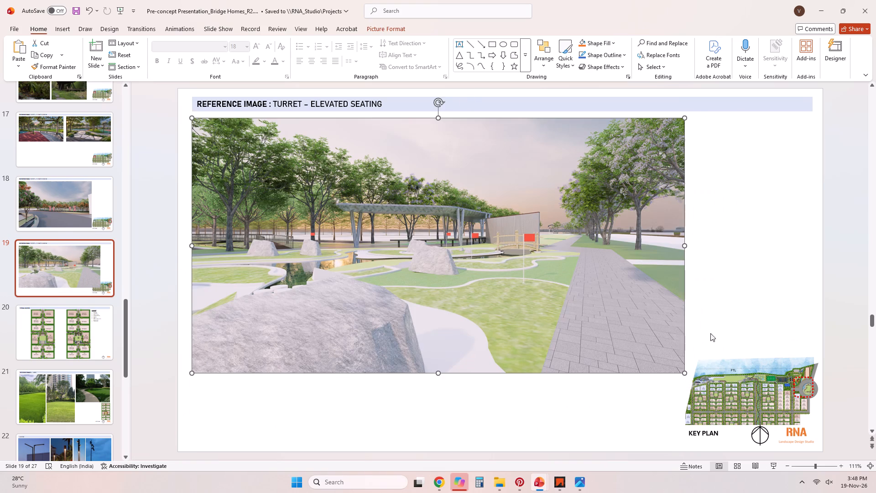
click(716, 324)
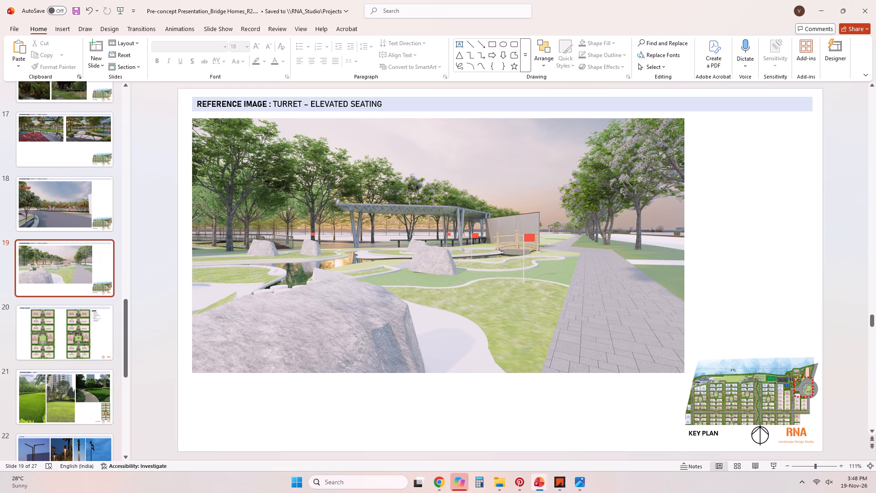
click(63, 214)
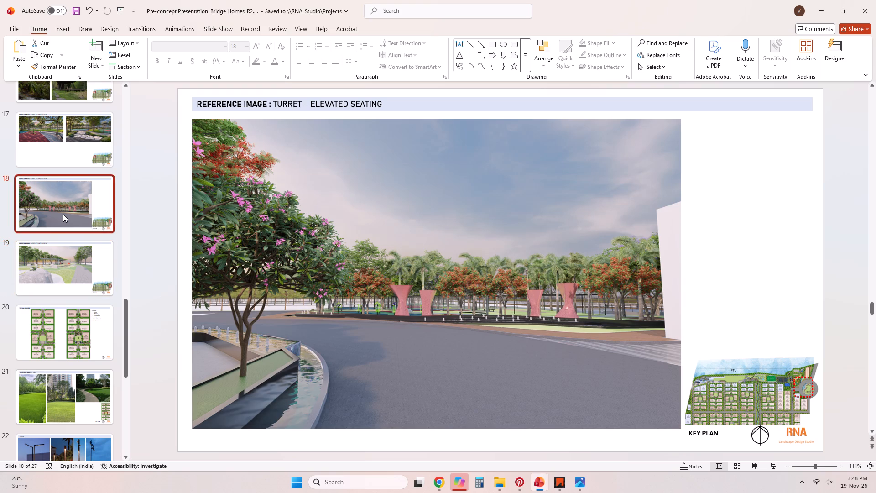
click(66, 258)
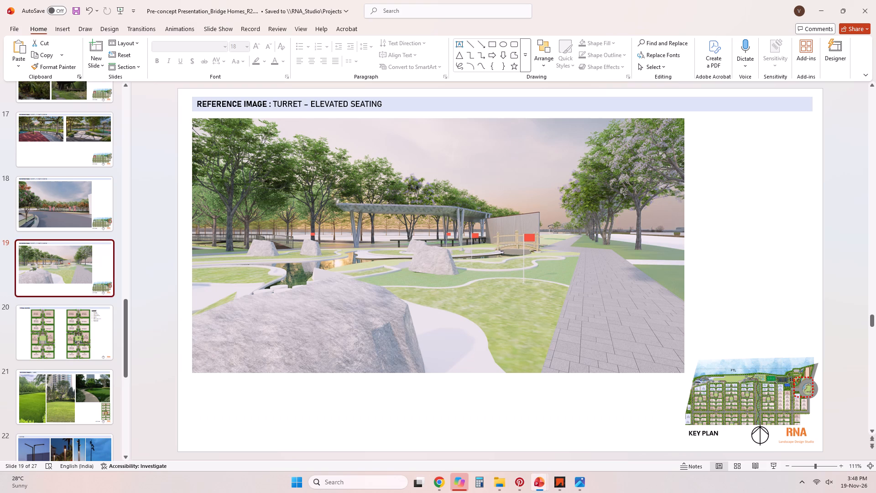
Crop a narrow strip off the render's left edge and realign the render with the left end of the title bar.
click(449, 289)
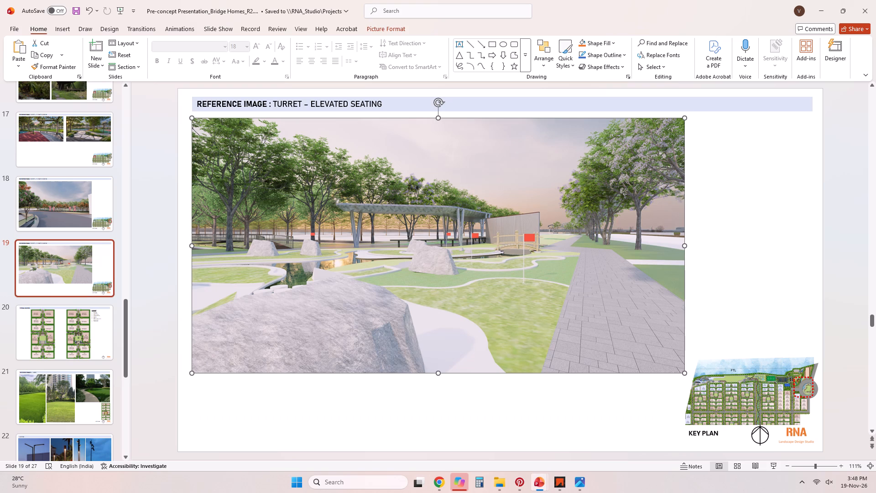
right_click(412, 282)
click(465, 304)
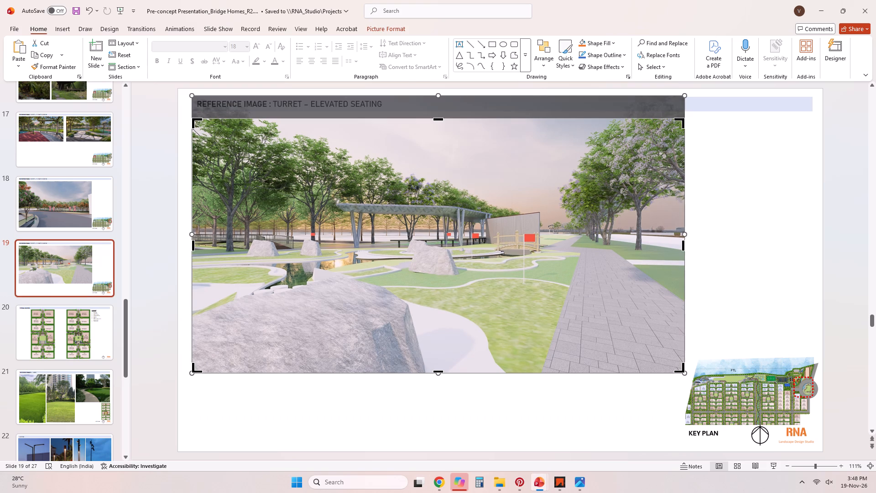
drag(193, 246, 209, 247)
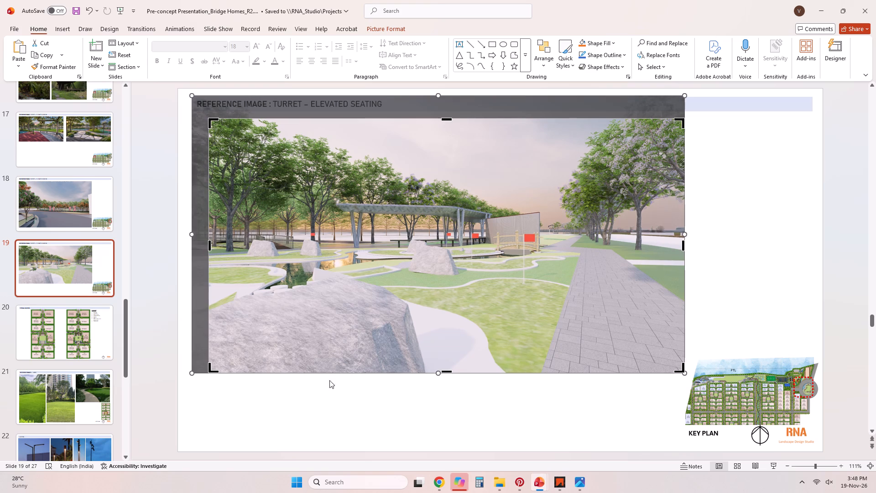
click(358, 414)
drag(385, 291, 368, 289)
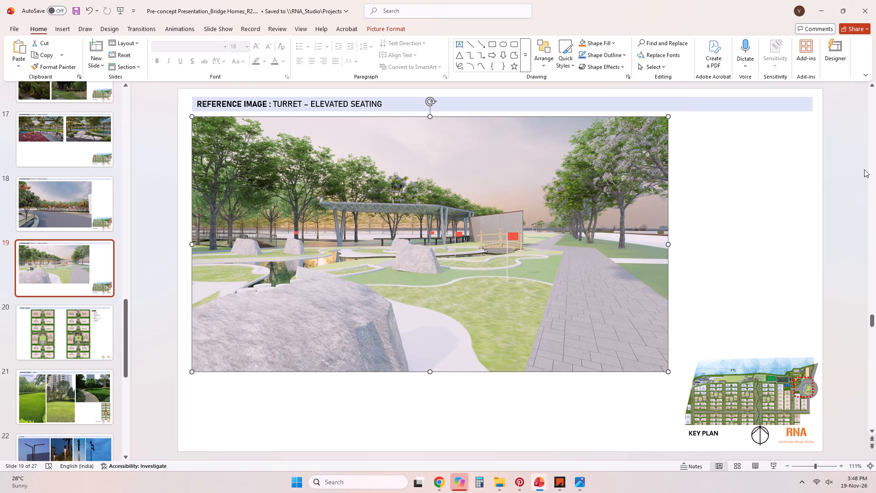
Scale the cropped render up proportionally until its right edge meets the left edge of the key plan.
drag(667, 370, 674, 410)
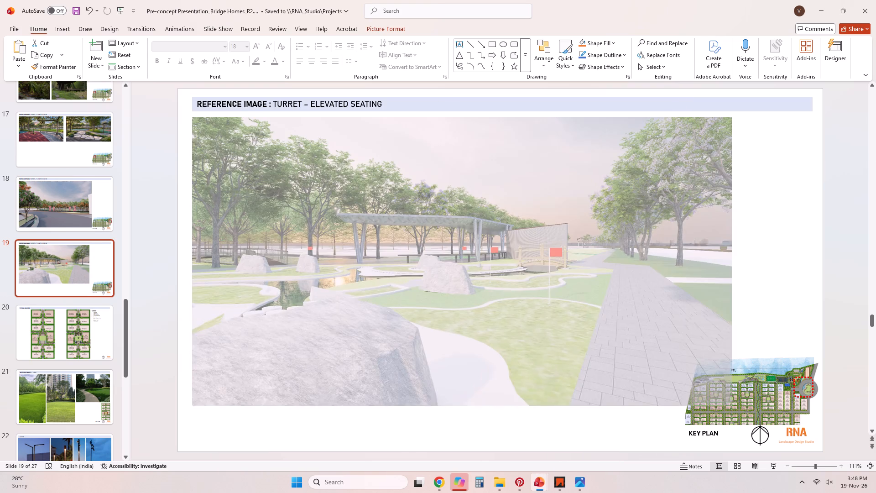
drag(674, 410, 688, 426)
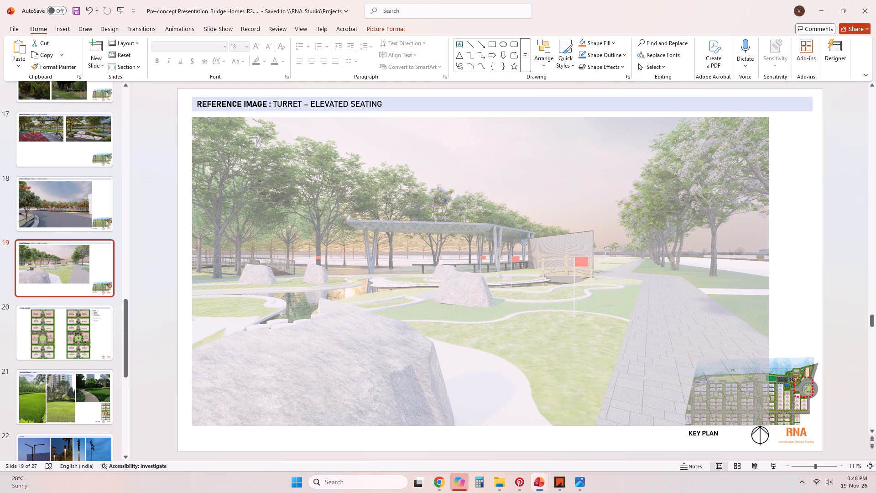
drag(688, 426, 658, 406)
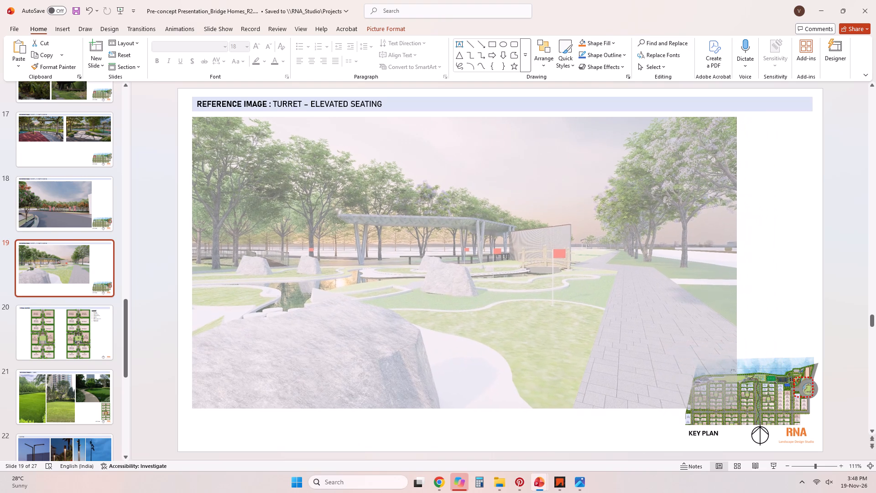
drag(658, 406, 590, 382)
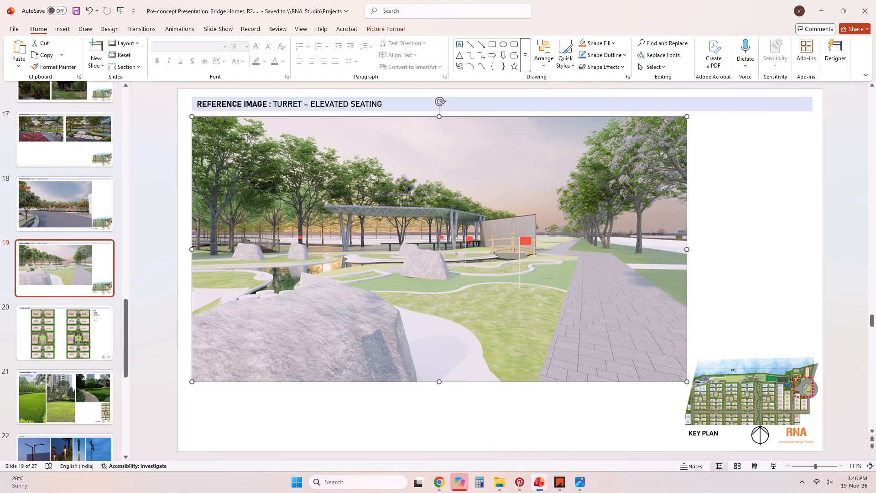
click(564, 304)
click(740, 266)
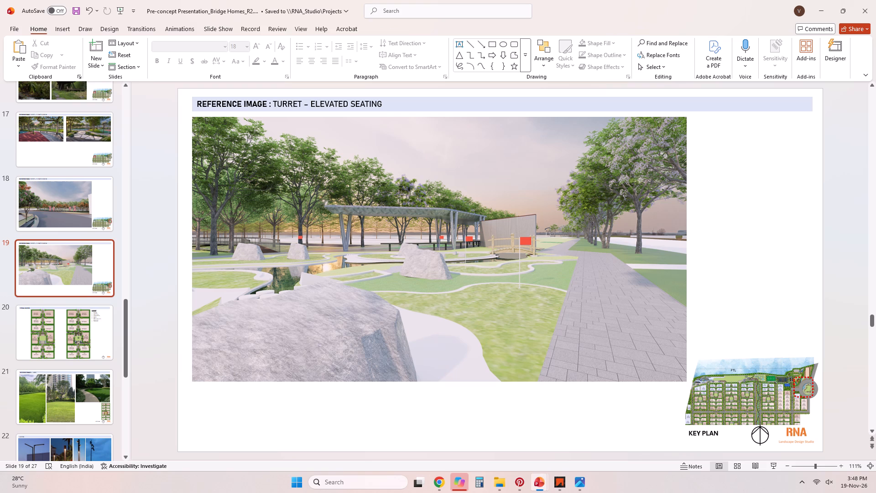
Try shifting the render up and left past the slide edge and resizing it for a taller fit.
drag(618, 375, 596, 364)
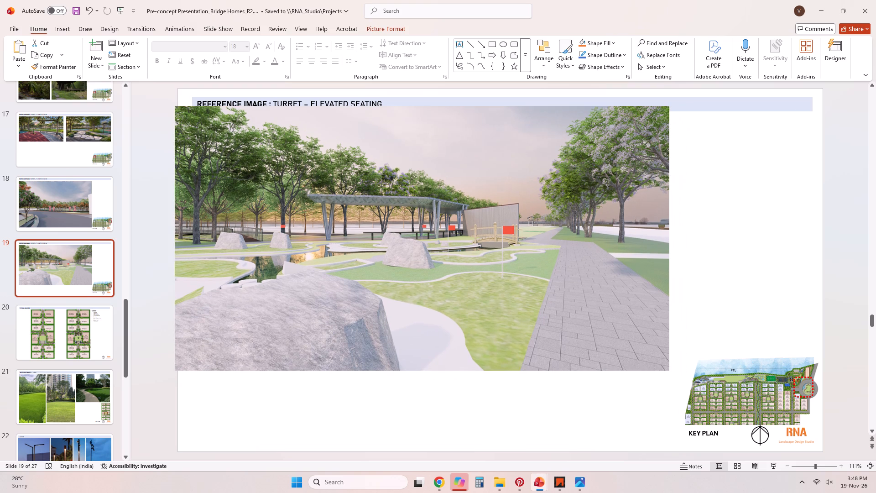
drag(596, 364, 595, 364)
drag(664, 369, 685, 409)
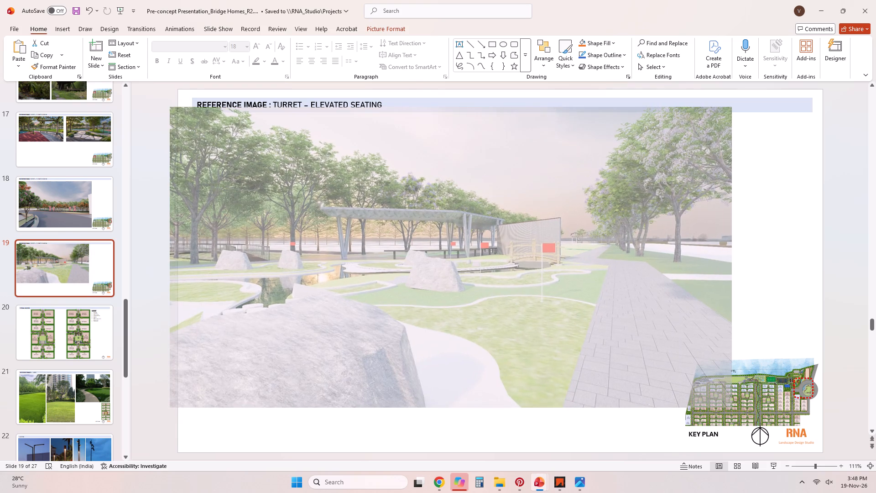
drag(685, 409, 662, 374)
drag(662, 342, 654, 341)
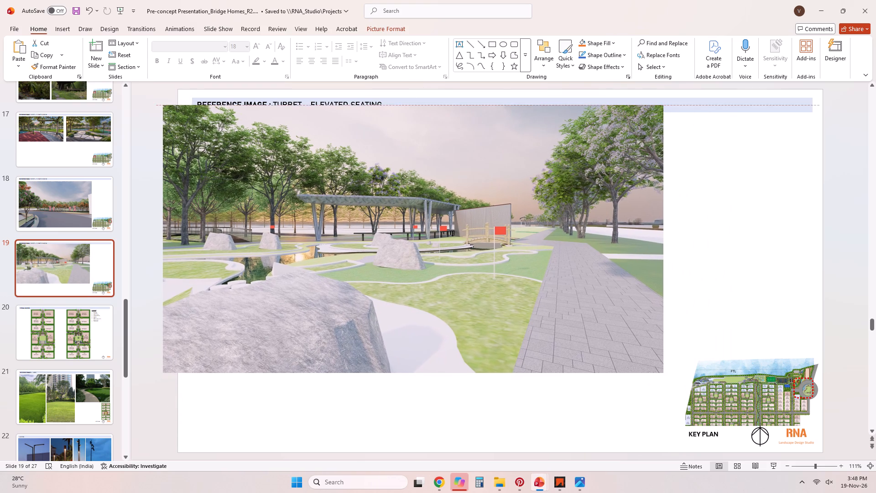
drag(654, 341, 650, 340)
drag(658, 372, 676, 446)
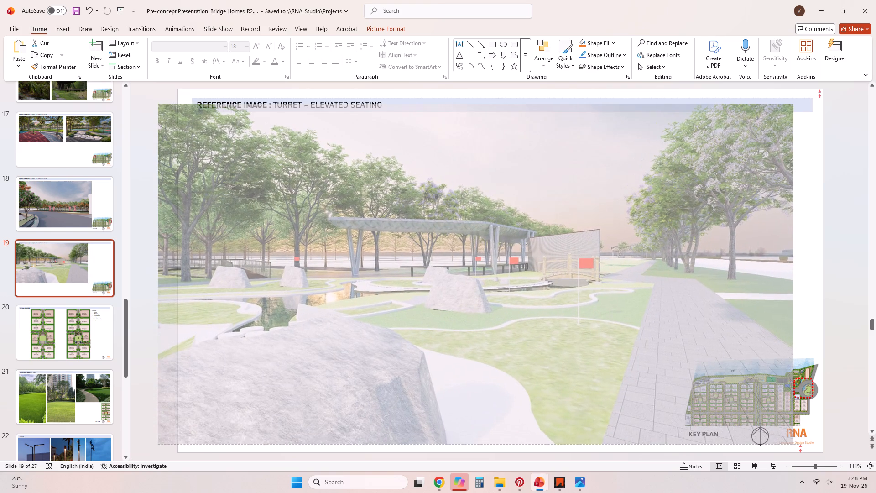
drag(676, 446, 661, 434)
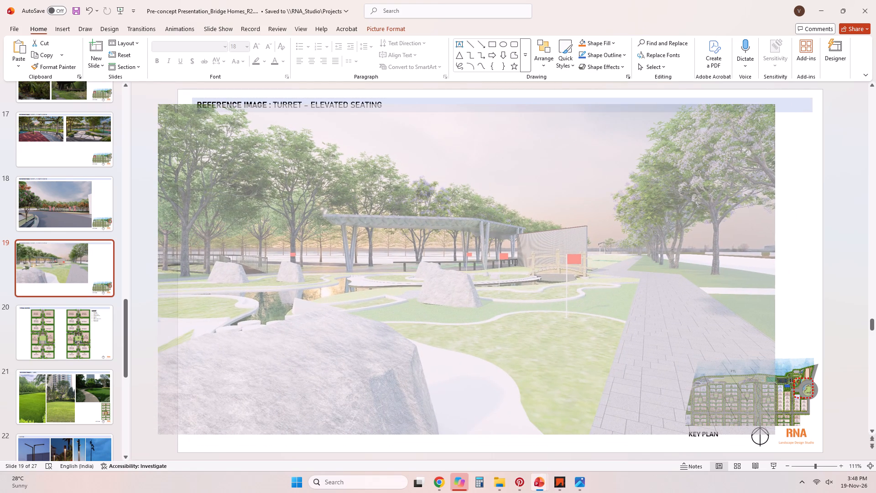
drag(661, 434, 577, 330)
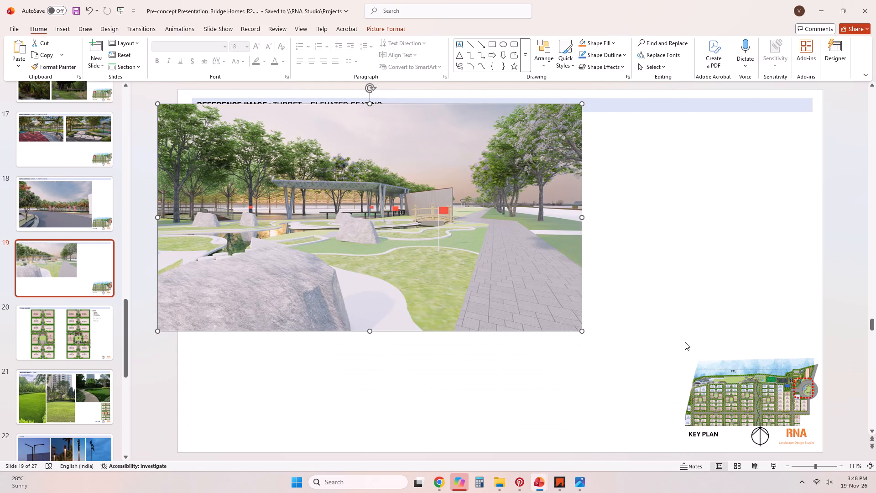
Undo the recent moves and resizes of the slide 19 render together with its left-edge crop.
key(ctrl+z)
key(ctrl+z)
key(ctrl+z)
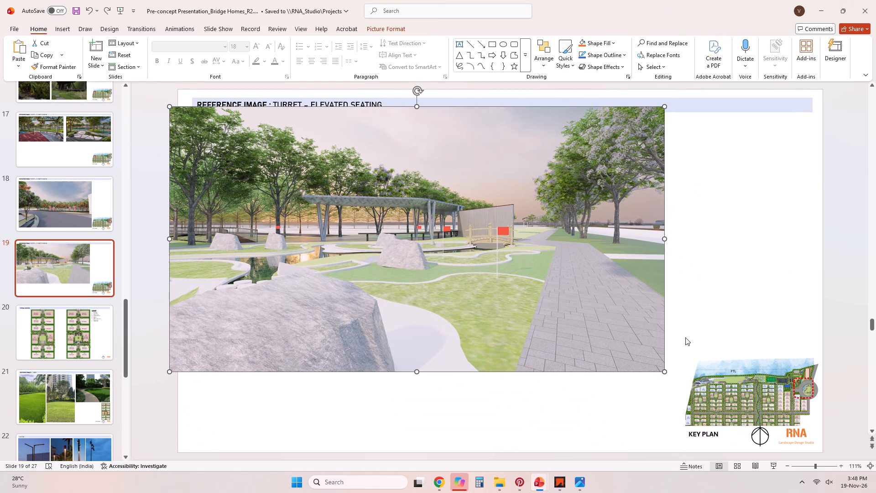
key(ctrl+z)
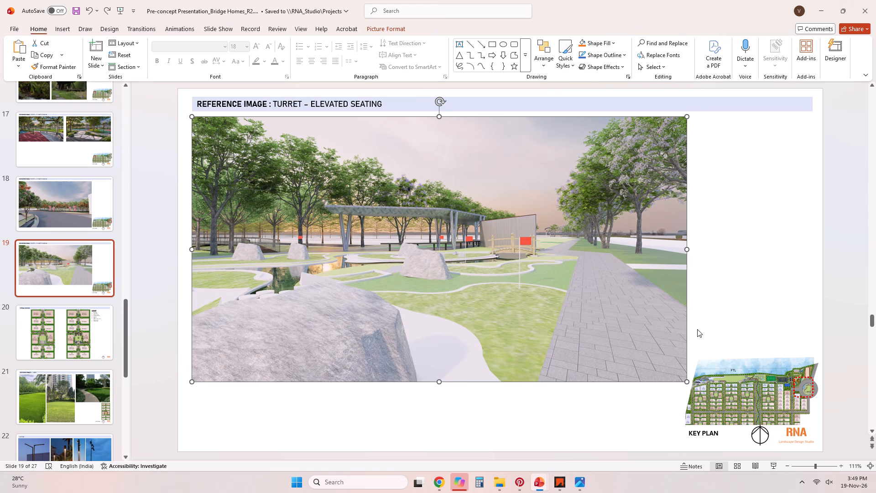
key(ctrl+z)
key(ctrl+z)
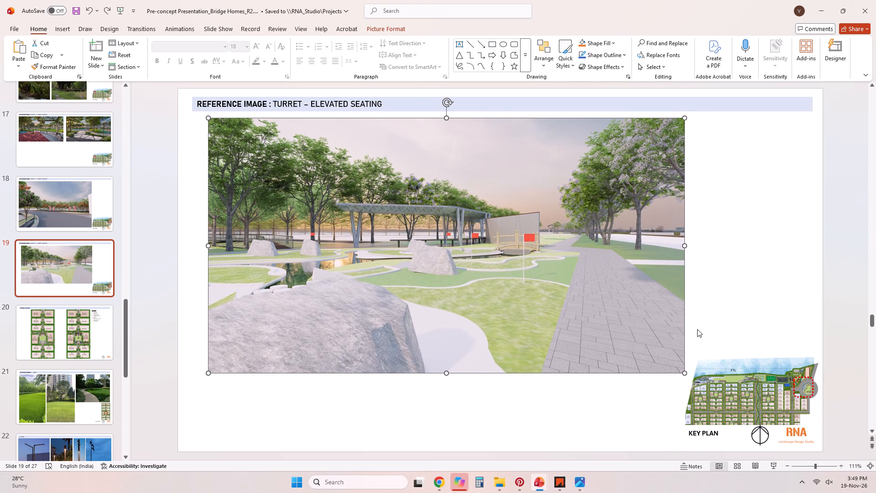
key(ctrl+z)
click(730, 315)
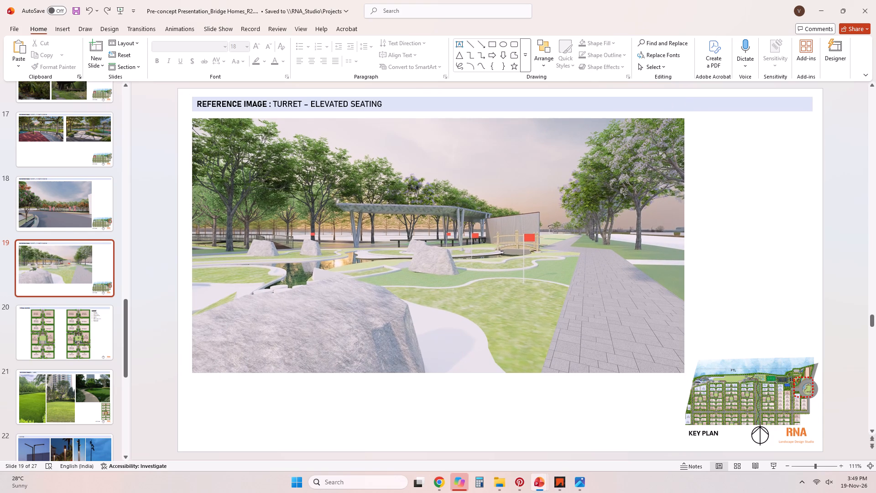
Move the render down so its lower edge lines up with the bottom of the key plan image.
drag(621, 285, 615, 325)
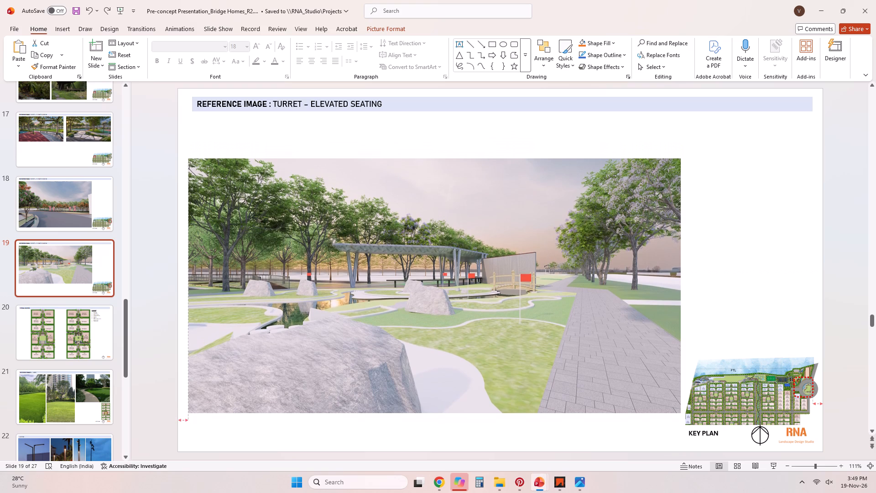
drag(615, 325, 620, 333)
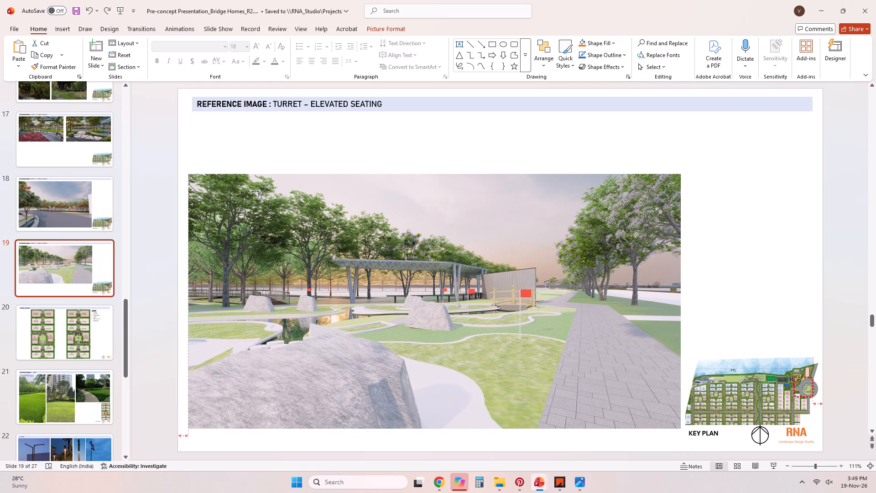
drag(620, 333, 620, 336)
Extend the render's upper crop boundary to bring back most of the cropped sky strip.
right_click(617, 321)
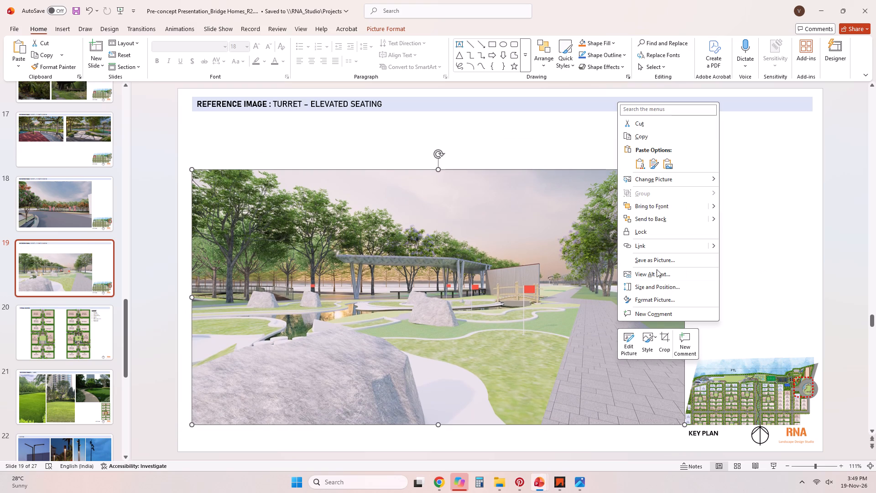
click(660, 338)
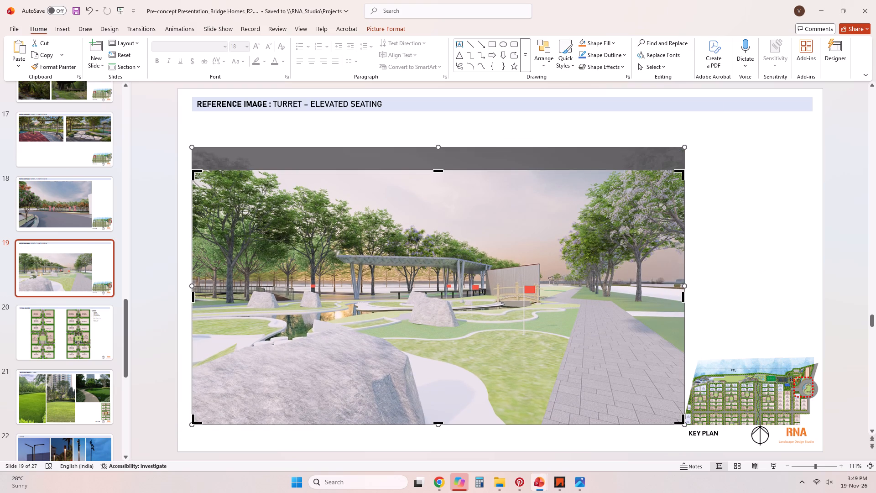
drag(441, 172, 443, 150)
click(770, 208)
Enlarge the render upward to just below the title bar, keeping its lower edge level with the key plan.
click(416, 171)
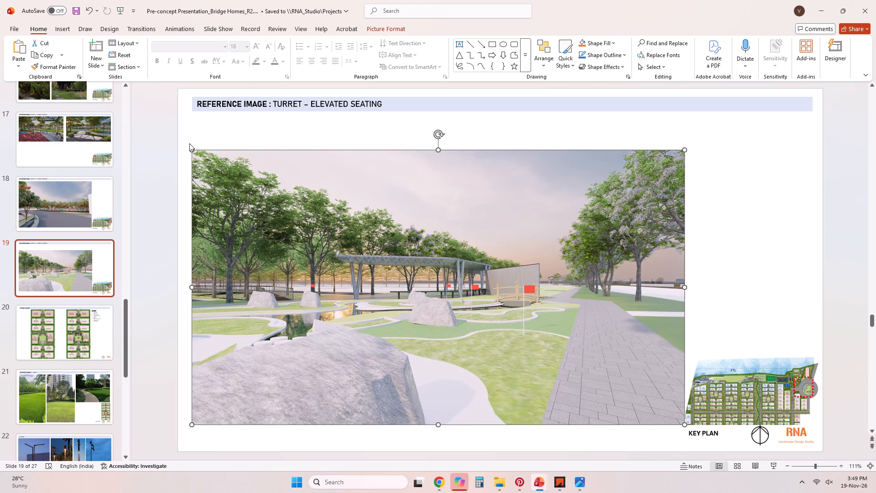
click(189, 147)
drag(189, 147, 201, 134)
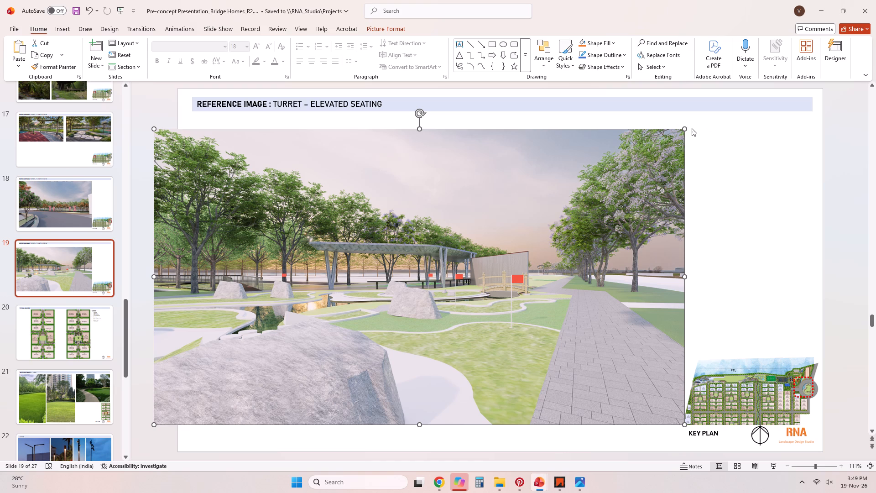
drag(685, 131, 697, 115)
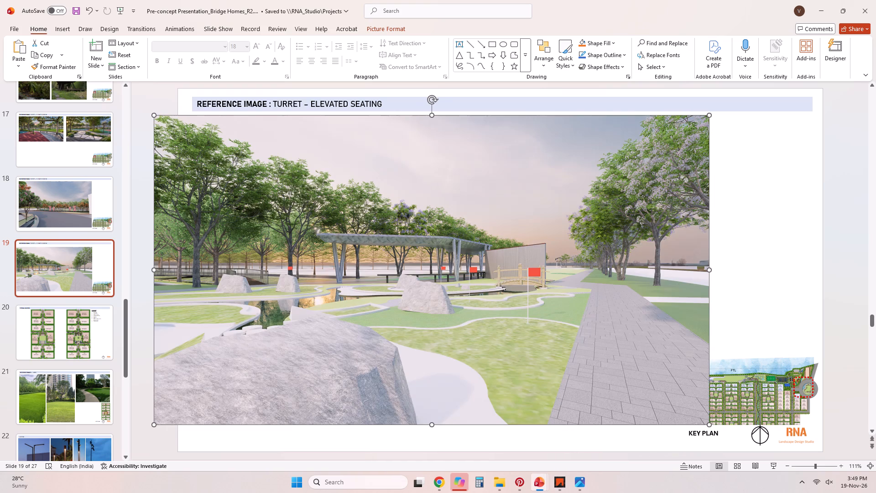
Crop the right side of the slide 19 render so that it clears the key plan image.
right_click(652, 155)
click(695, 140)
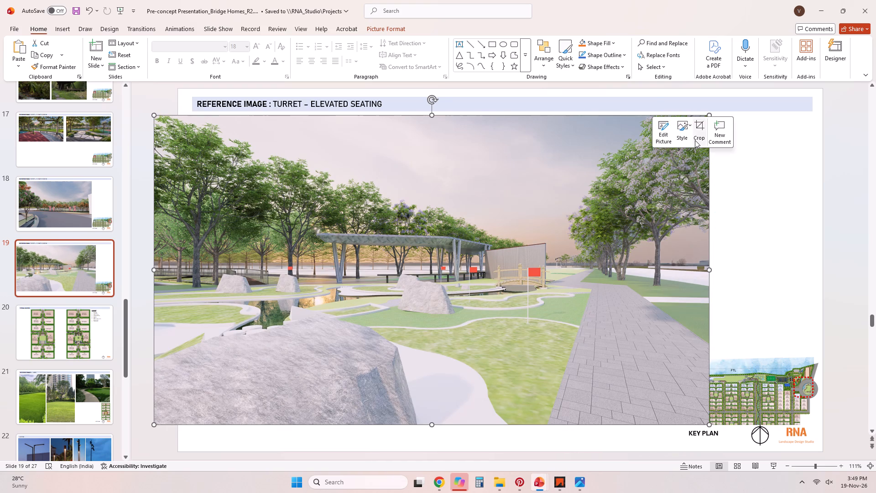
drag(707, 270, 684, 277)
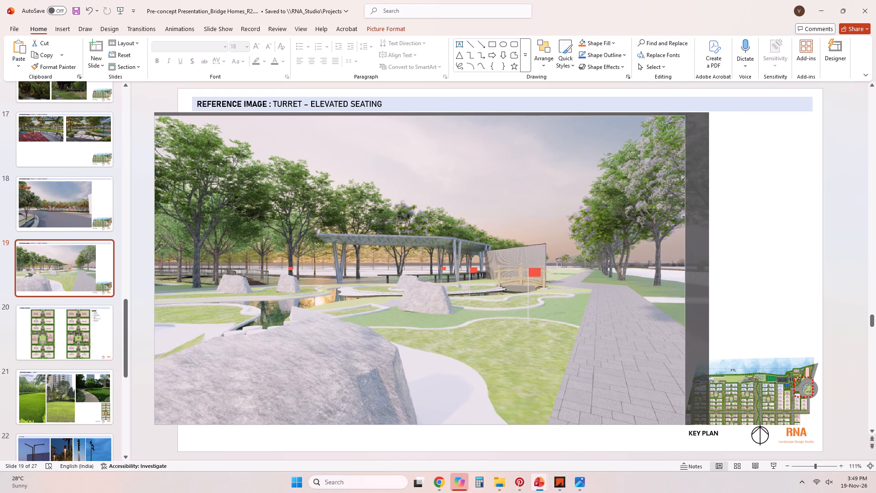
drag(684, 277, 679, 278)
click(744, 250)
Crop the render's left side in to line up with the left end of the title bar.
click(198, 183)
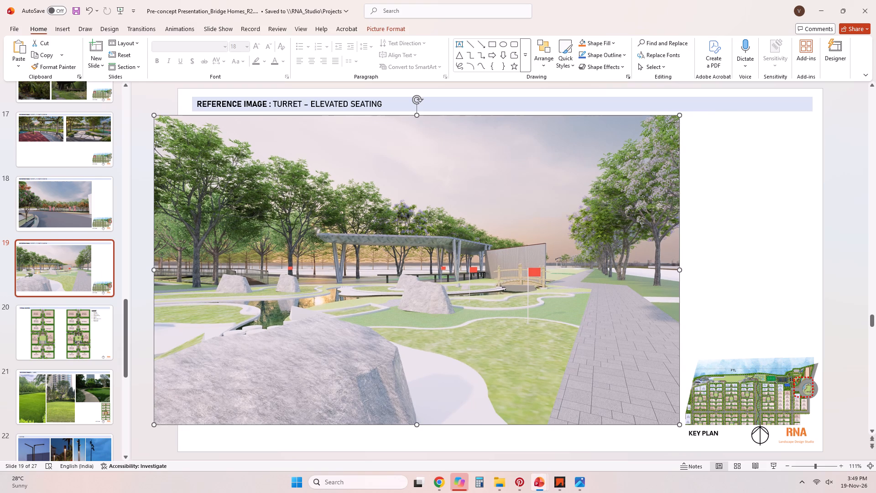
right_click(288, 184)
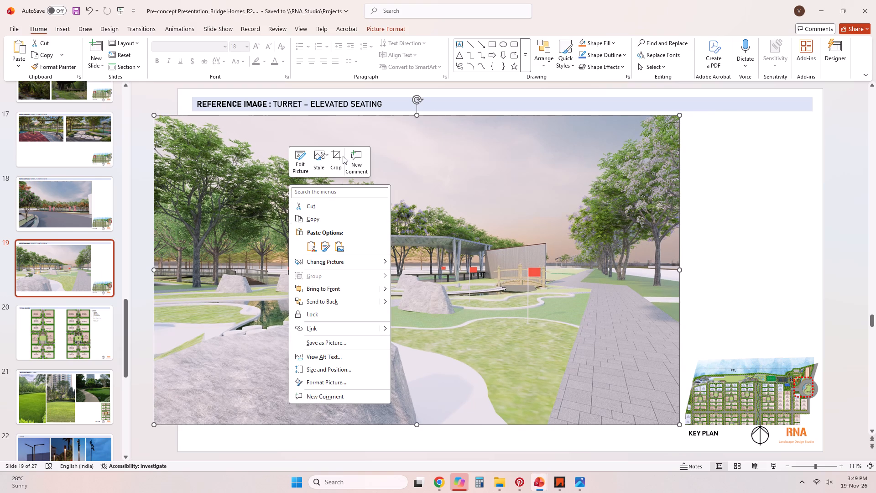
click(343, 156)
drag(155, 269, 163, 269)
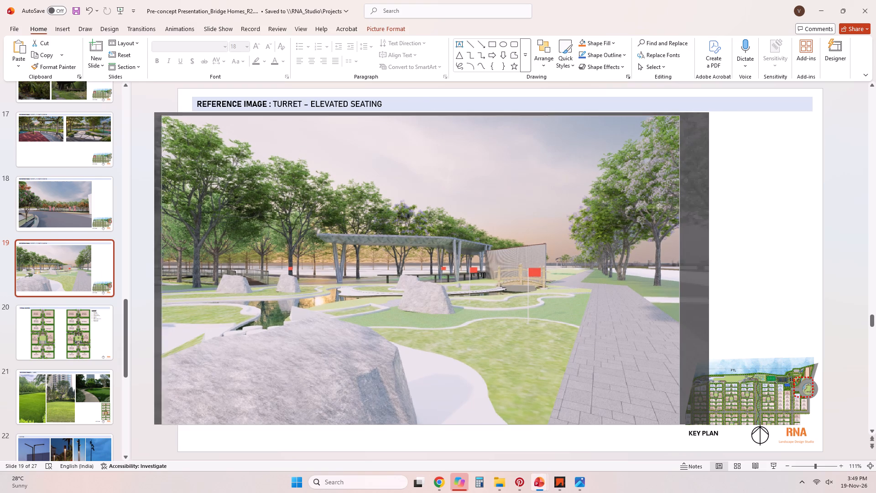
drag(163, 269, 195, 270)
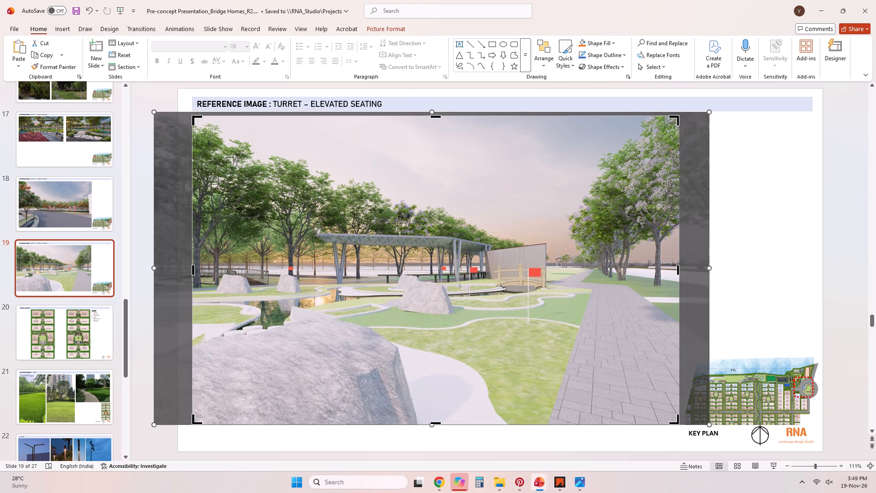
click(774, 275)
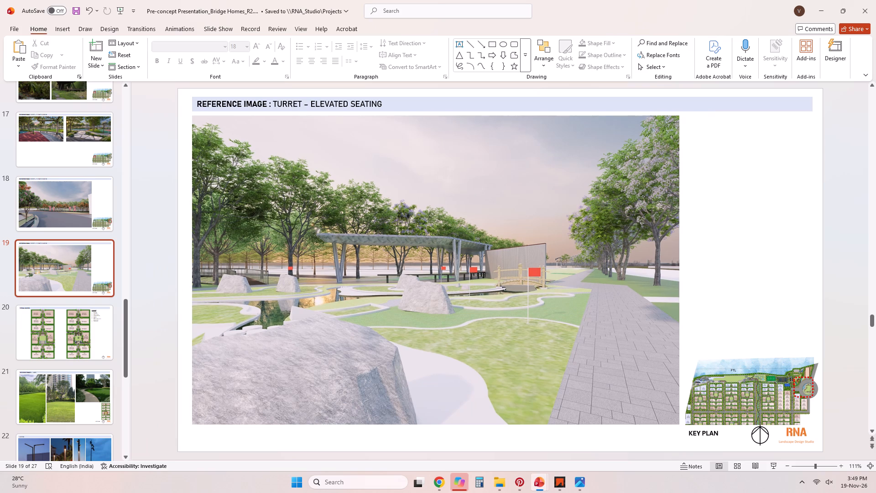
Move the cropped render down slightly to leave a white gap beneath the title bar.
drag(560, 223, 560, 225)
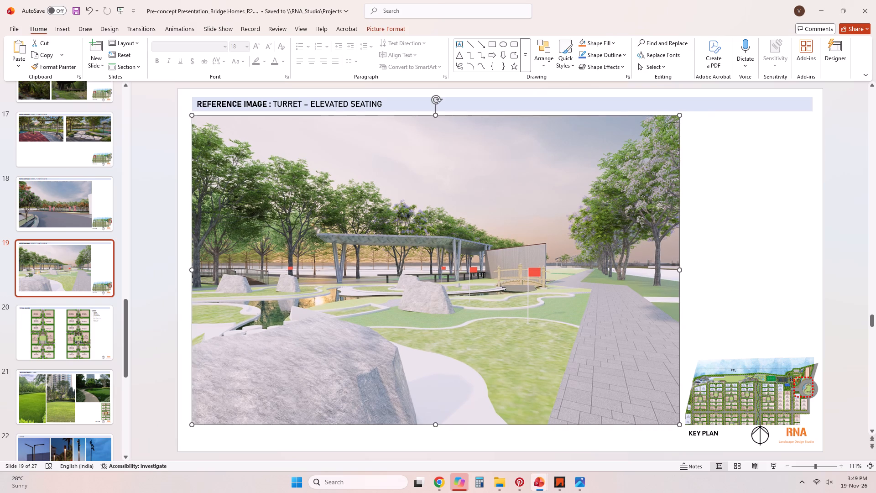
drag(560, 225, 560, 231)
click(744, 241)
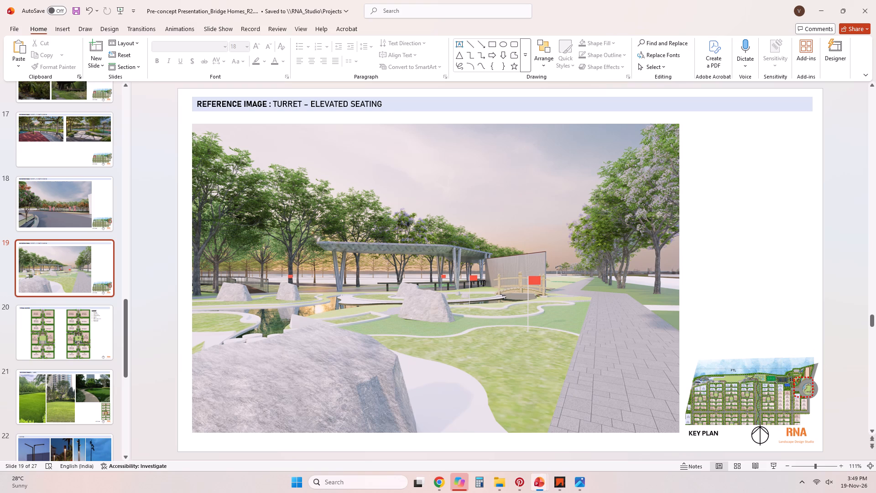
Move the red dashed key plan marker up to the green area above the turret circle and enlarge it around that area.
drag(805, 376, 801, 363)
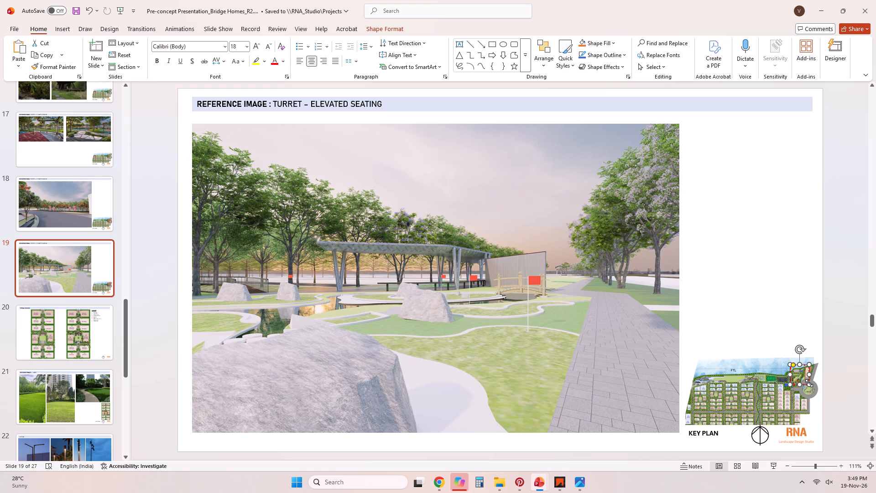
drag(809, 383, 808, 377)
drag(790, 381, 783, 389)
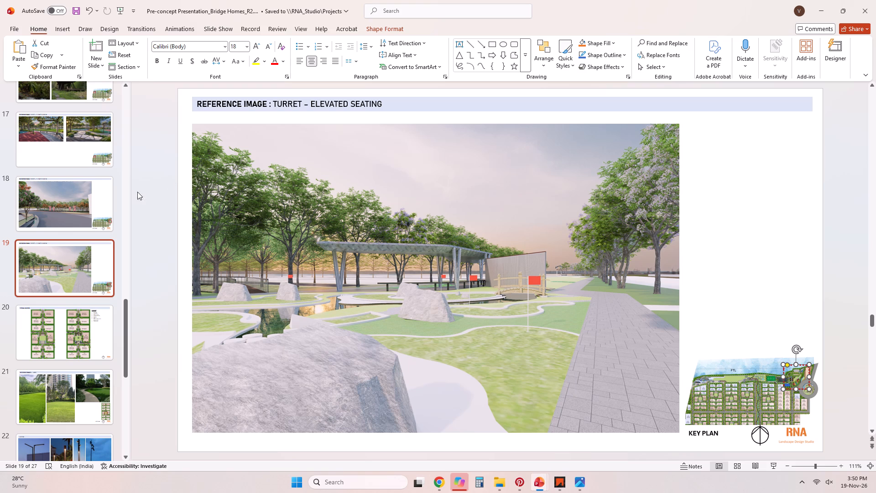
Duplicate slide 19 directly after itself and delete the render from the copy.
click(108, 205)
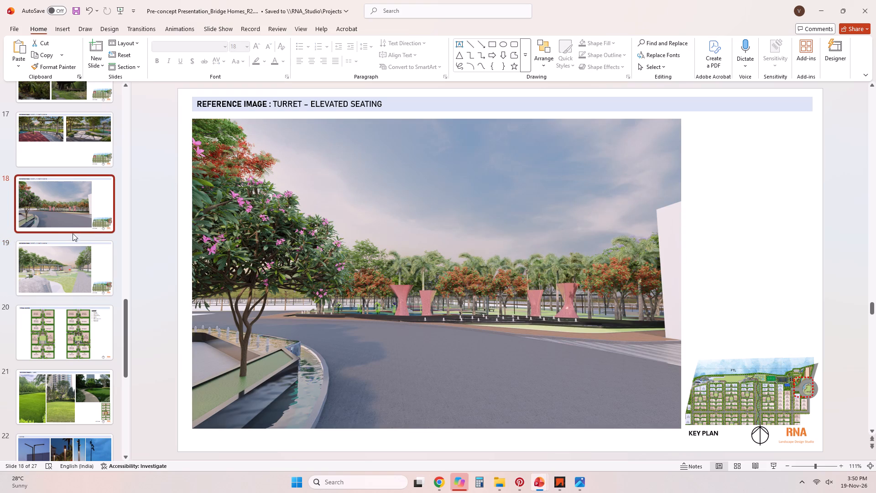
click(61, 249)
click(52, 210)
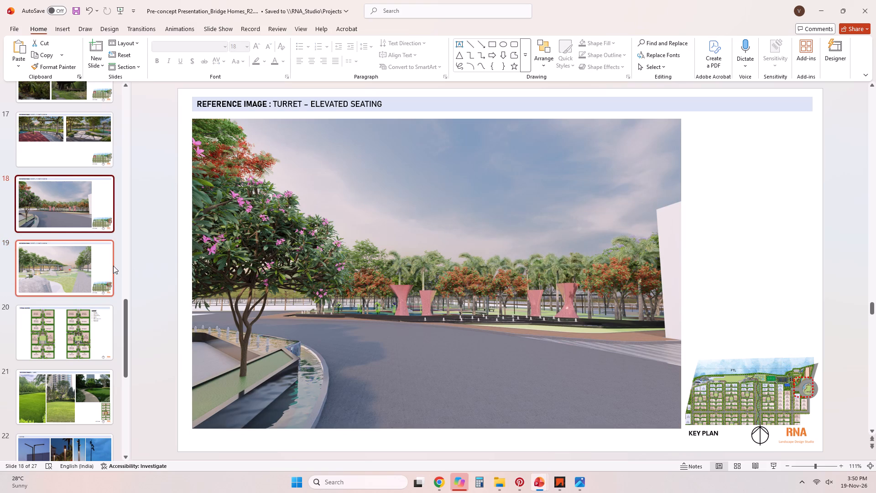
click(113, 265)
key(ctrl+c)
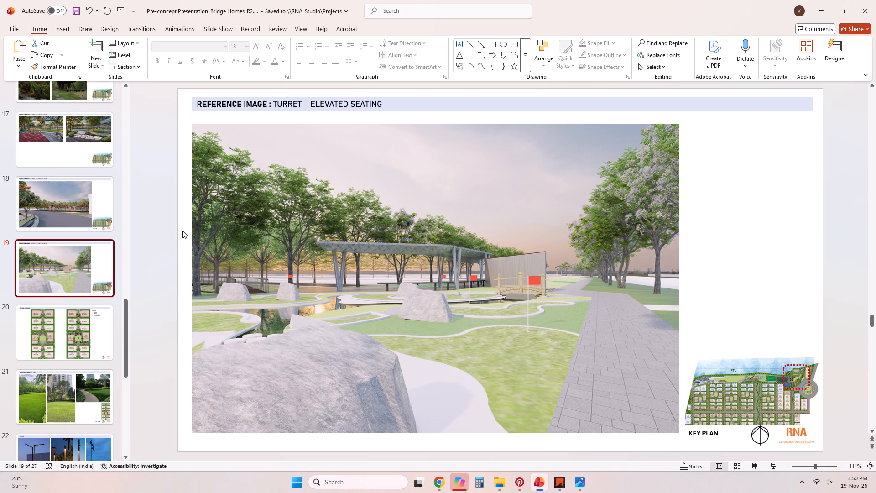
key(ctrl+v)
click(100, 337)
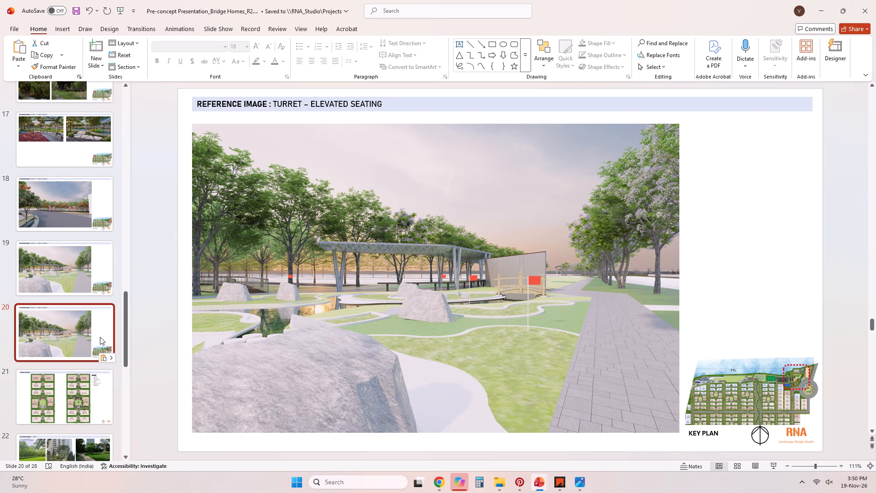
click(326, 298)
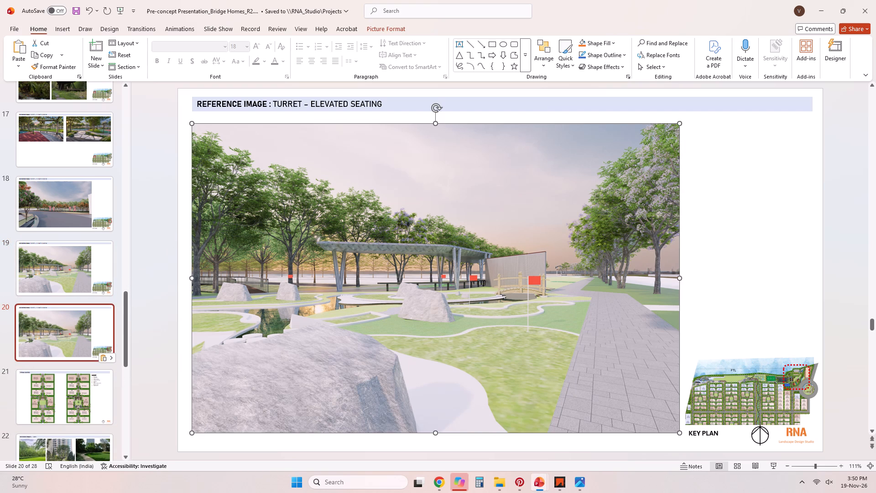
key(Delete)
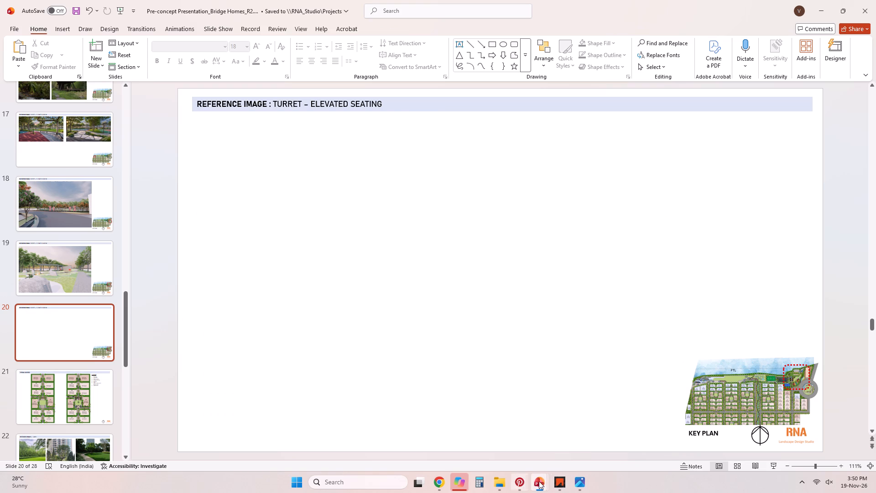
Switch to Photos and bring the Scene 6.png render onto the empty slide 20.
click(576, 477)
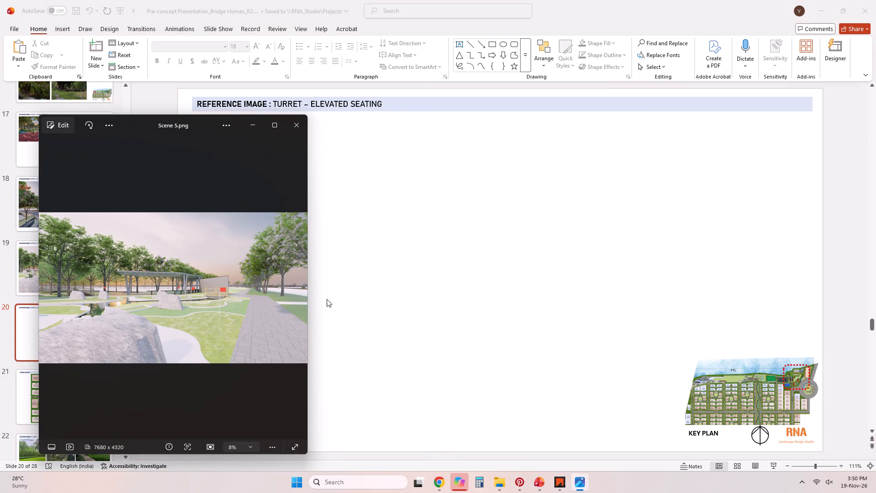
click(302, 283)
drag(213, 305, 244, 298)
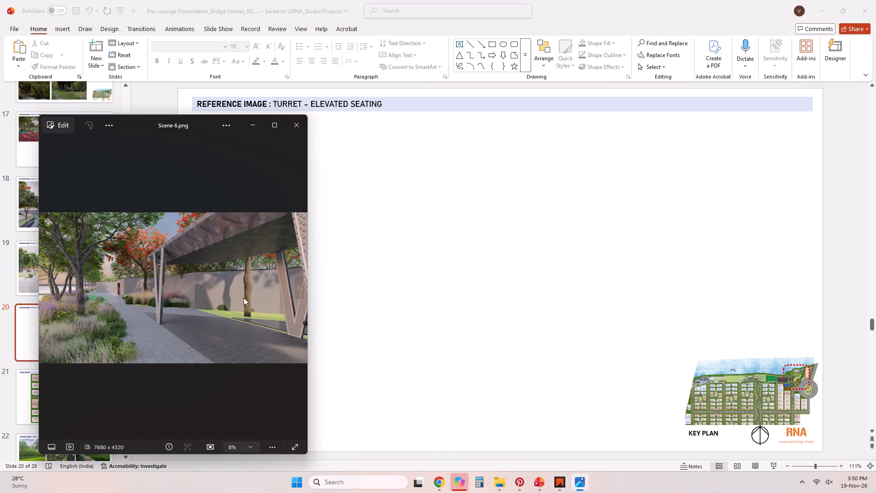
drag(244, 298, 491, 252)
click(414, 332)
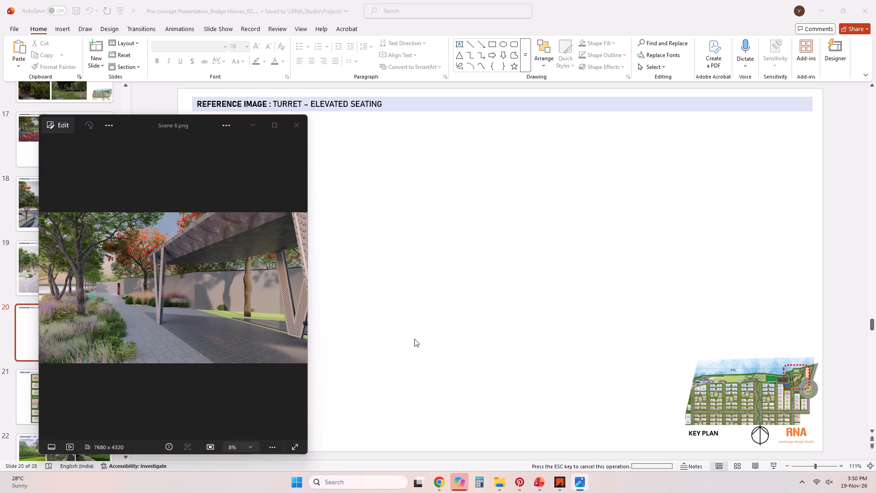
click(256, 128)
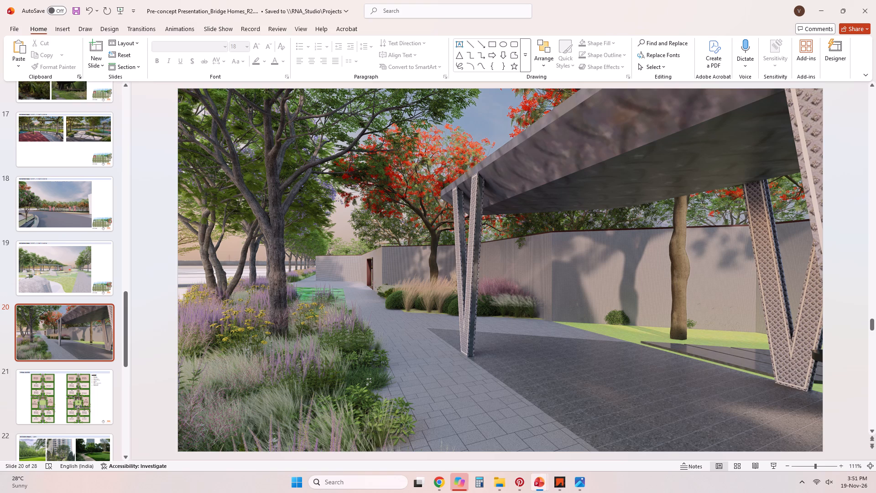
Scale the Scene 6 render to fit between the title bar and key plan label, aligned with the title bar's left end.
click(639, 280)
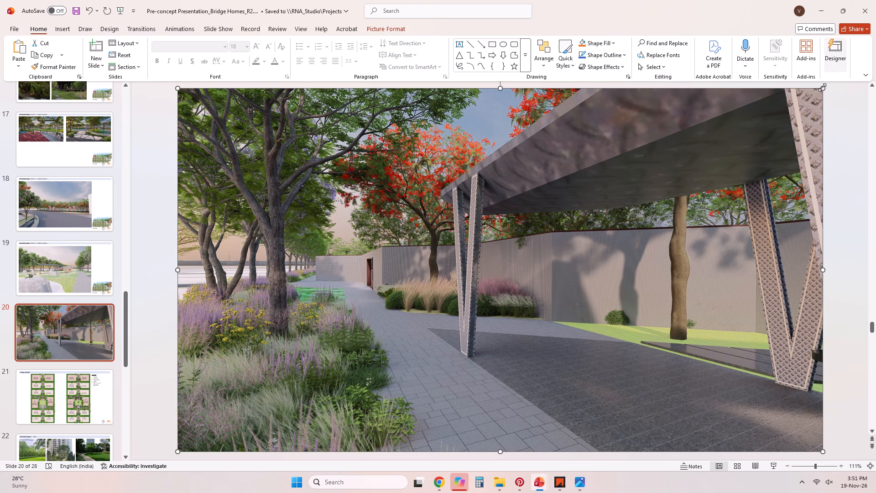
drag(821, 88, 557, 281)
drag(483, 361, 492, 351)
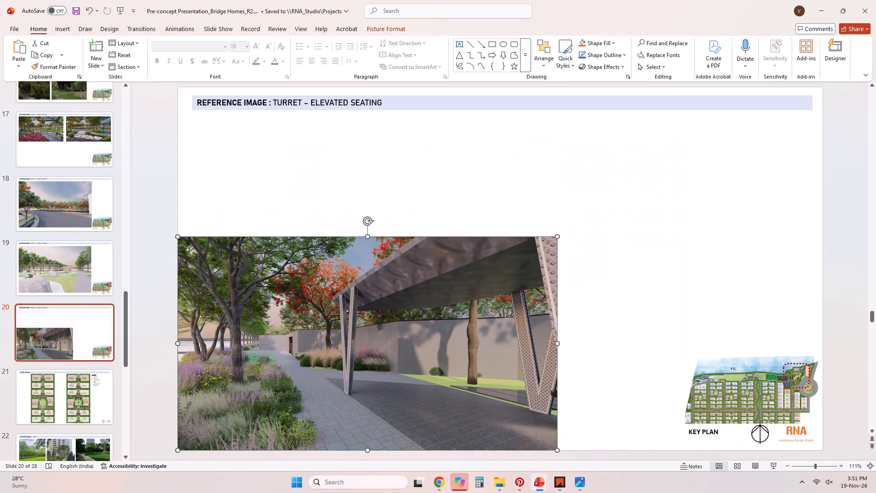
drag(492, 351, 497, 244)
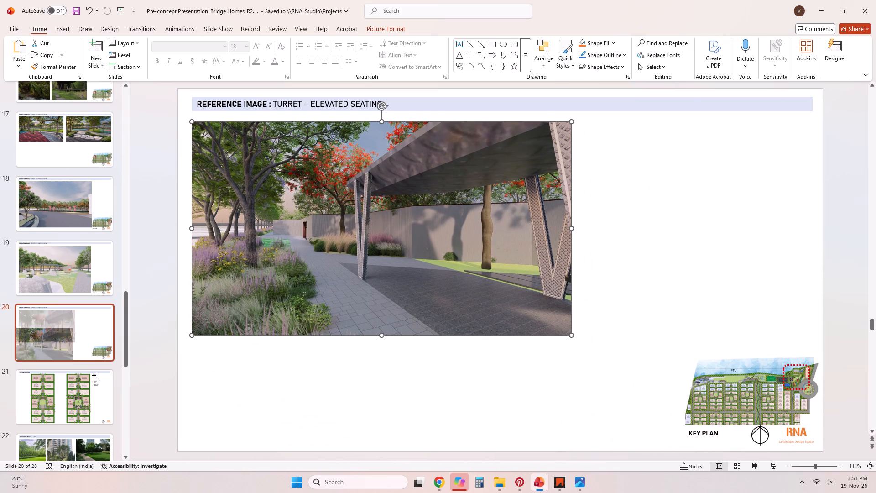
drag(569, 334, 605, 431)
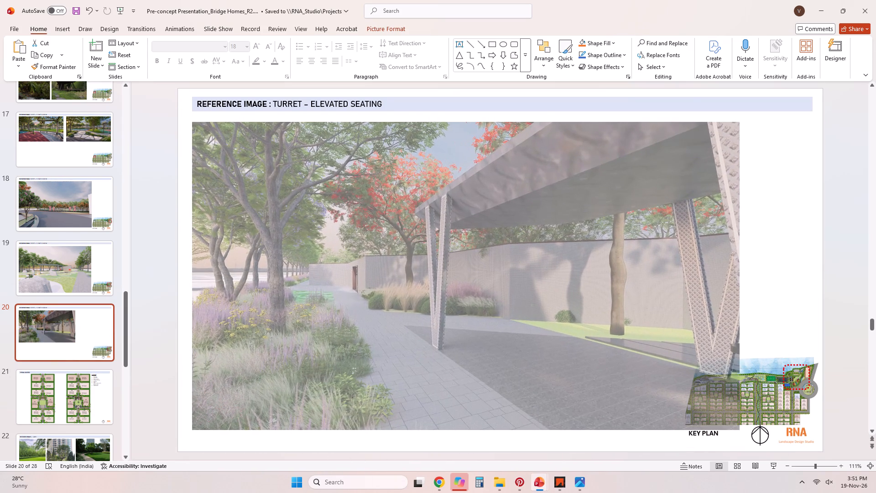
drag(605, 431, 606, 434)
click(605, 382)
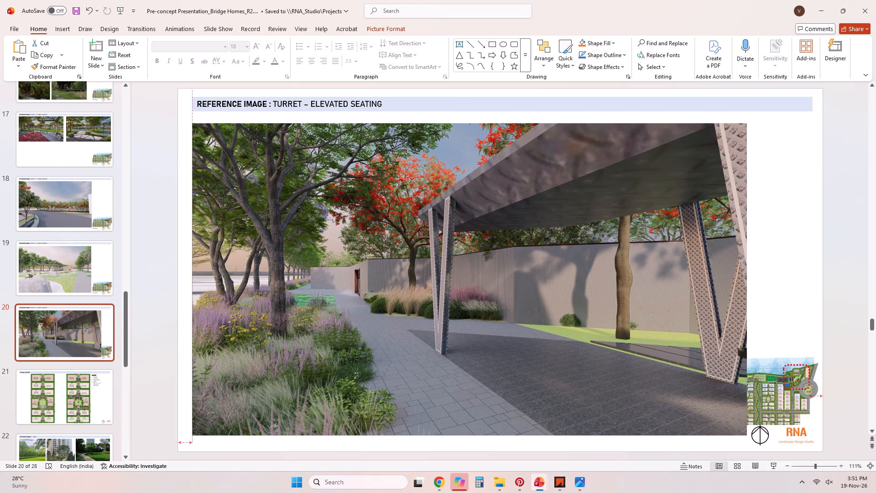
click(606, 380)
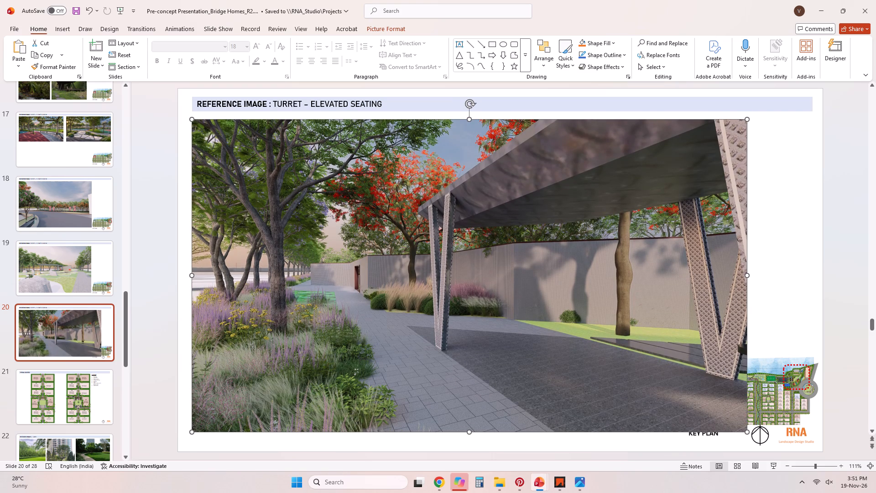
Shift the render left until its right edge clears the key plan, keeping a small gap beneath the title bar.
drag(606, 364, 542, 366)
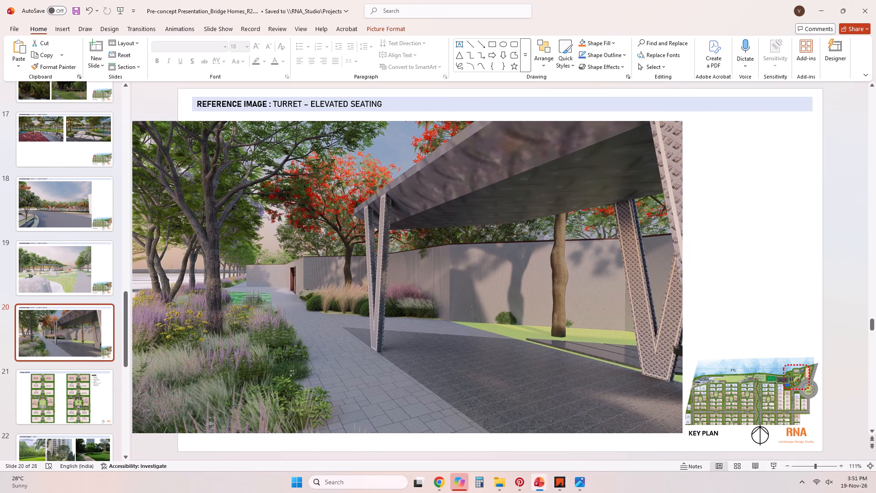
drag(542, 366, 547, 365)
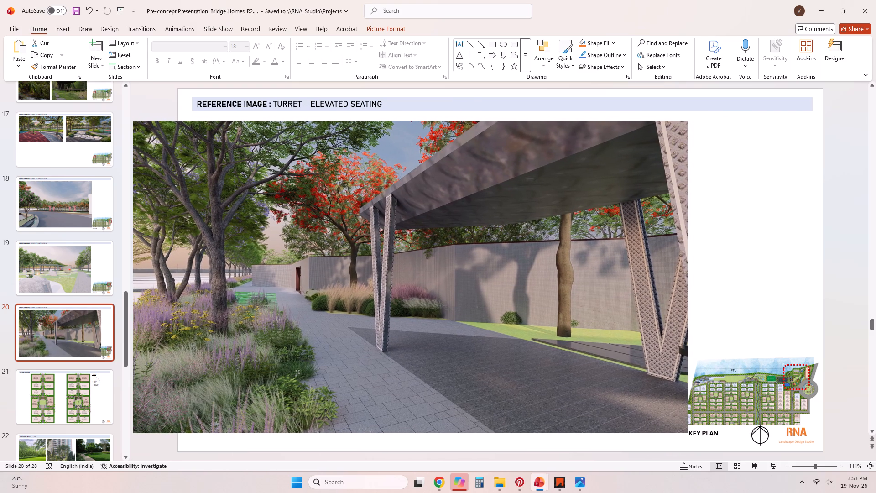
drag(547, 365, 543, 363)
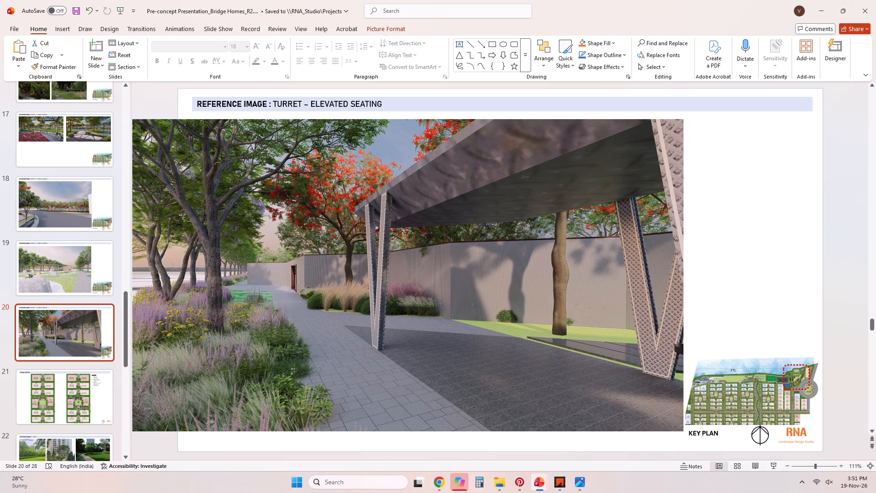
drag(543, 363, 543, 372)
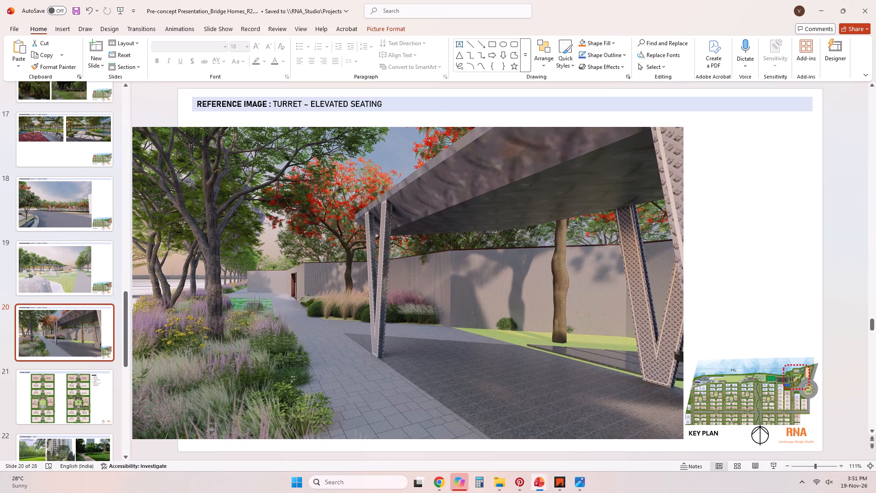
drag(543, 372, 542, 367)
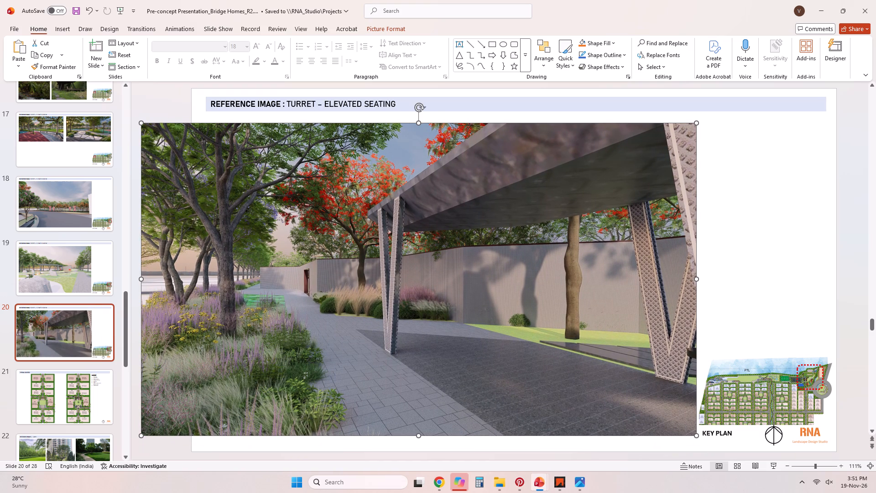
click(711, 311)
Crop the Scene 6 render's left side on slide 20 so its edge lines up with the title bar's left end.
right_click(527, 350)
right_click(537, 345)
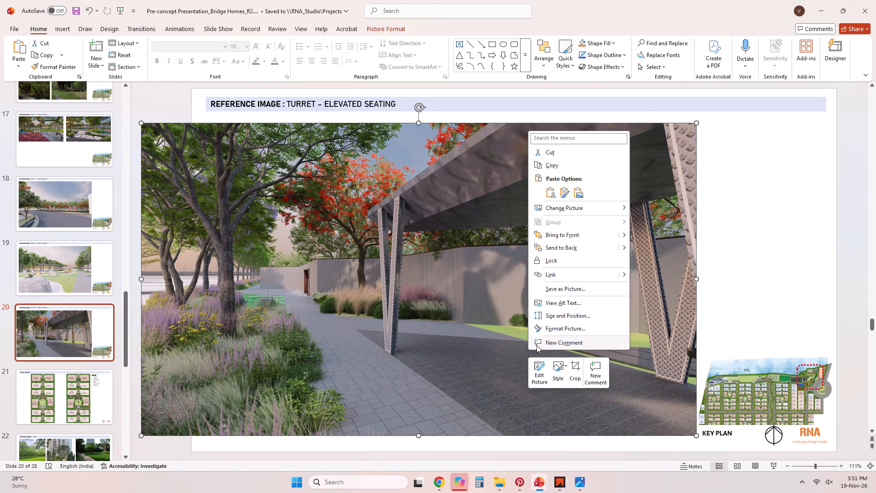
click(578, 369)
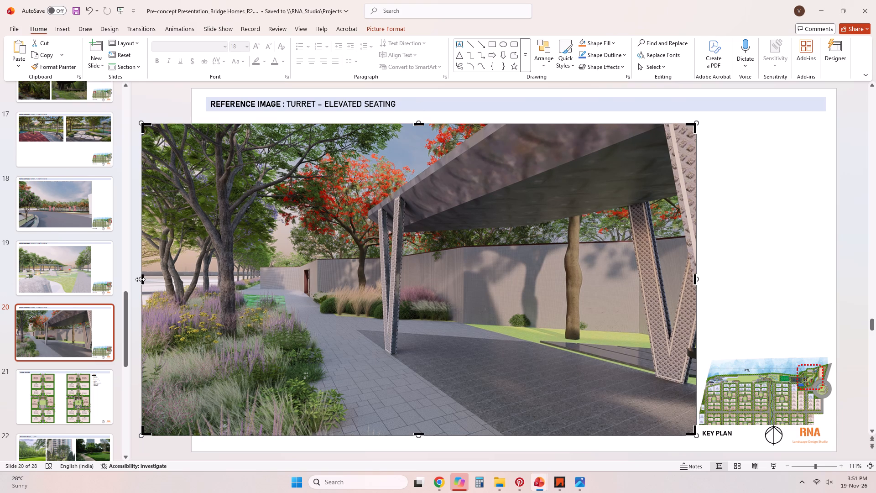
drag(143, 279, 149, 279)
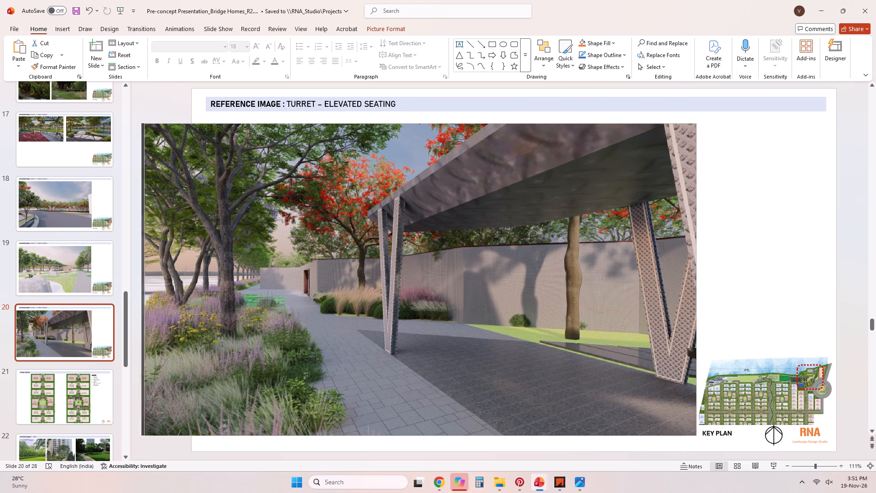
drag(149, 279, 206, 288)
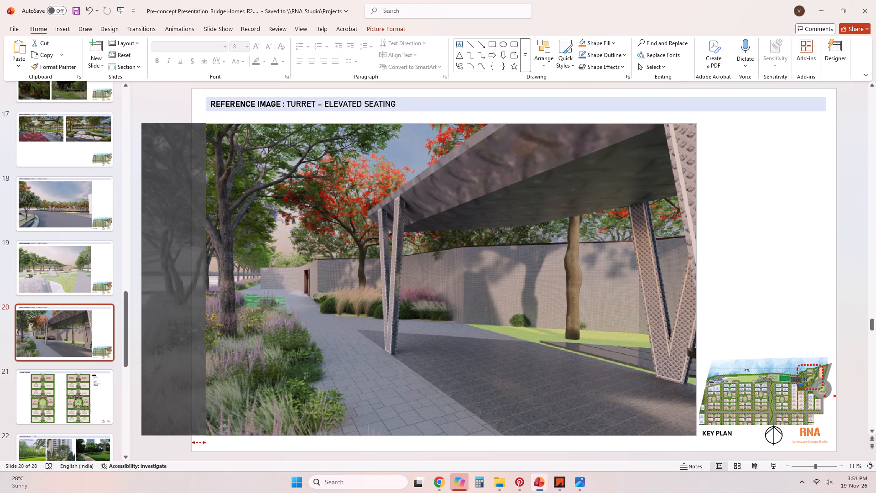
click(782, 315)
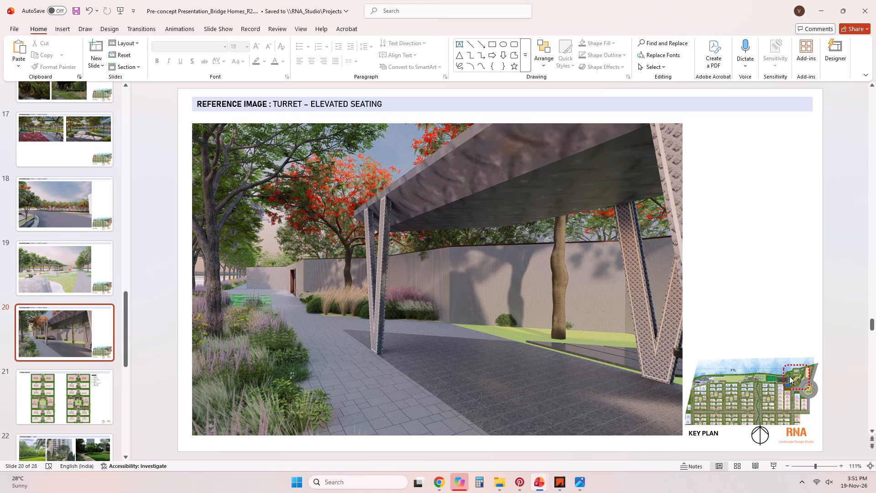
Examine the master plan on slide 3 to locate the Scene 6 view, and return to slide 20.
scroll(0, 247, up, 3)
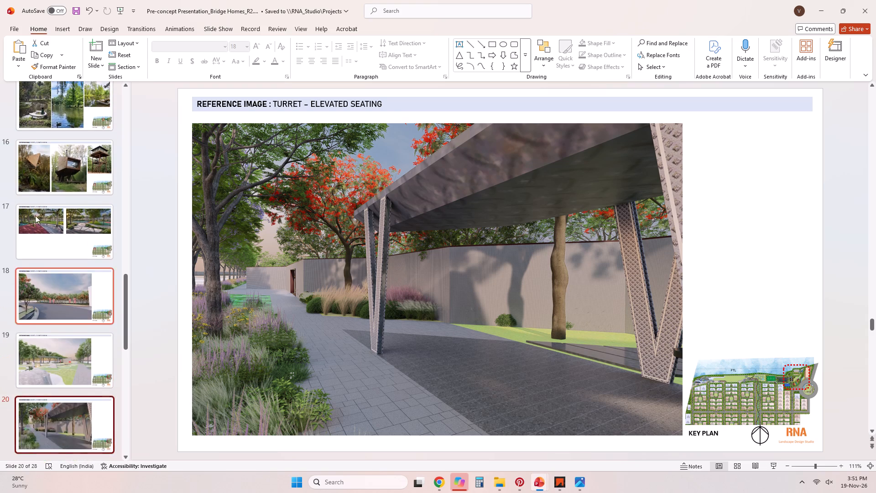
scroll(56, 206, up, 7)
scroll(56, 205, up, 14)
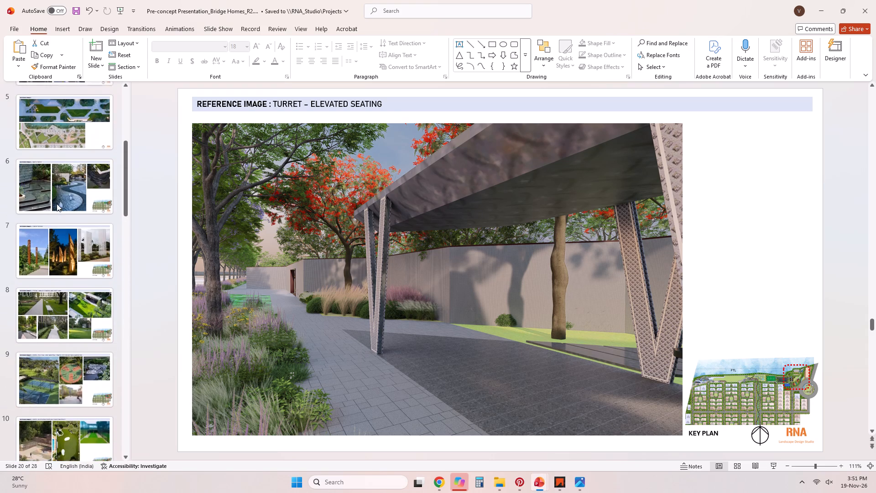
scroll(57, 204, up, 6)
click(85, 198)
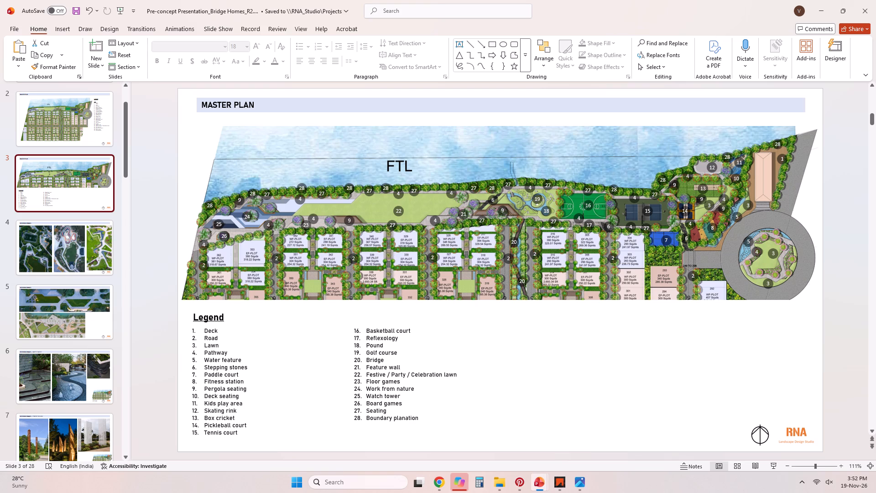
click(562, 487)
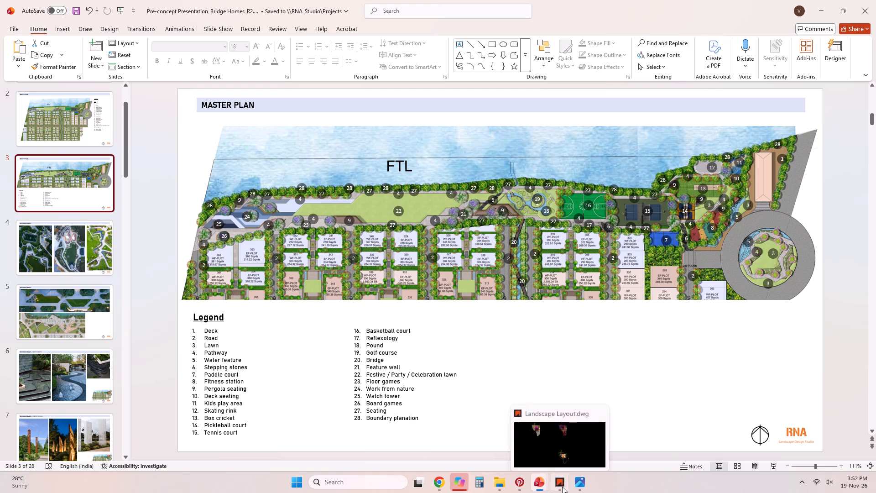
click(546, 487)
click(588, 429)
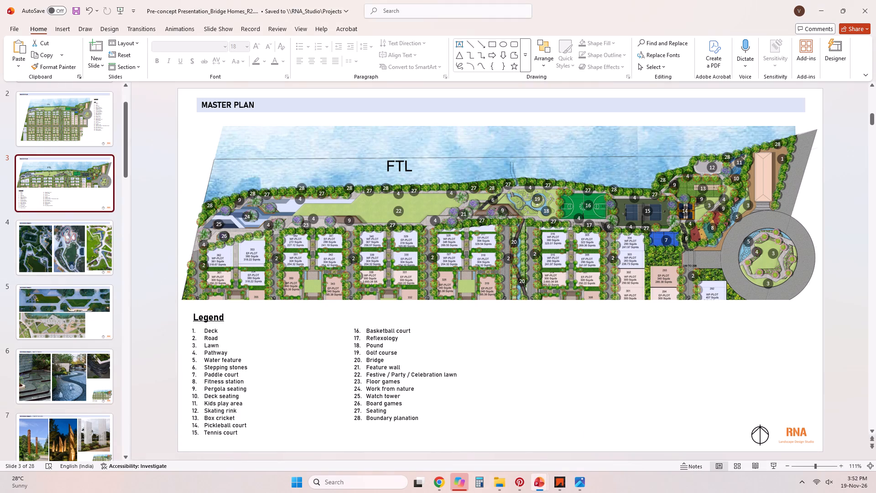
scroll(109, 283, down, 4)
scroll(102, 294, down, 18)
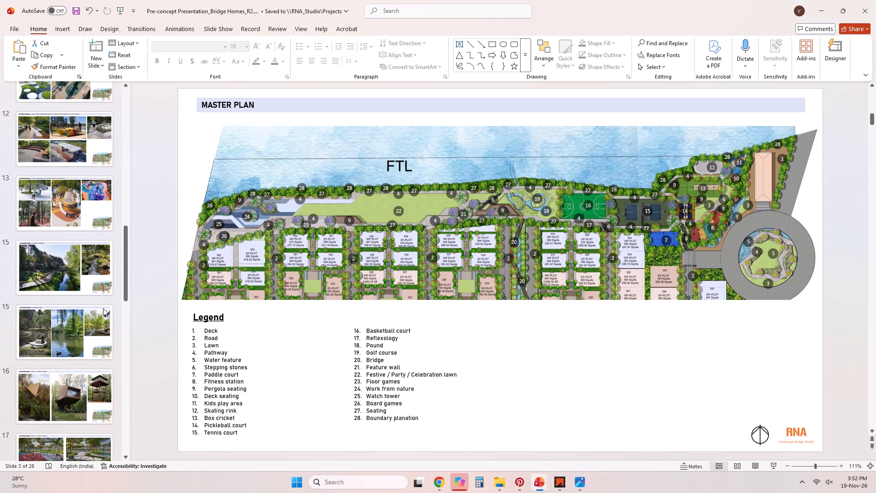
scroll(103, 308, down, 9)
click(108, 322)
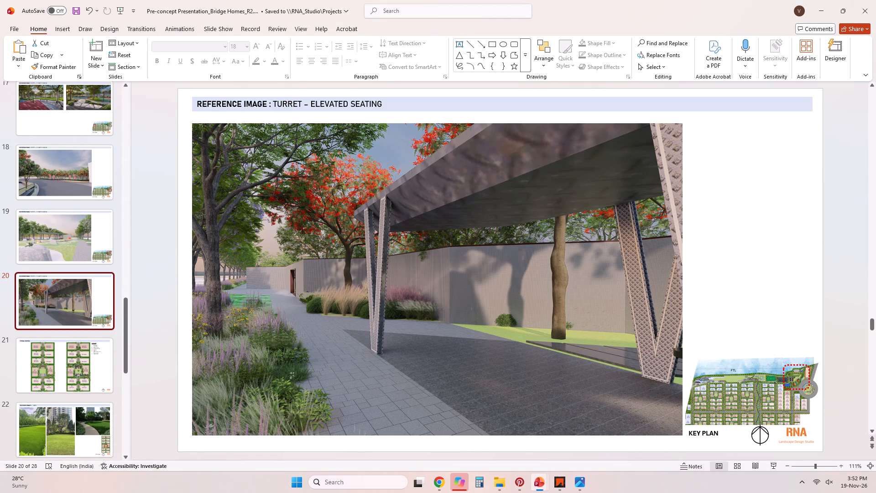
Shrink the red dashed marker on slide 20's key plan and move it to the upper end of the central stream.
click(785, 389)
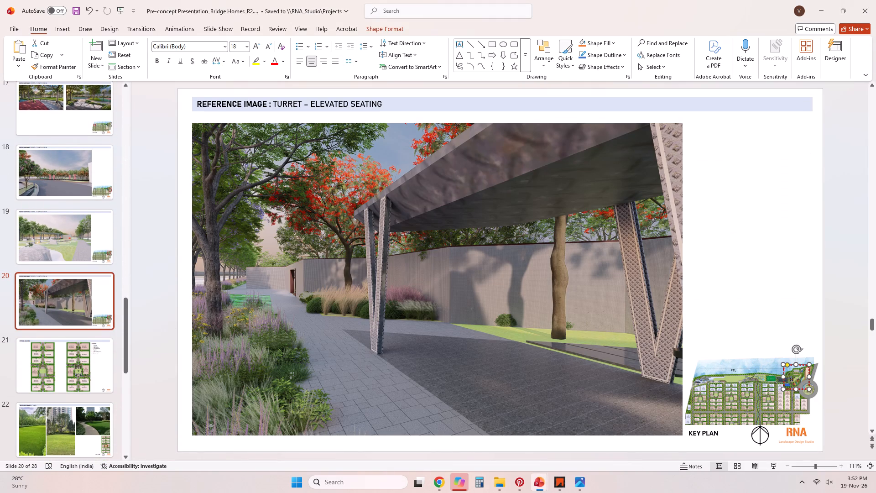
drag(782, 391, 793, 376)
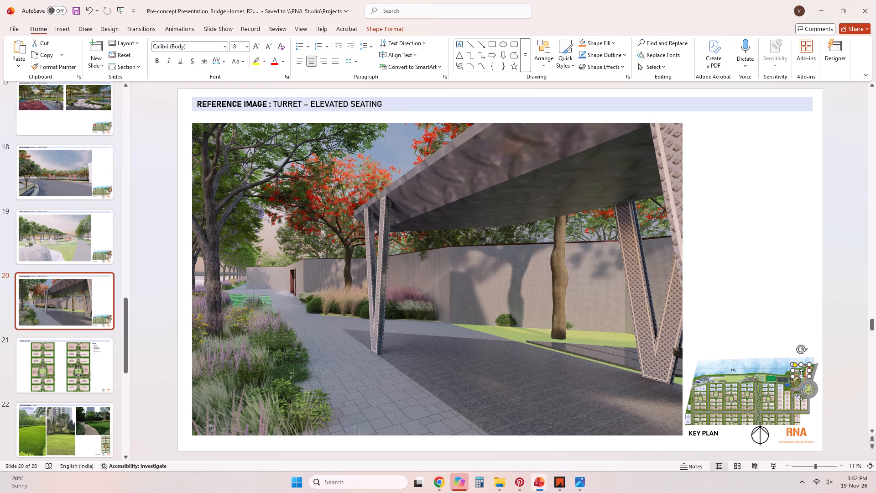
click(806, 370)
drag(807, 375, 810, 383)
drag(805, 375, 755, 381)
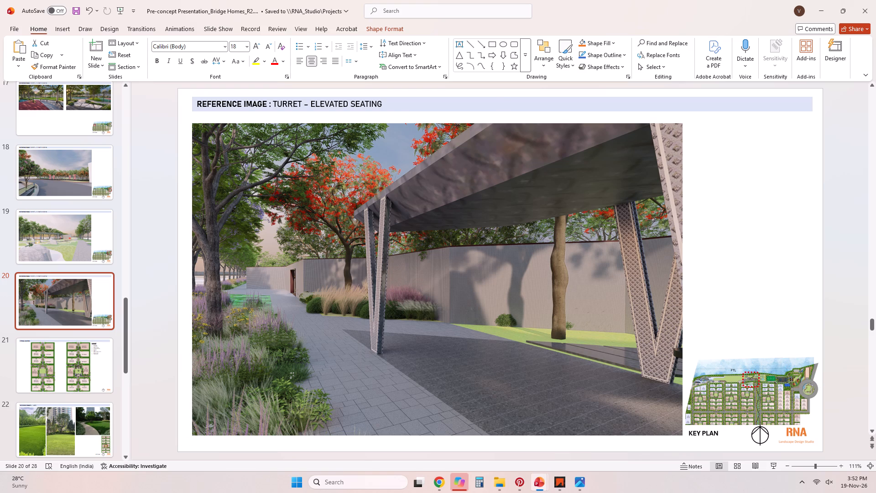
drag(755, 381, 762, 380)
click(796, 335)
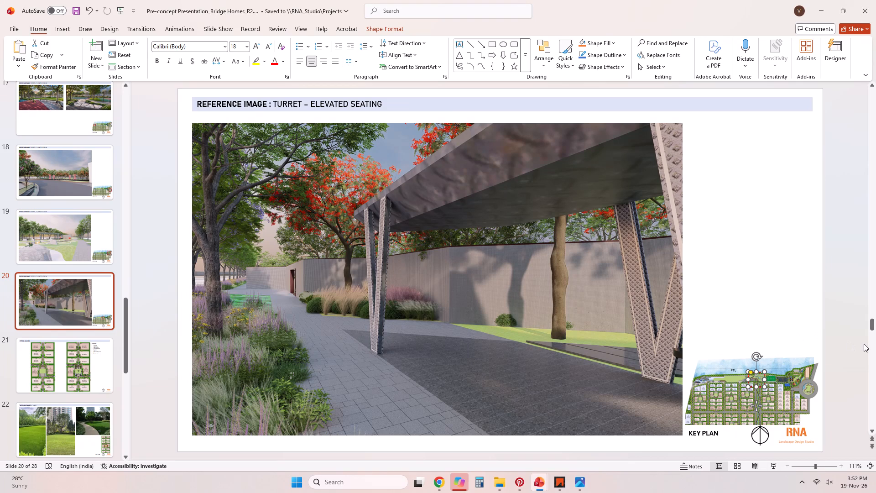
Duplicate slide 20 directly after itself and remove the render from the copy.
click(47, 302)
right_click(89, 294)
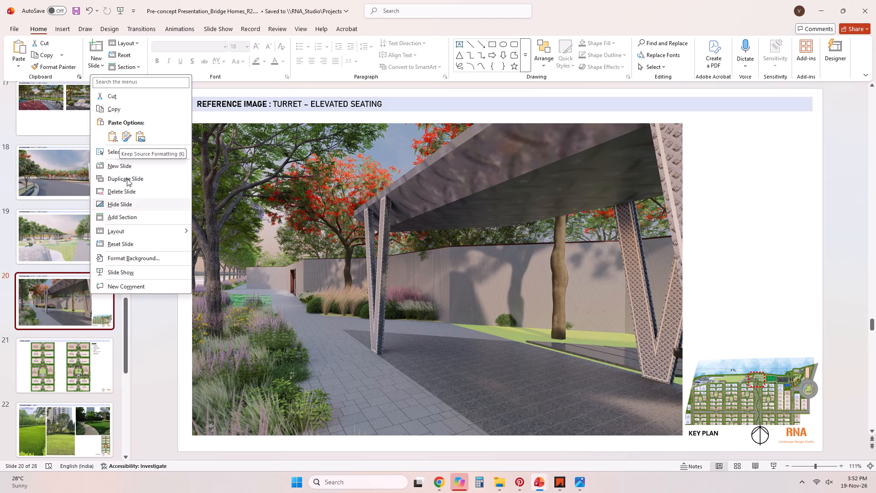
click(129, 106)
right_click(154, 138)
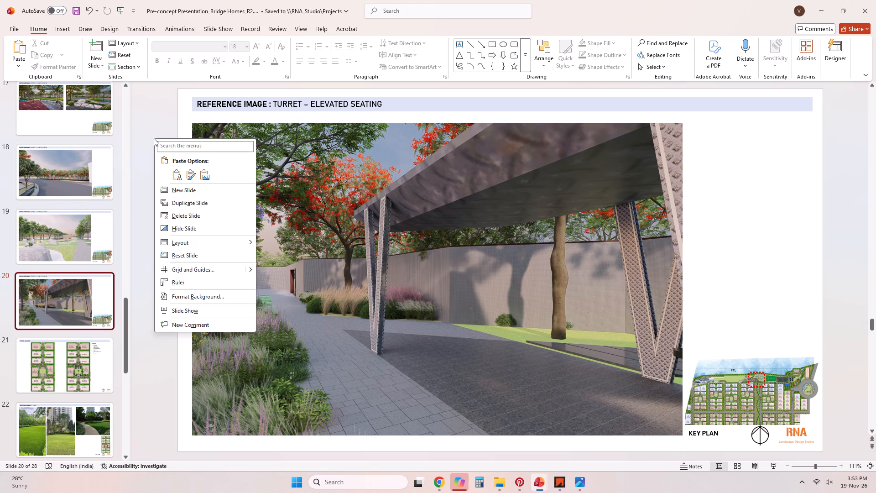
click(182, 178)
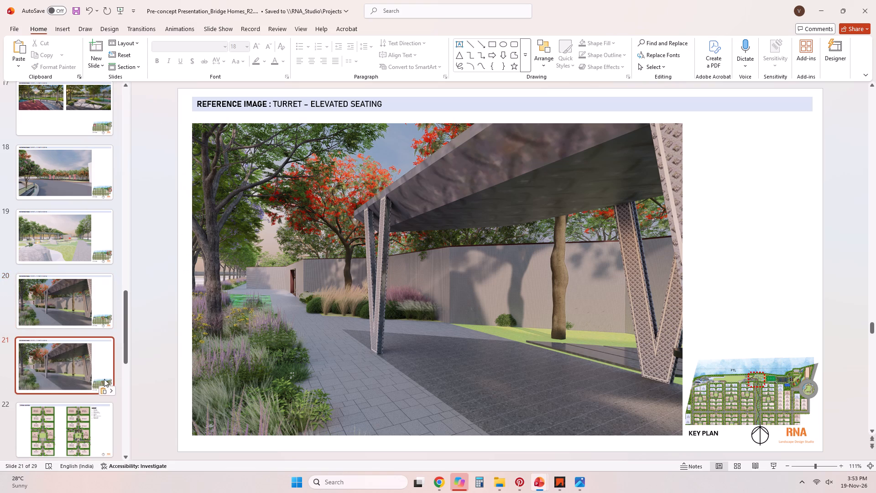
click(79, 360)
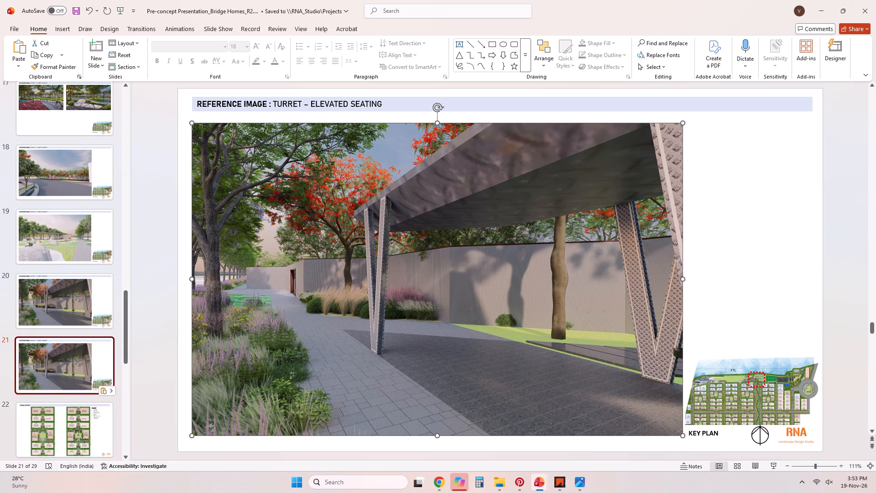
click(282, 289)
right_click(282, 289)
click(313, 93)
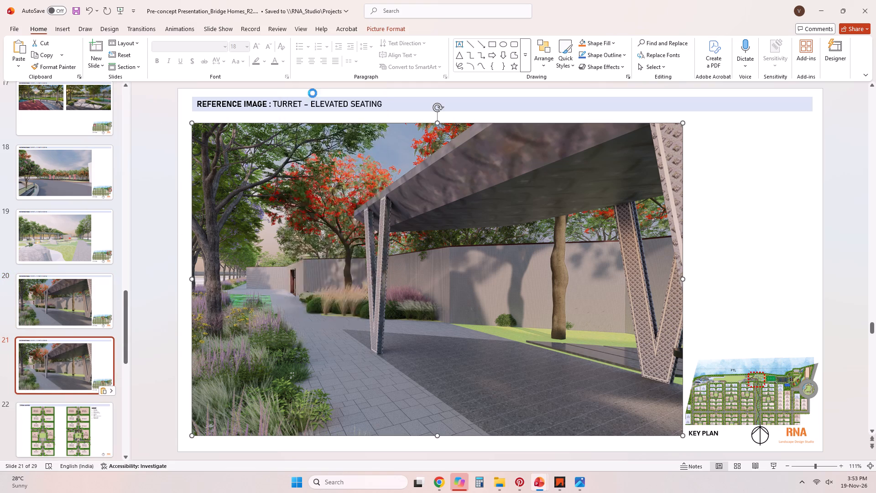
Switch to Photos, browse the scene renders and bring Scene 7.png onto the empty slide 21.
click(582, 481)
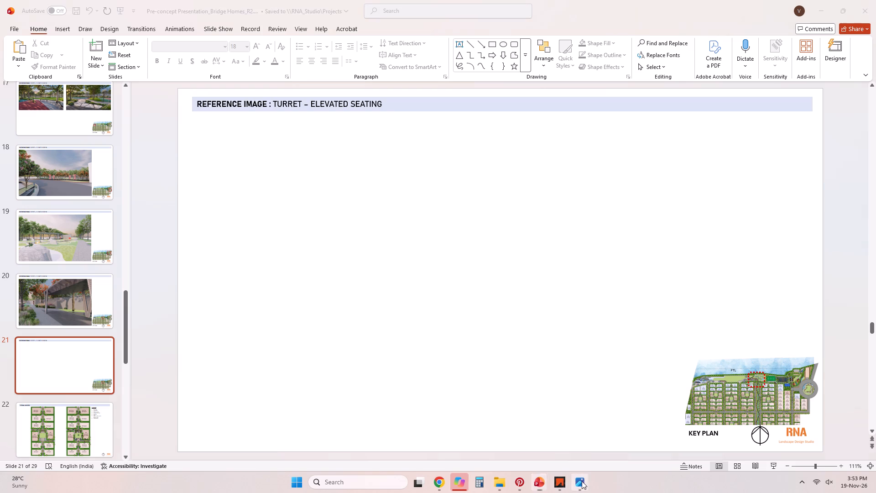
click(295, 290)
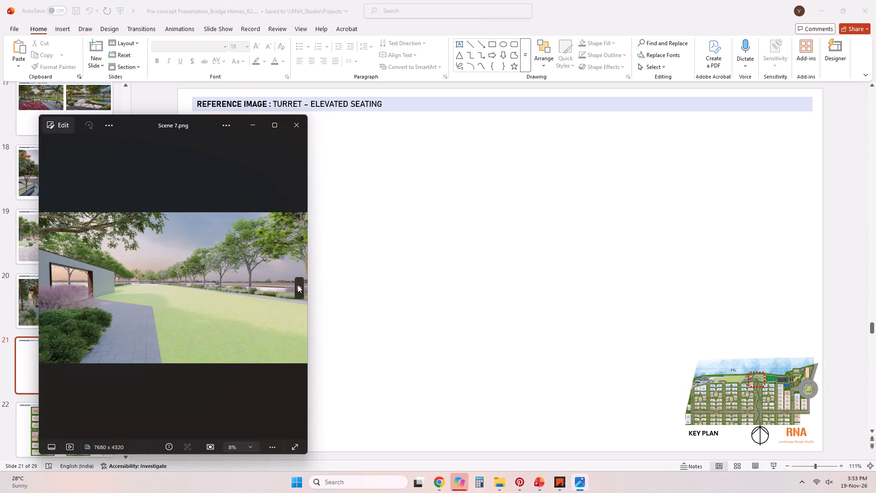
click(297, 285)
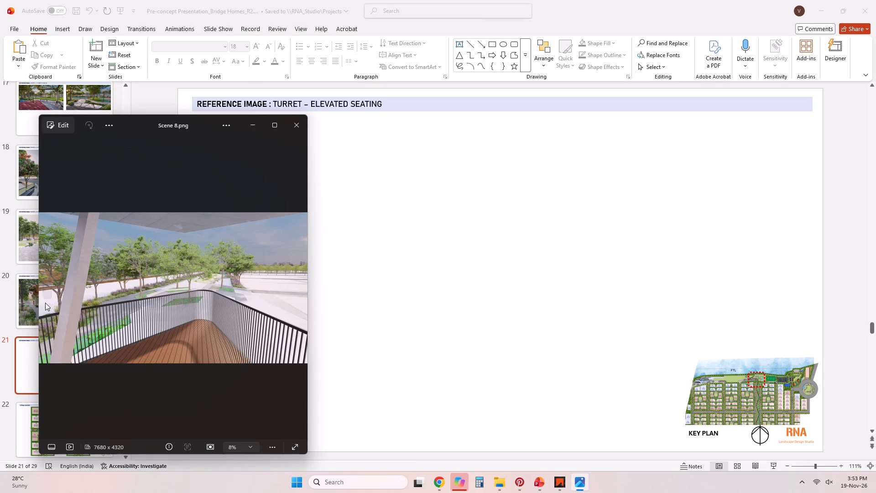
click(44, 292)
double_click(302, 288)
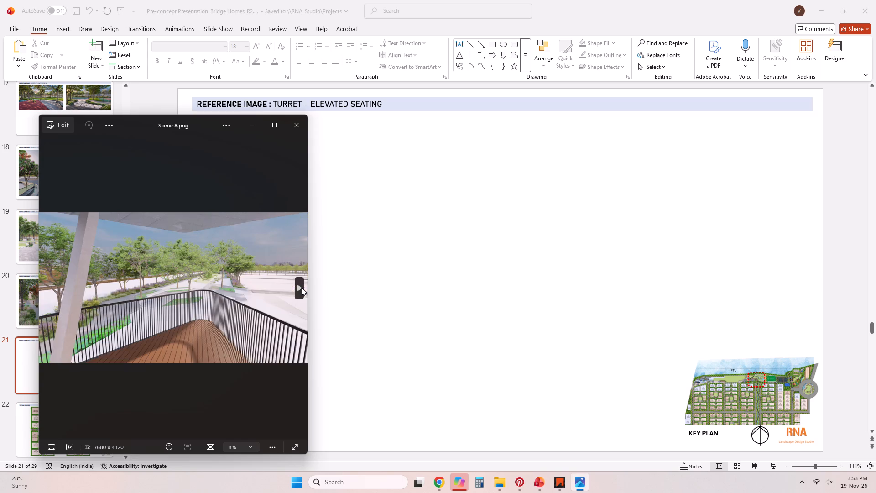
click(302, 288)
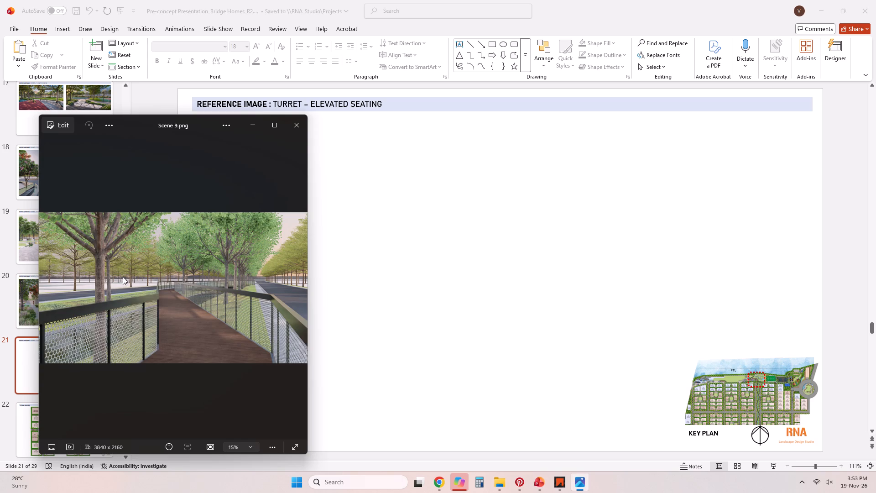
click(42, 283)
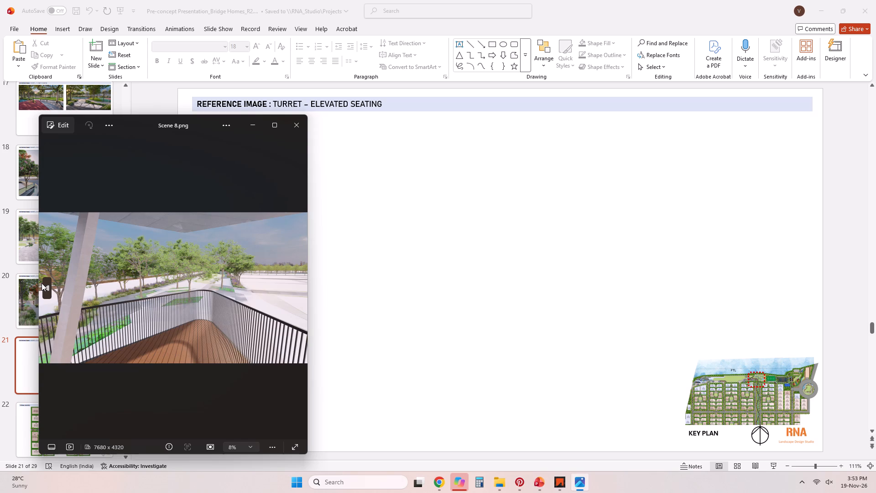
click(46, 281)
click(46, 281)
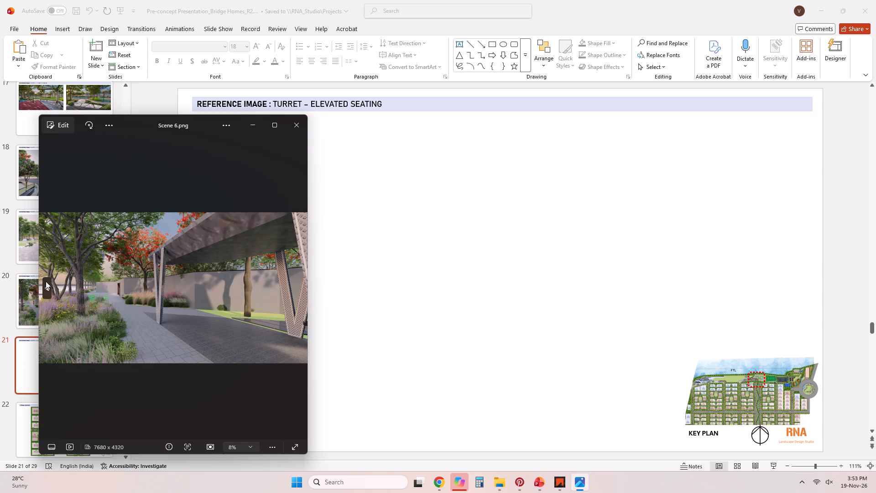
click(300, 286)
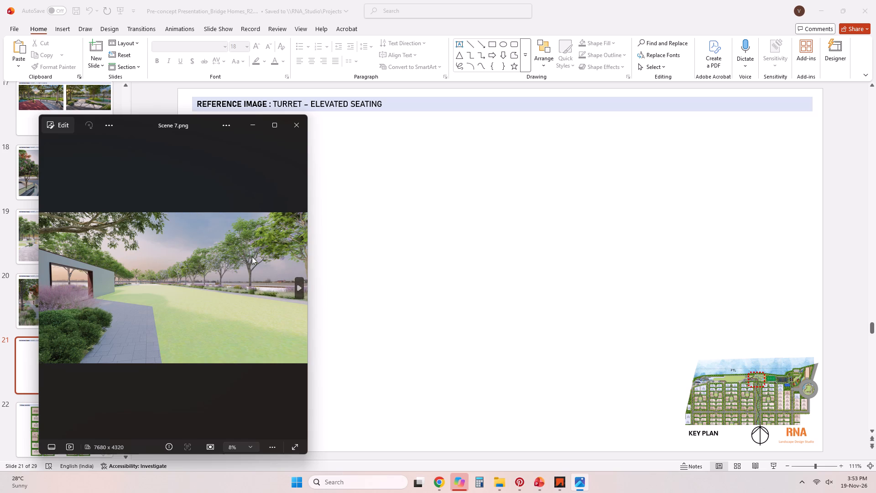
drag(252, 257, 574, 245)
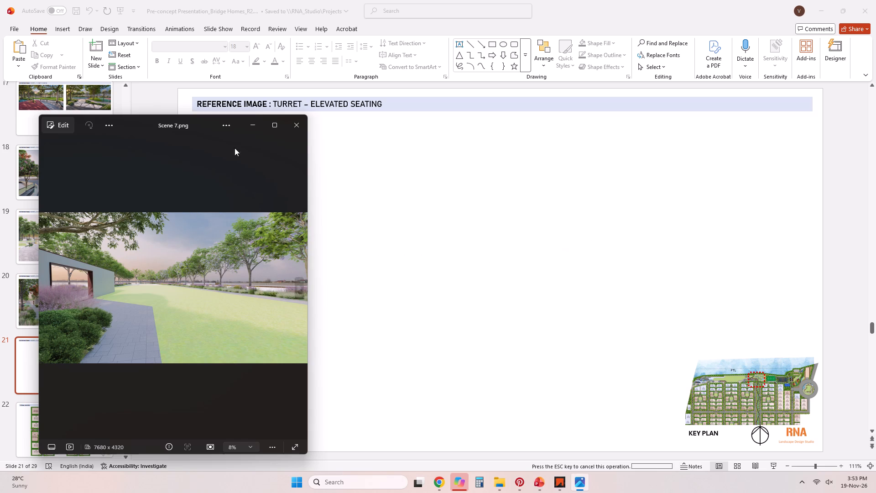
click(248, 126)
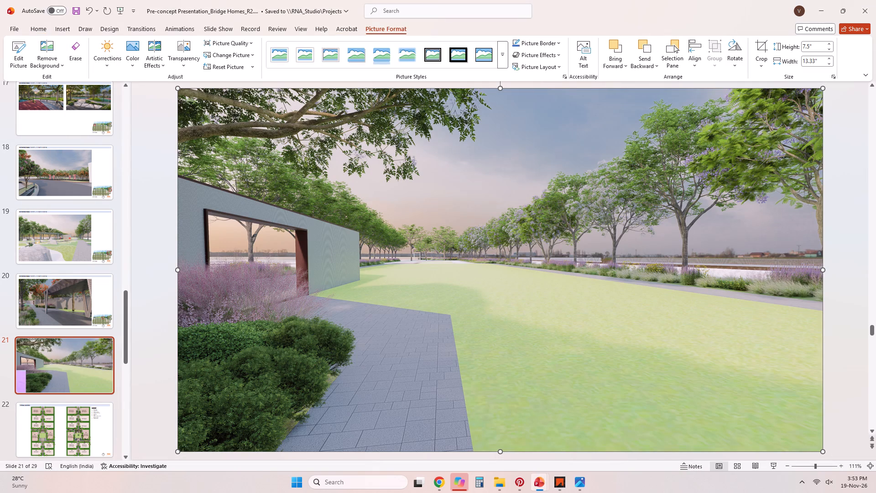
Scale the Scene 7 render on slide 21 to about 6.59" by 11.71", placed below the title bar and flush with its left edge.
click(754, 212)
drag(822, 89, 584, 216)
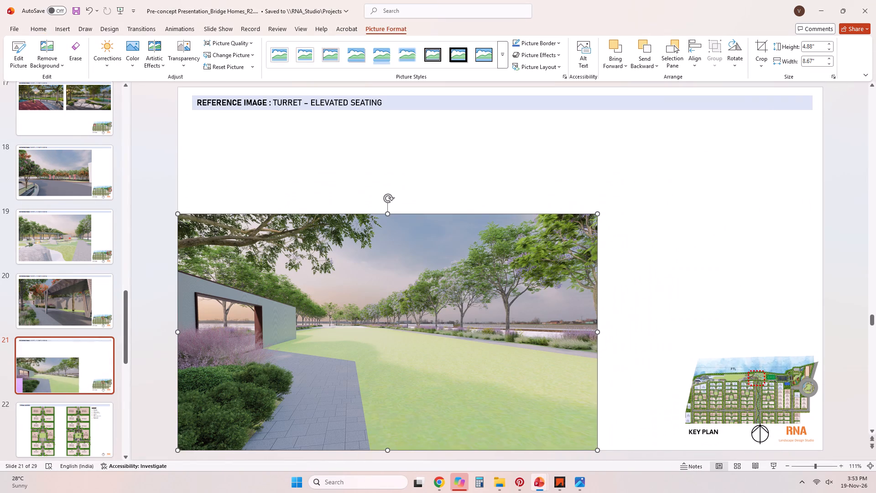
drag(576, 241, 612, 204)
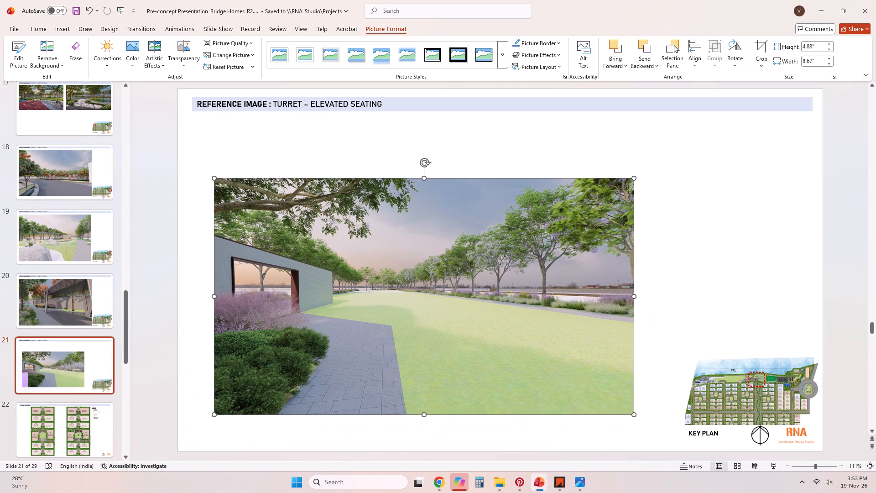
drag(607, 239, 586, 178)
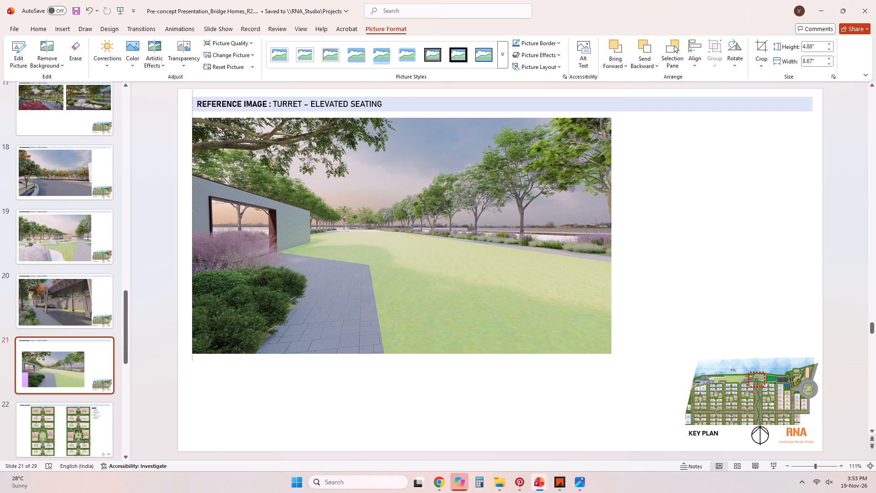
drag(586, 178, 585, 178)
drag(613, 355, 612, 357)
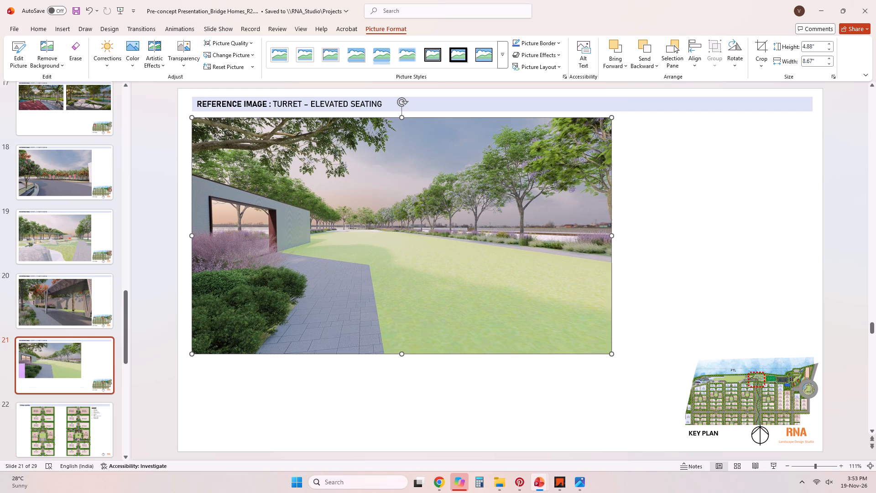
drag(612, 357, 627, 443)
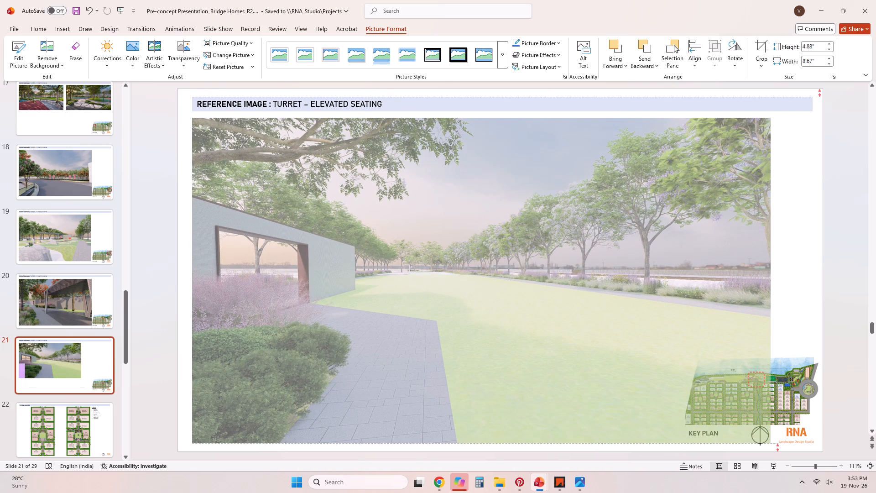
drag(627, 443, 617, 436)
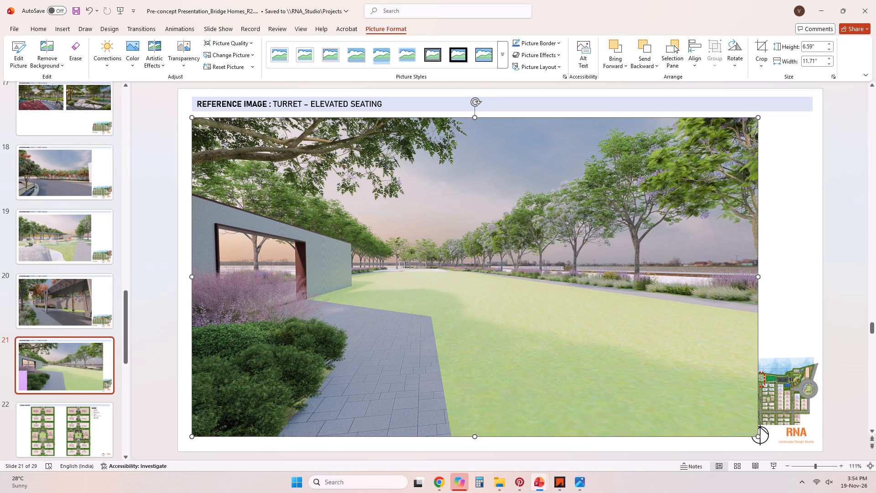
Crop both sides of the Scene 7 render to a width of about 10.86".
right_click(378, 283)
click(430, 309)
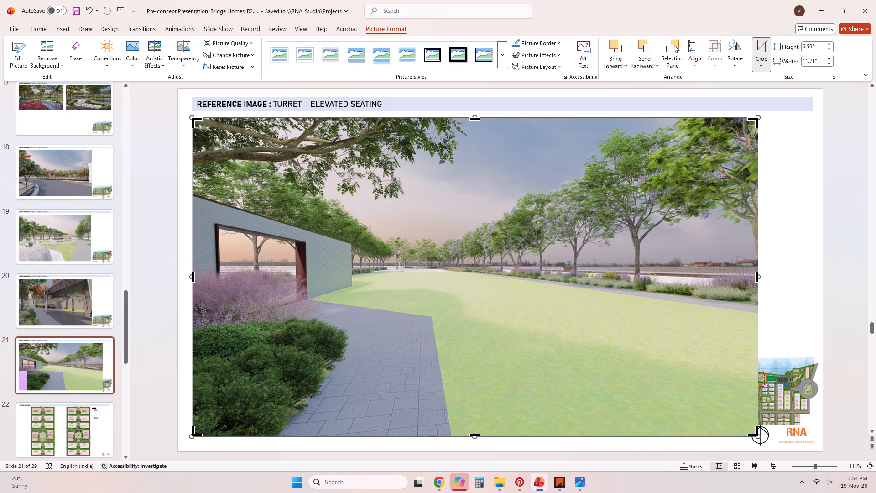
drag(192, 275, 203, 275)
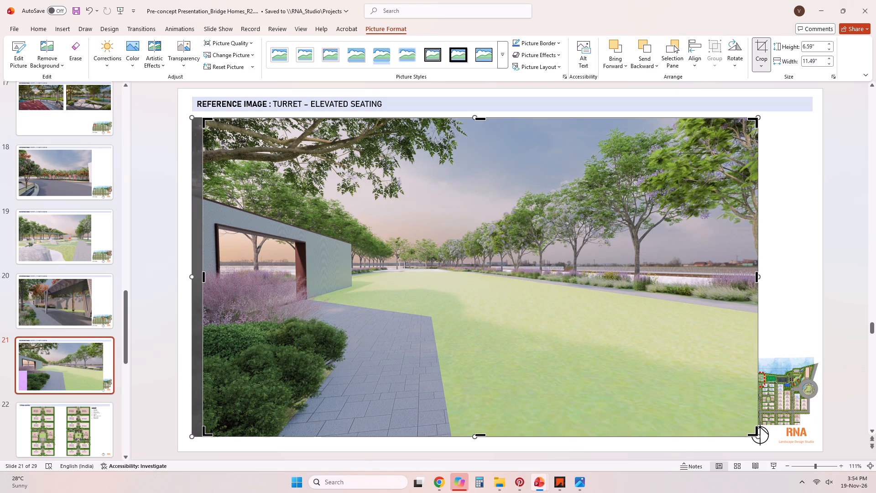
drag(757, 278, 726, 284)
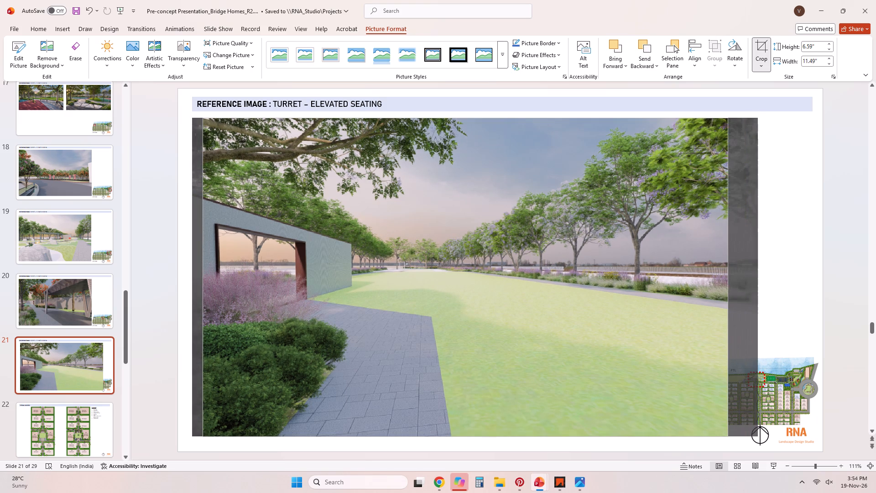
drag(726, 284, 726, 284)
click(812, 257)
Realign the cropped render with the title bar's left edge and scale it to about 6.14" by 10.13", clear of the key plan.
drag(684, 288, 677, 288)
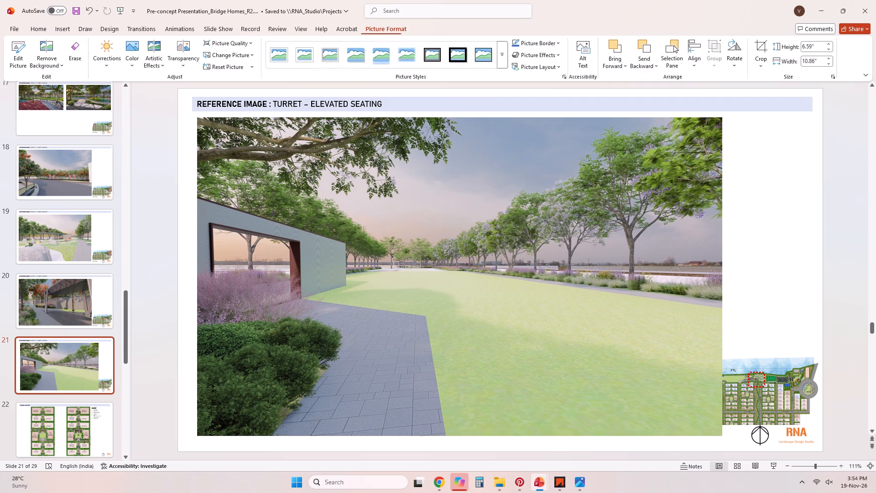
drag(677, 288, 676, 288)
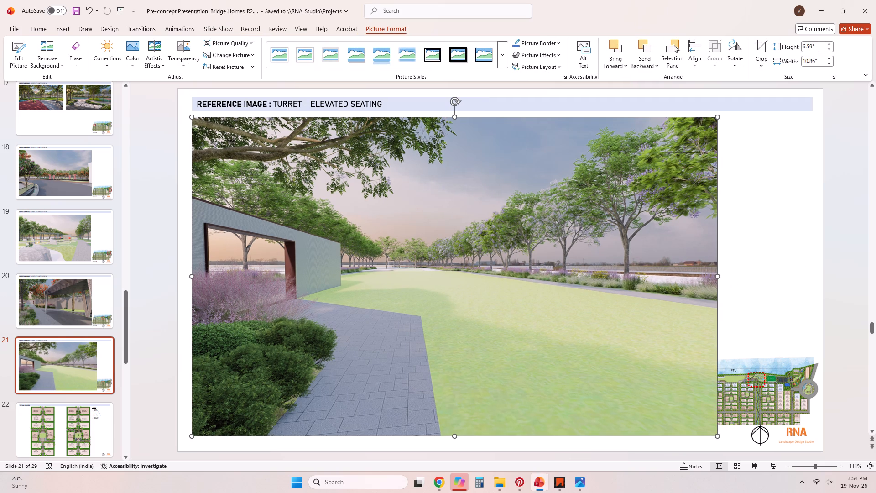
drag(718, 436, 657, 409)
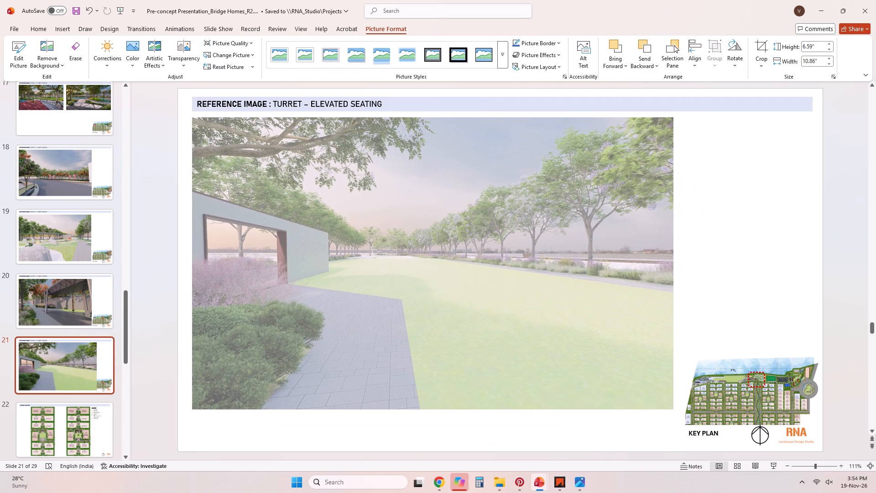
drag(657, 409, 657, 414)
click(657, 414)
click(756, 334)
click(650, 324)
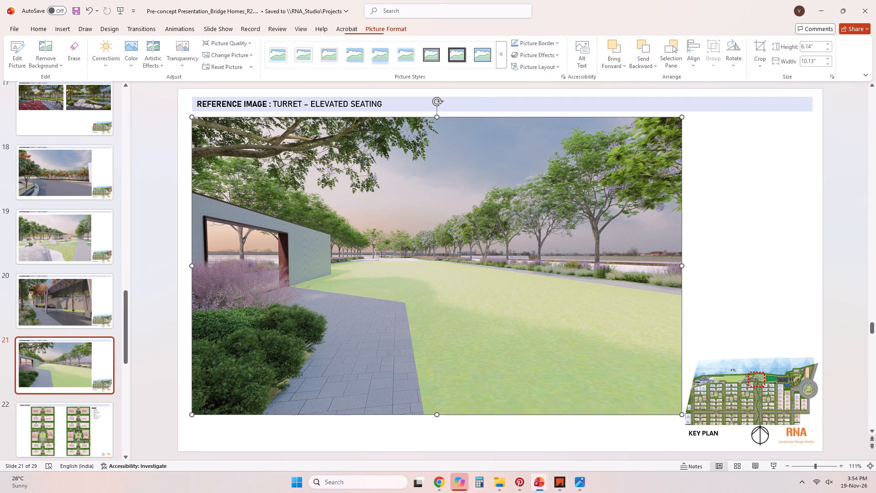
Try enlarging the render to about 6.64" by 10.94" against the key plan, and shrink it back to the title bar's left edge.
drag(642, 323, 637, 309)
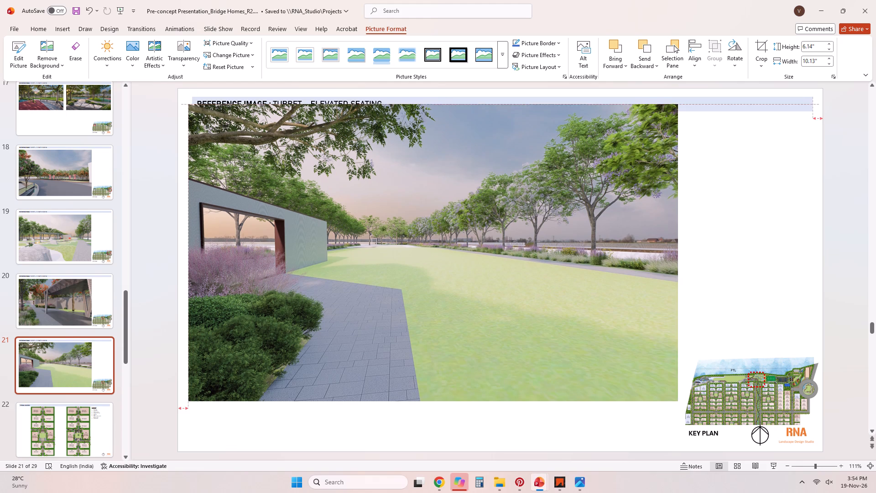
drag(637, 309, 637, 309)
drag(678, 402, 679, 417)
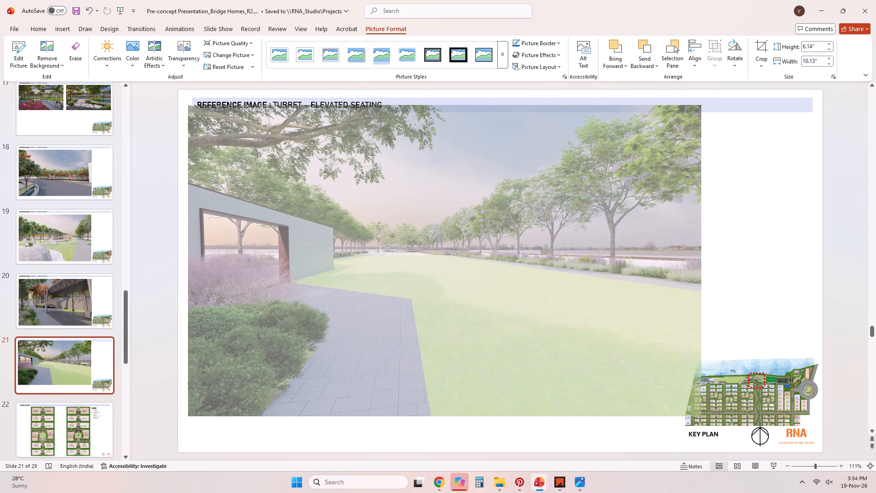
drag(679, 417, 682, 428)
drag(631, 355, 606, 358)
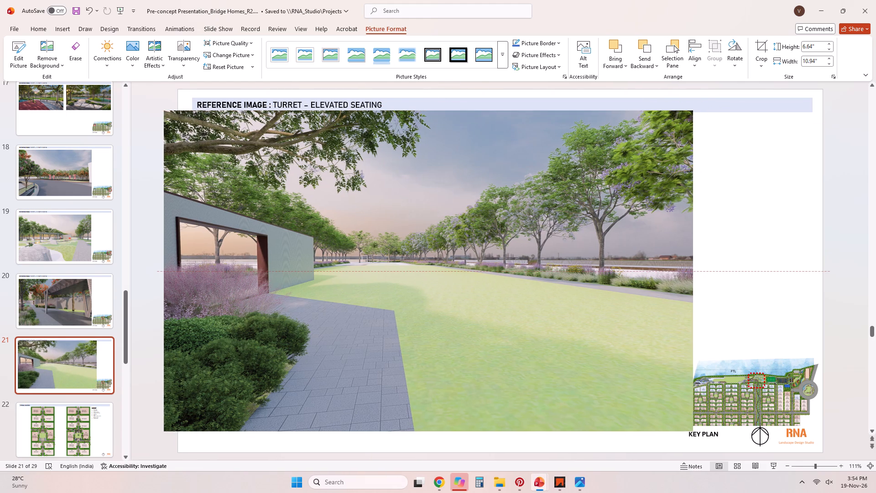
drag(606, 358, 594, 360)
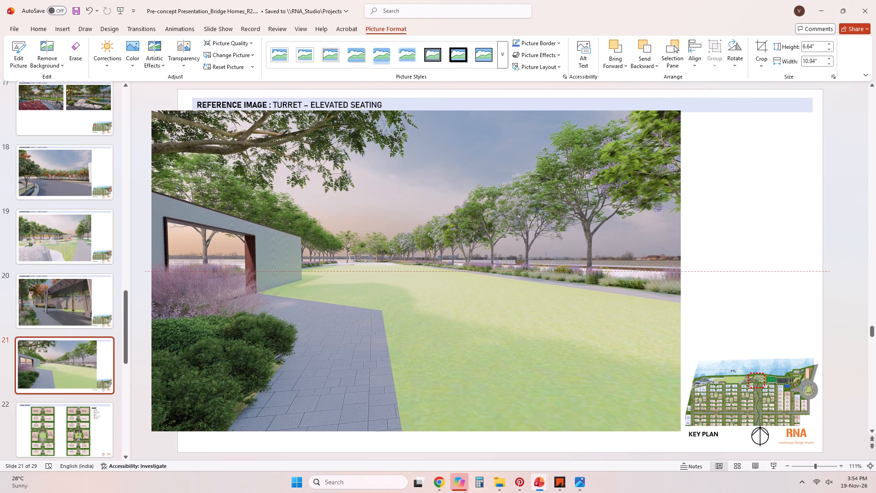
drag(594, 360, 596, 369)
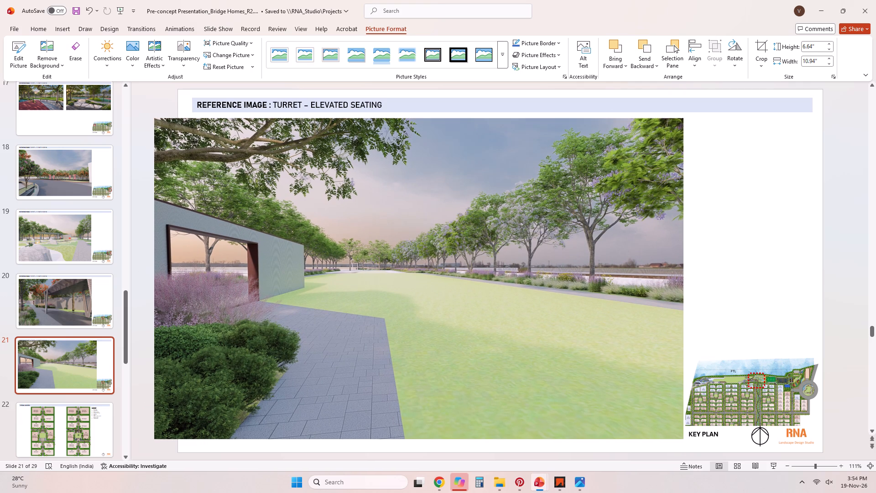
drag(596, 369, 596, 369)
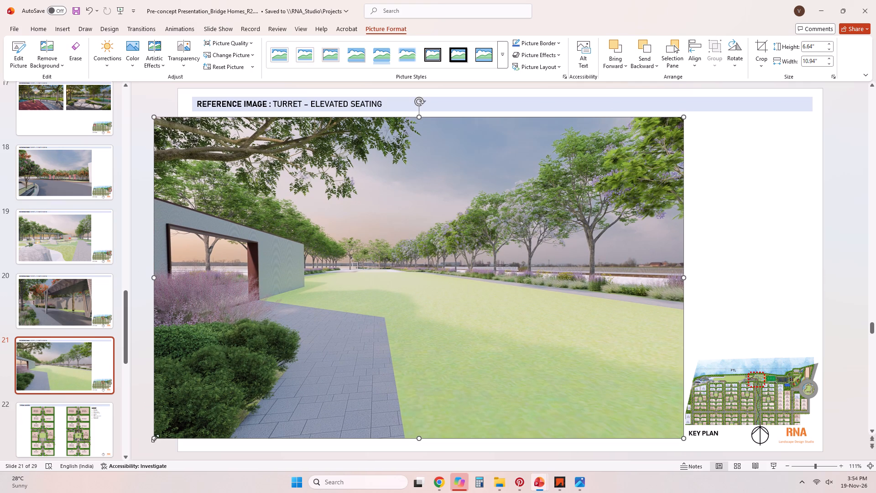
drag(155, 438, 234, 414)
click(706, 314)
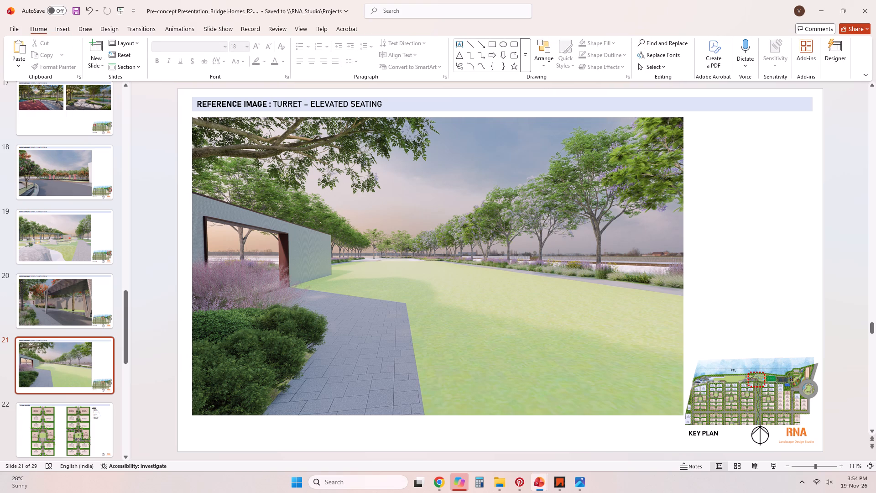
Crop a further narrow strip off the render's right side, leaving a gap before the key plan.
right_click(532, 294)
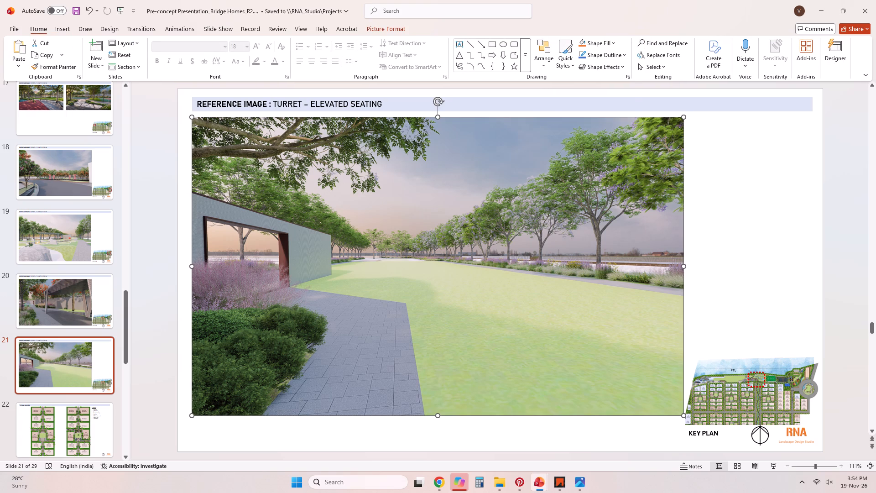
click(581, 314)
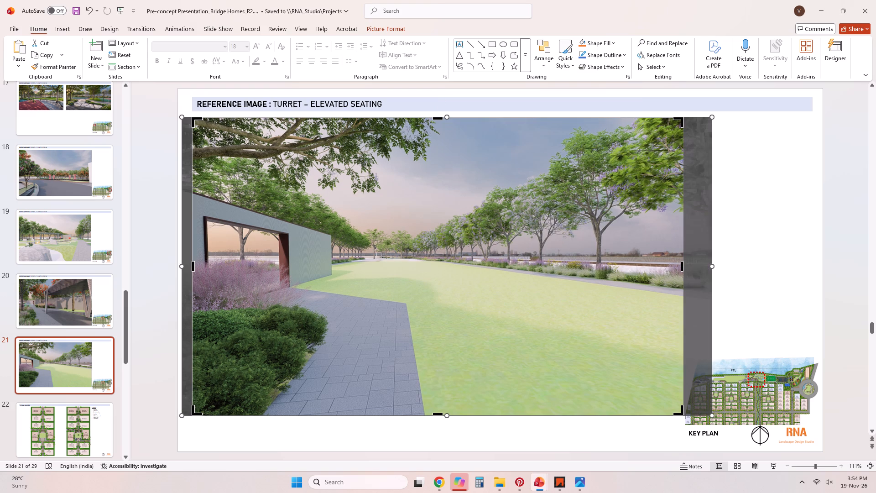
drag(683, 264, 668, 266)
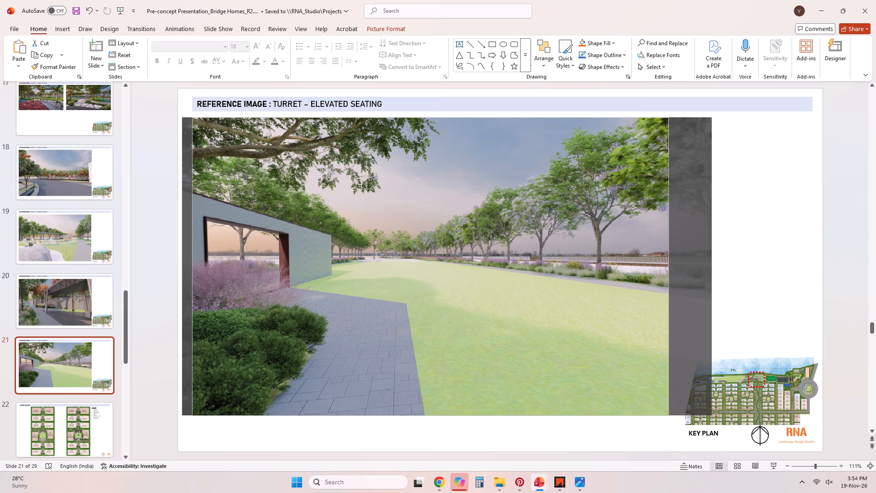
drag(668, 266, 663, 268)
click(663, 268)
click(695, 255)
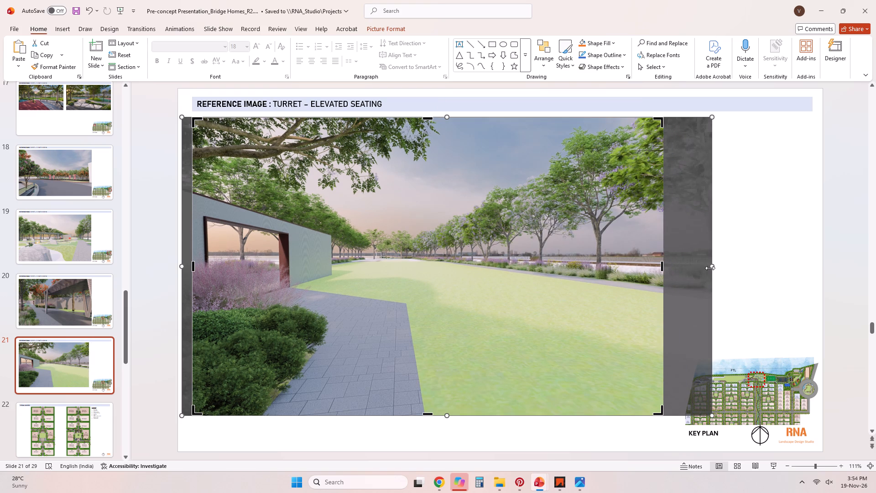
click(749, 263)
Enlarge the render proportionally until its right edge reaches the key plan, and shift it slightly down from the title bar.
click(604, 372)
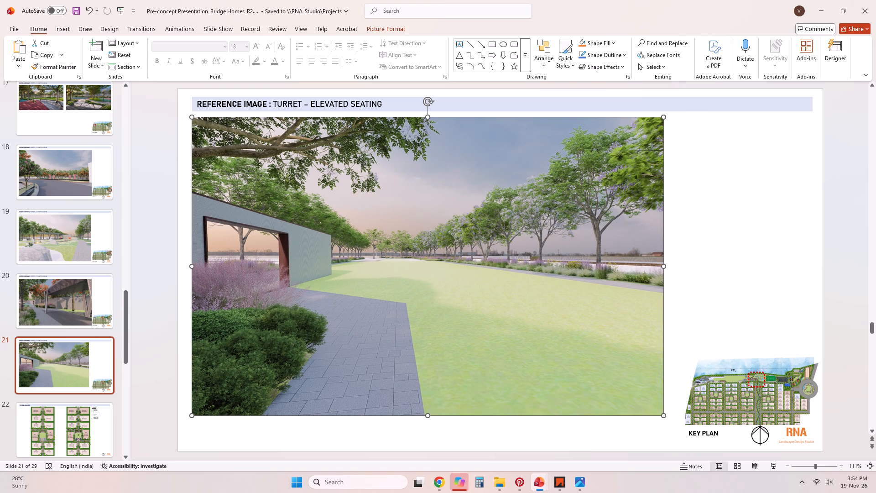
drag(663, 414, 670, 431)
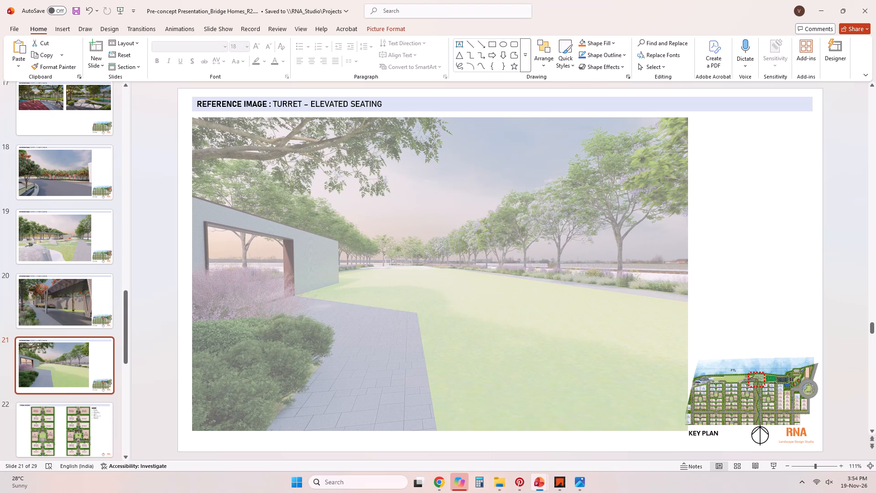
drag(670, 431, 661, 428)
click(749, 341)
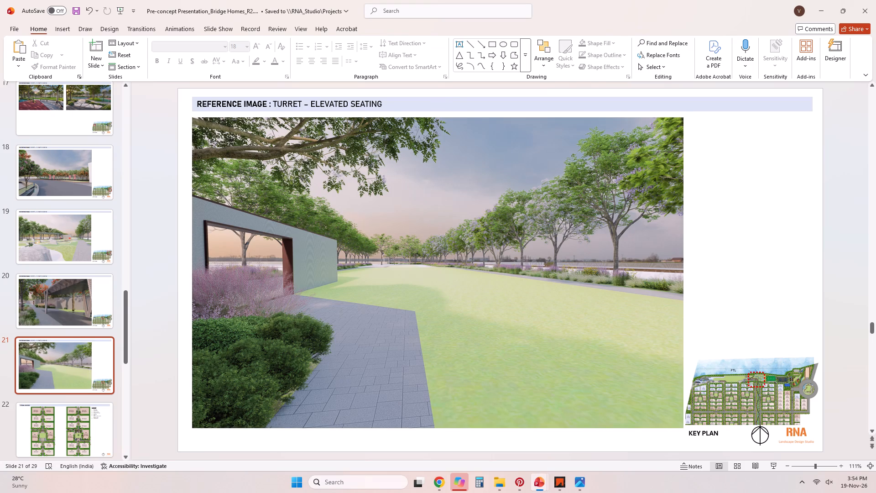
drag(631, 317, 628, 322)
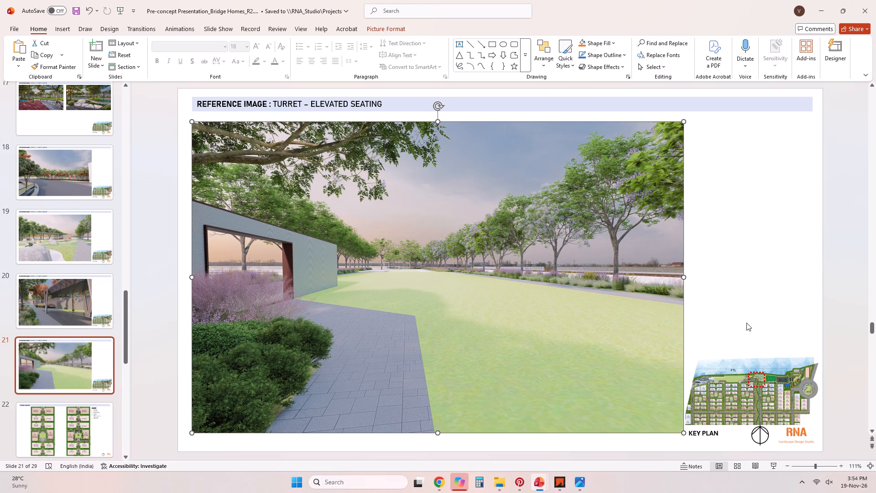
click(751, 322)
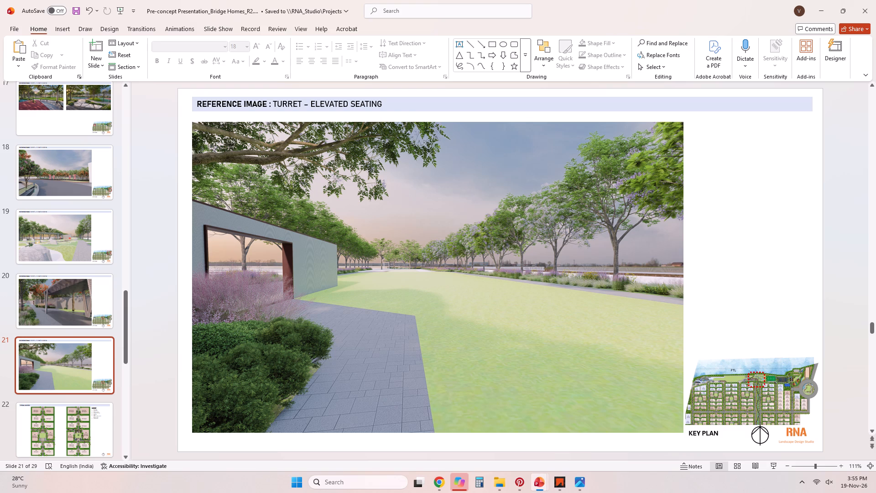
Move slide 21's red dashed marker to the key plan's upper-left green strip, stretching it lengthwise and reducing its height.
drag(753, 372, 712, 369)
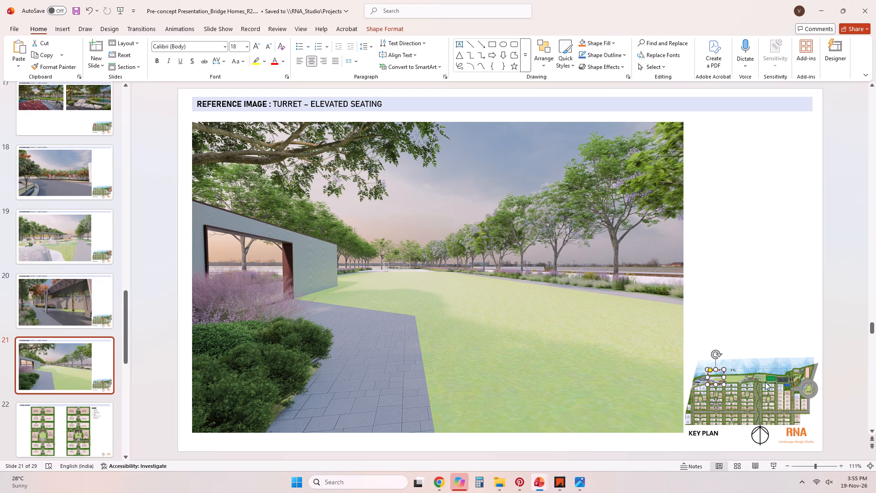
drag(723, 377, 749, 376)
drag(727, 370, 725, 375)
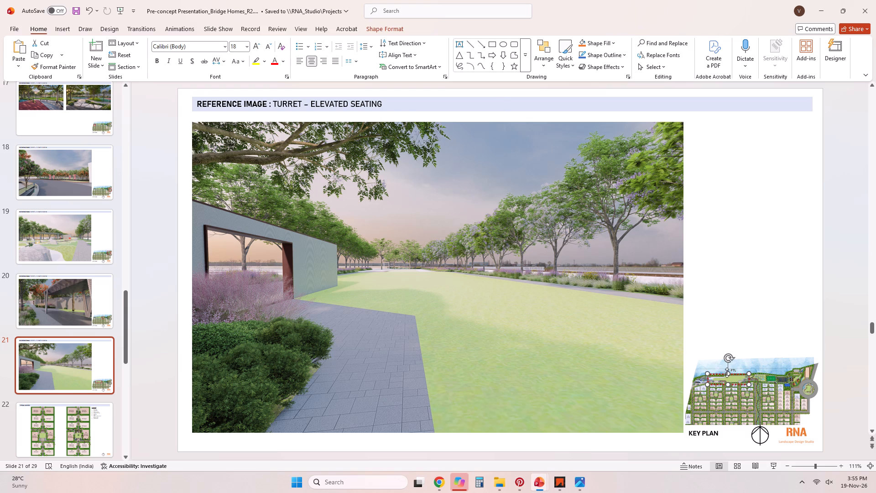
click(763, 320)
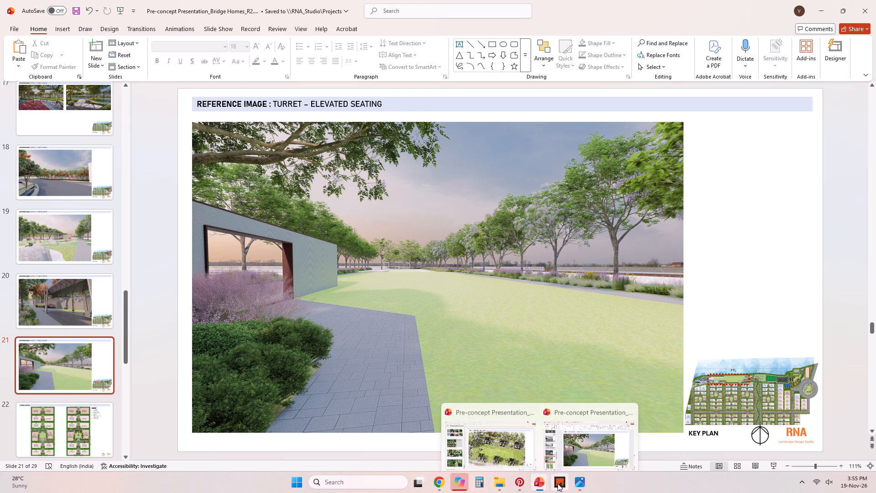
Duplicate slide 21 and delete the lawn render from the new slide 22, keeping its title bar and key plan.
right_click(36, 366)
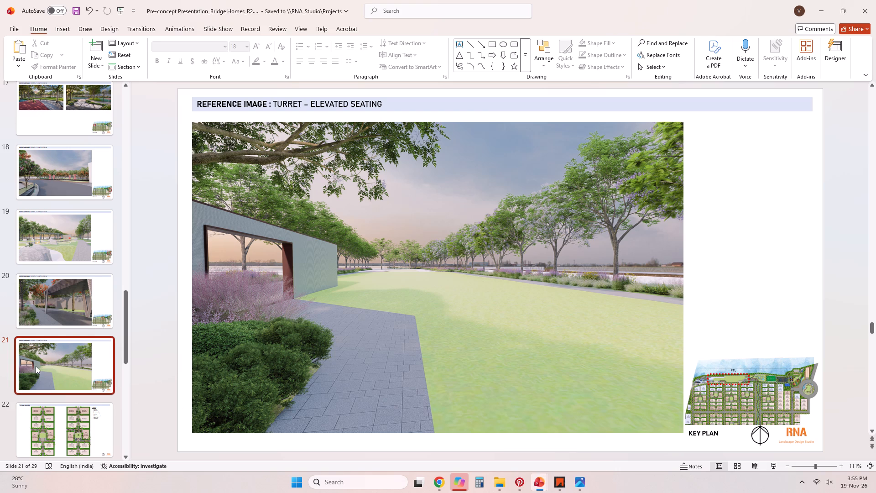
click(69, 183)
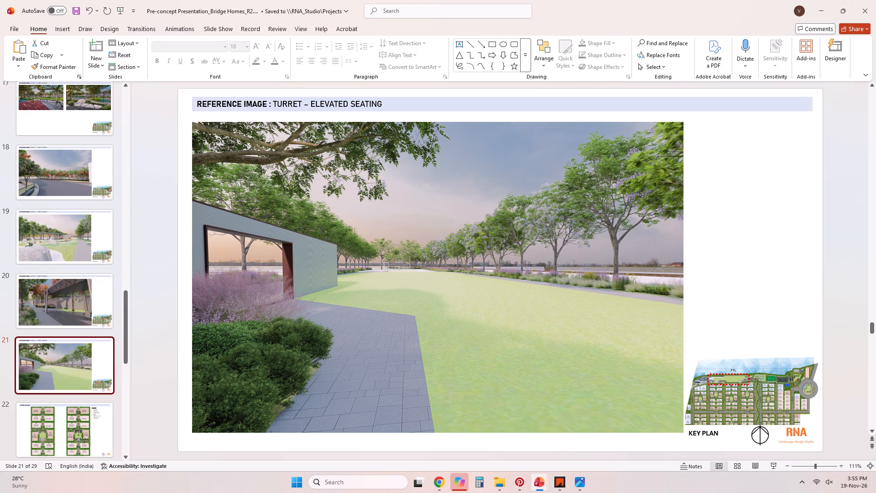
key(ctrl+v)
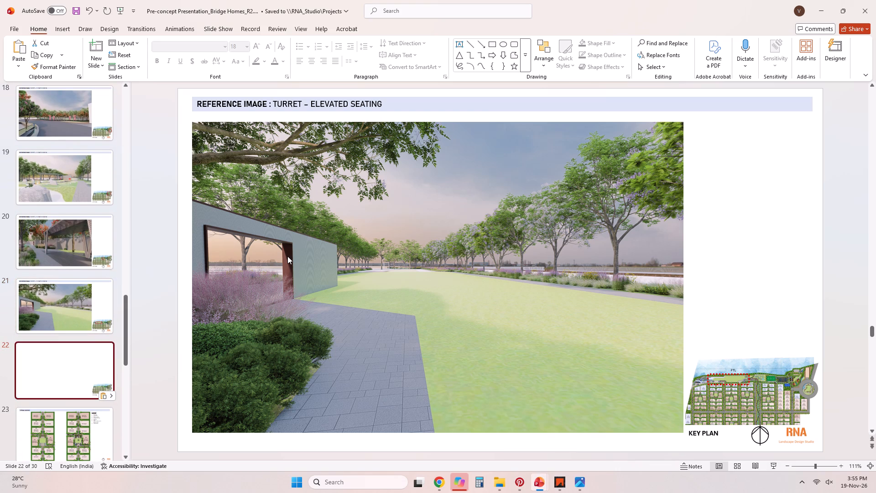
click(36, 366)
click(344, 227)
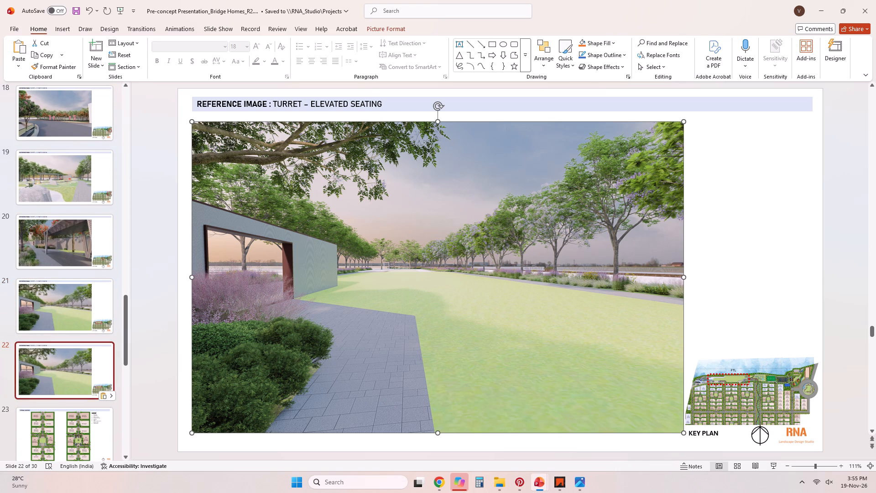
key(Delete)
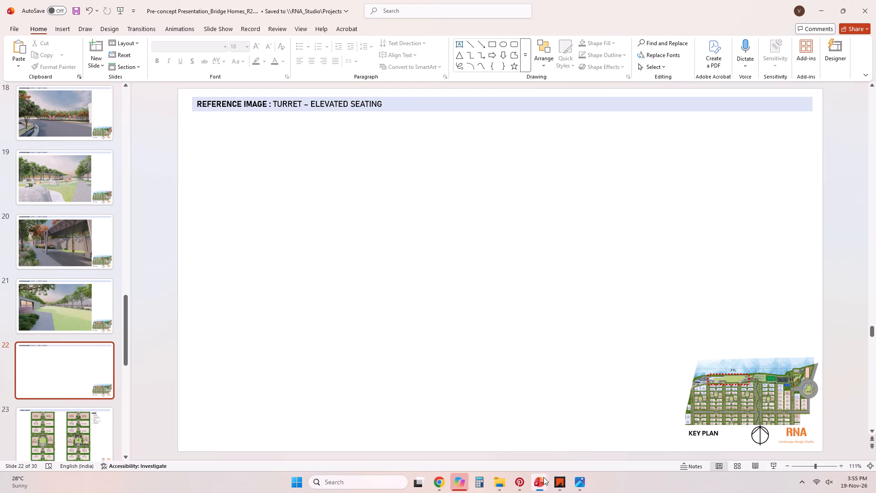
Bring Scene 8.png from Photos onto slide 22 and save the presentation.
click(579, 482)
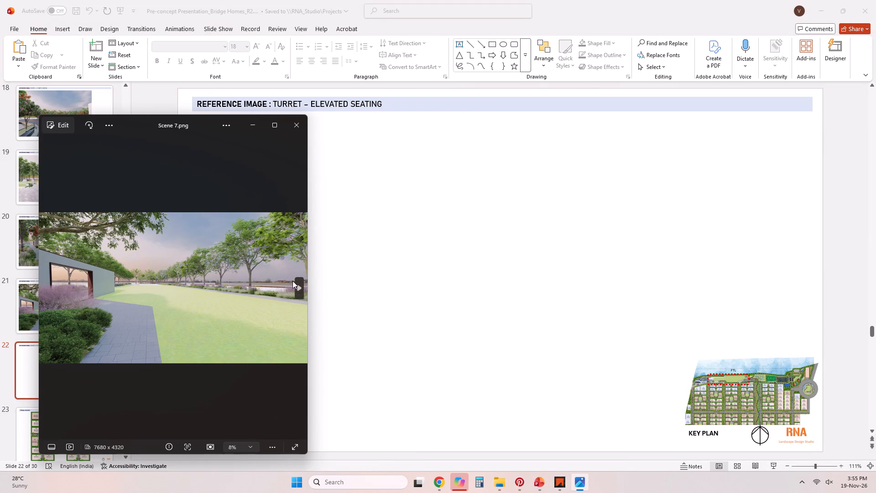
click(301, 283)
drag(231, 276, 379, 246)
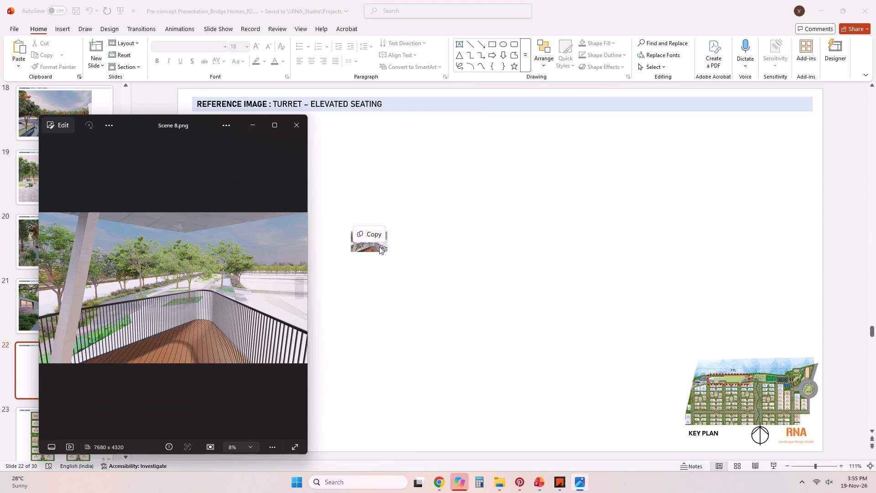
drag(379, 246, 436, 245)
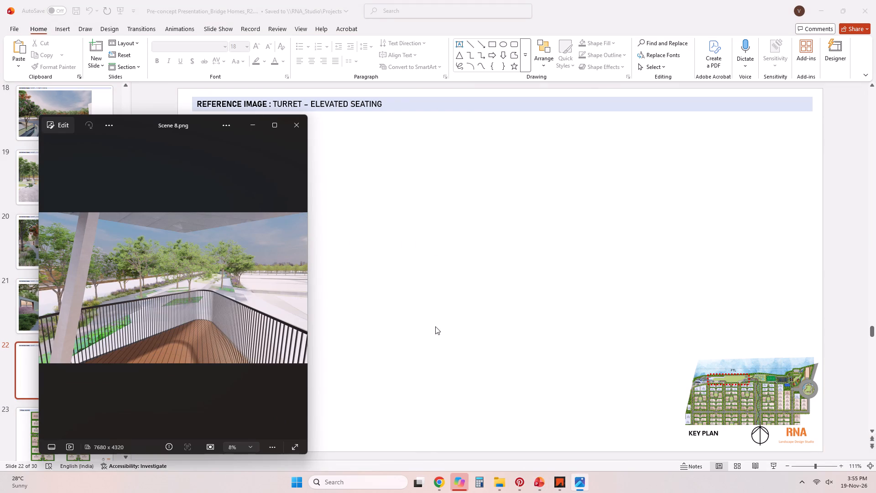
click(438, 363)
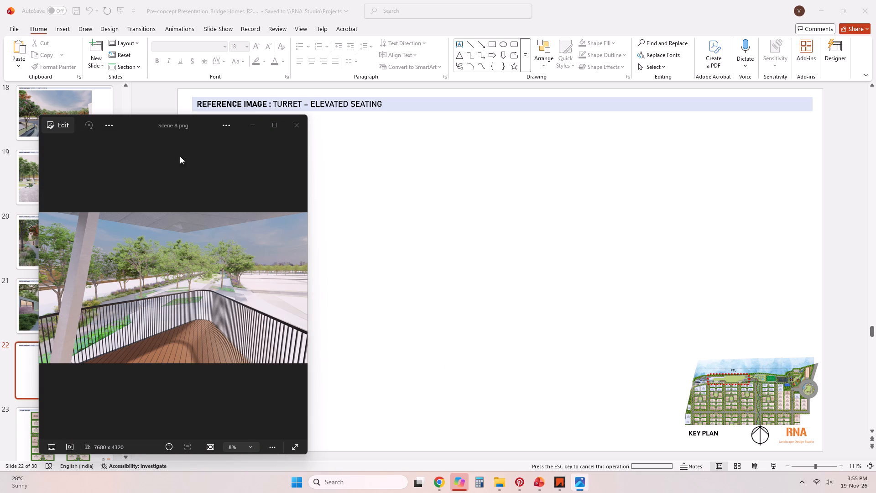
click(254, 125)
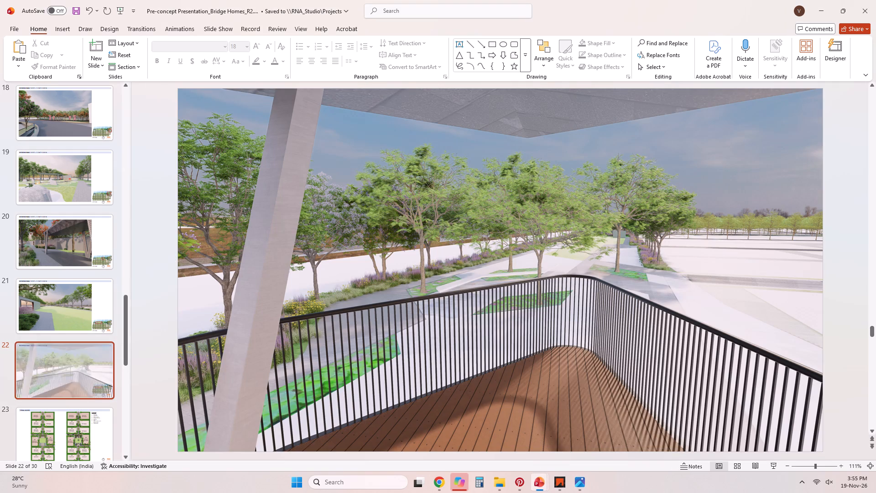
key(ctrl+s)
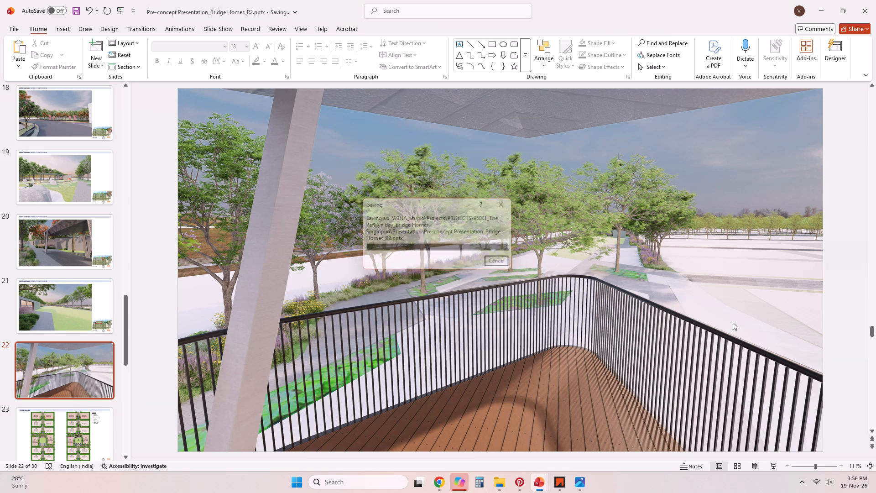
Shrink the balcony render proportionally and place it below the title bar, with its right edge just short of the key plan.
click(768, 278)
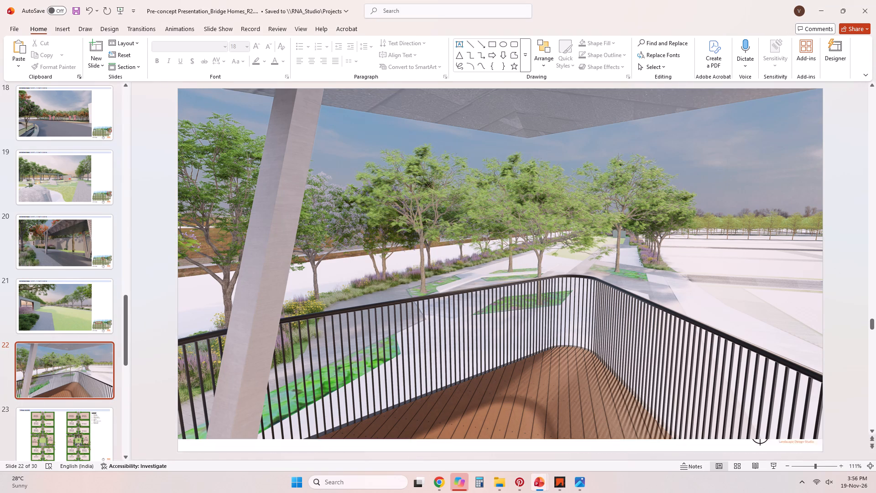
drag(824, 87, 811, 94)
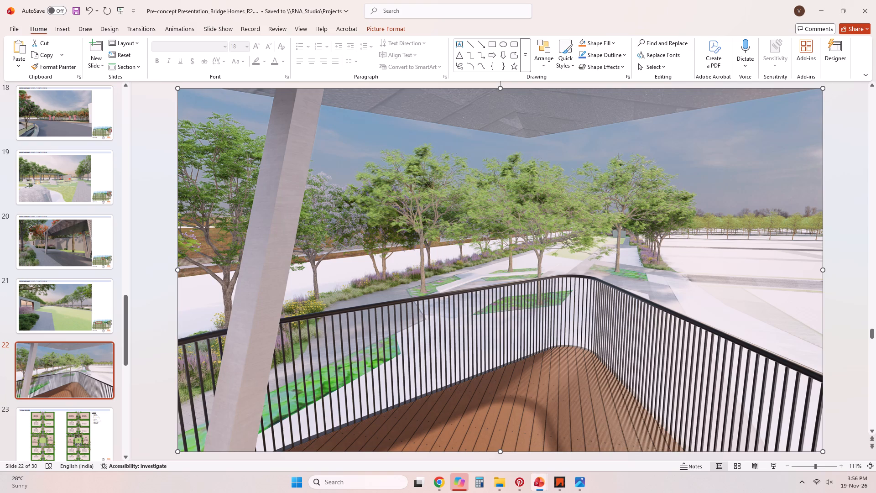
drag(811, 94, 666, 157)
drag(605, 219, 624, 165)
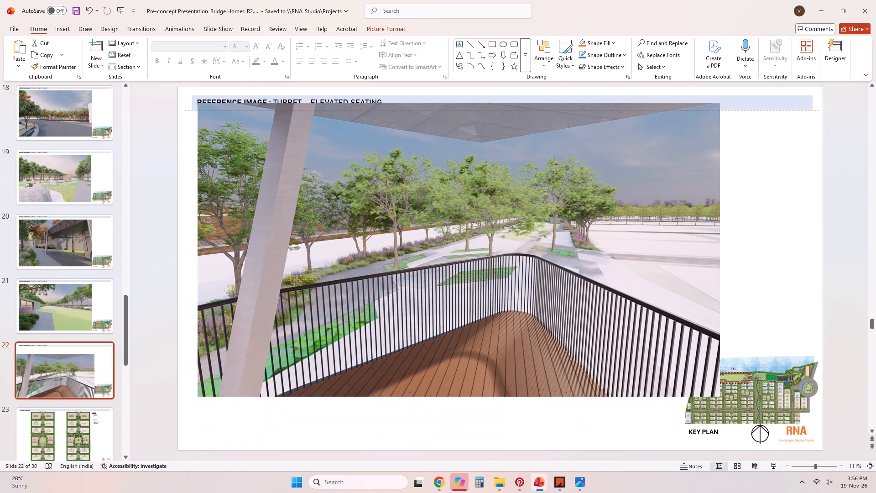
drag(624, 165, 619, 179)
click(619, 179)
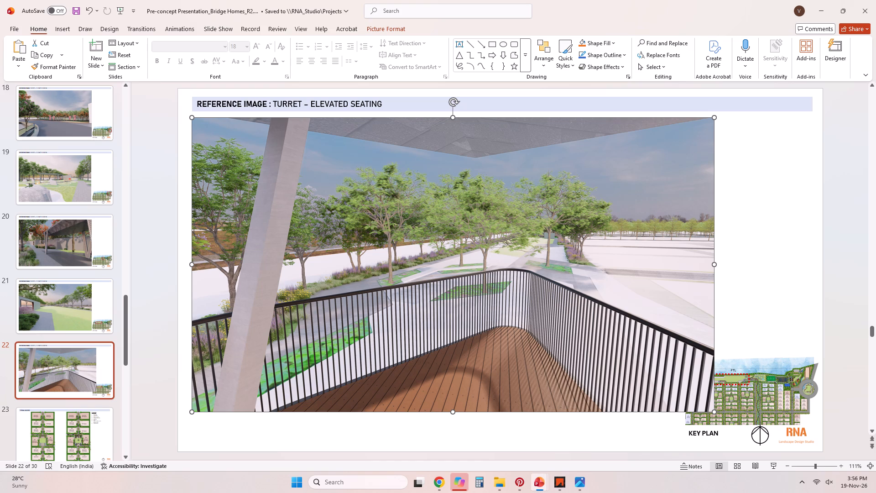
drag(530, 333, 510, 317)
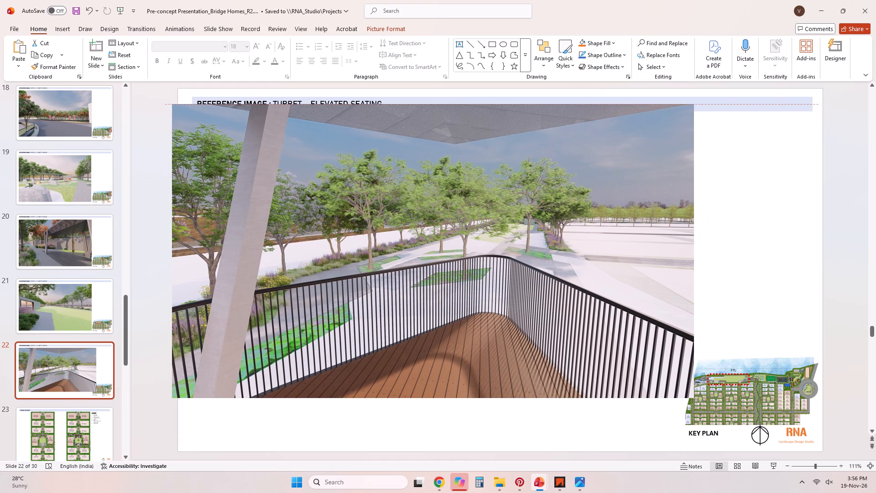
drag(510, 317, 509, 317)
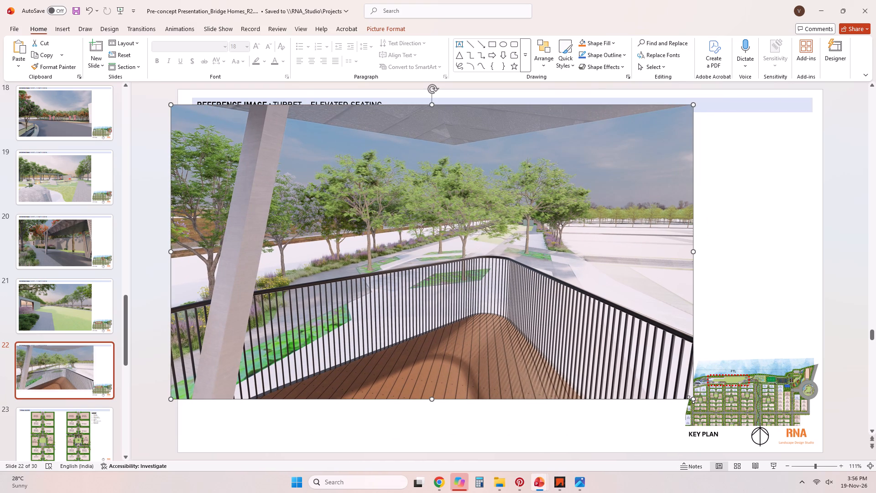
drag(694, 399, 659, 391)
drag(636, 339, 638, 388)
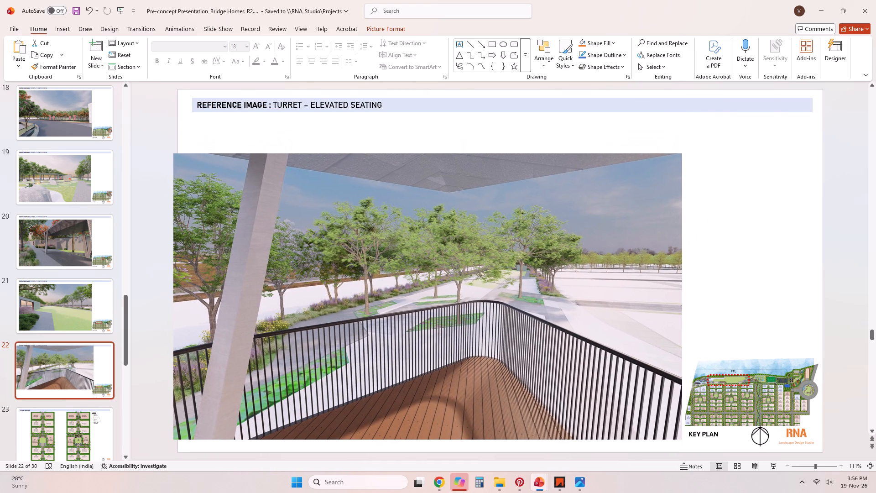
drag(638, 388, 641, 388)
drag(638, 388, 635, 388)
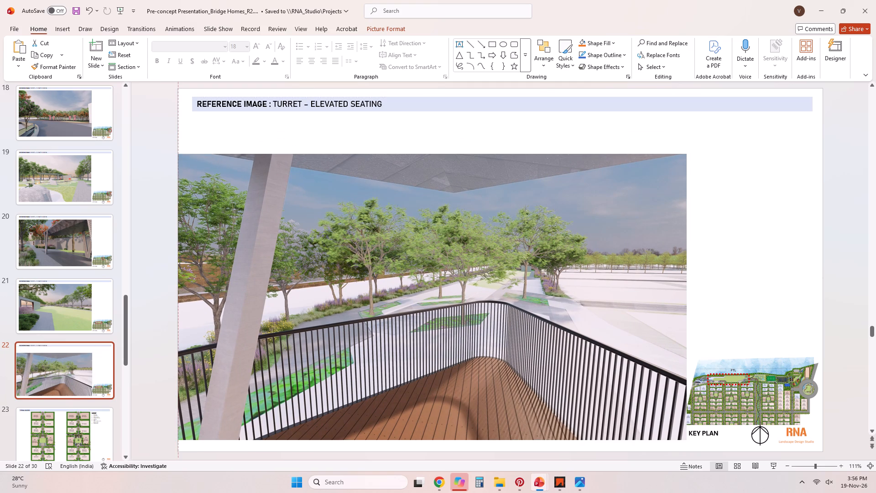
drag(635, 388, 631, 389)
Crop a strip off the balcony render's right side and a narrower strip off its left side.
right_click(640, 376)
click(684, 398)
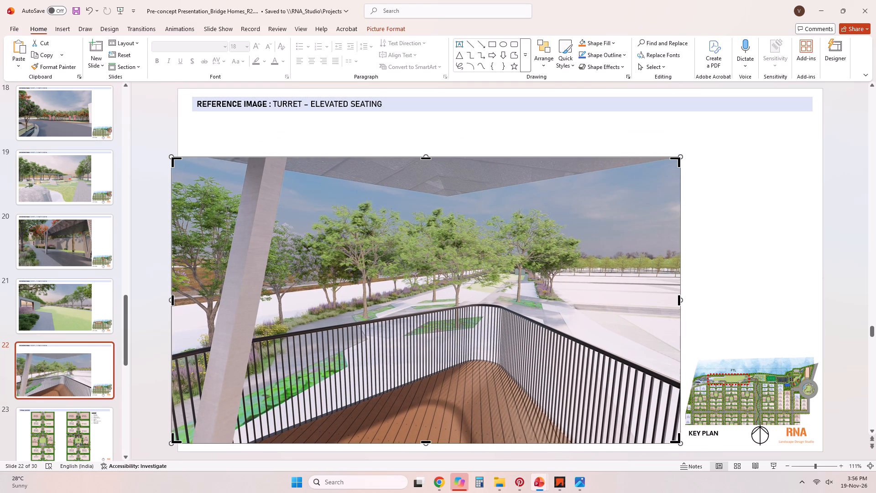
drag(678, 301, 645, 304)
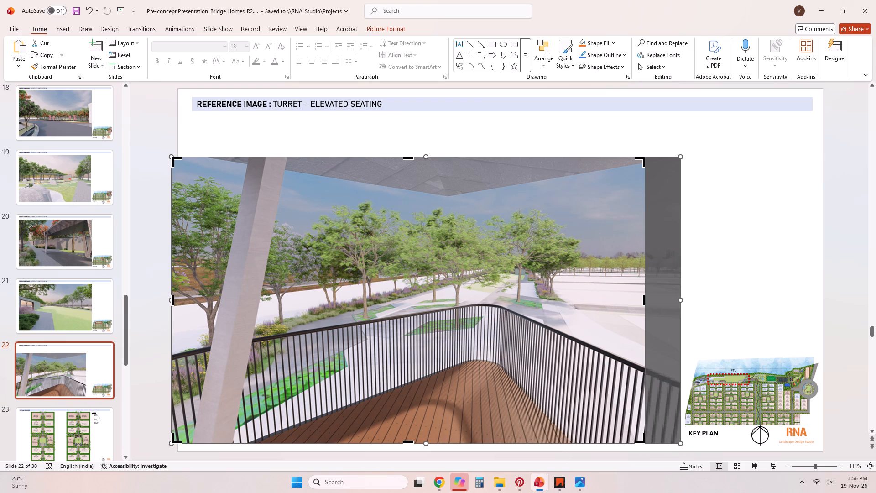
drag(174, 298, 188, 300)
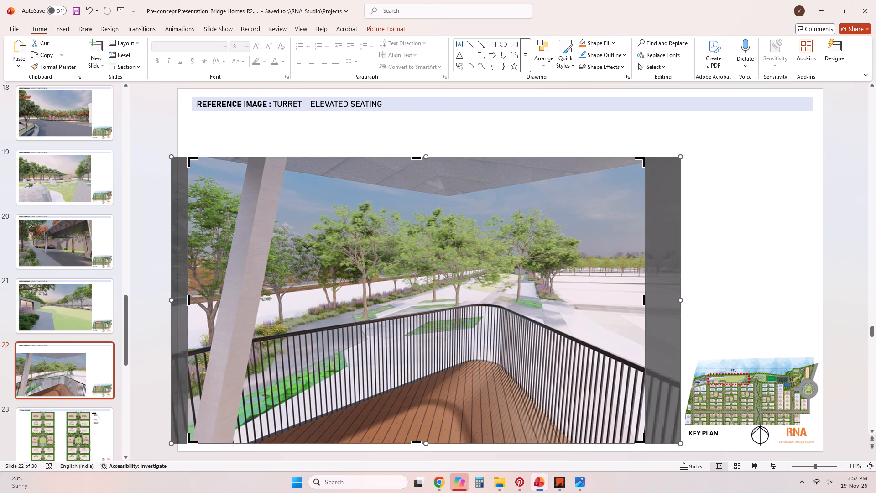
click(734, 306)
Align the cropped render with the title bar's left edge just below it, and enlarge it proportionally until it reaches the key plan.
drag(456, 306, 459, 274)
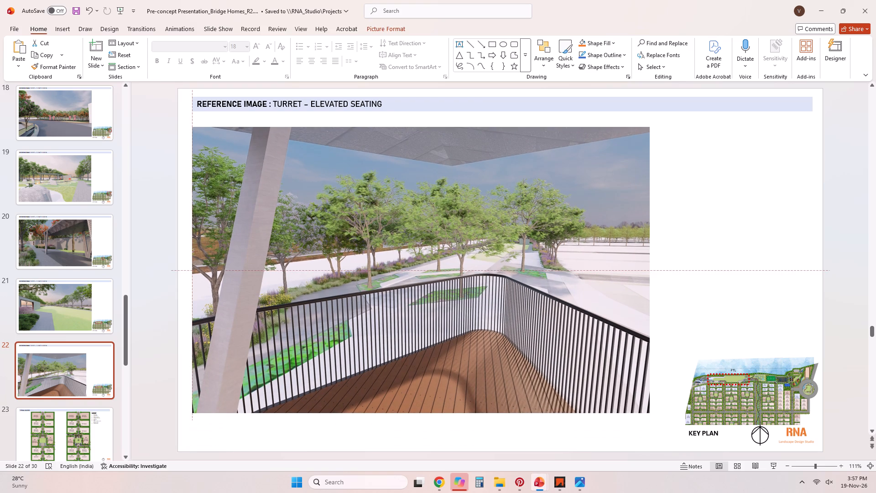
drag(459, 274, 460, 267)
drag(628, 362, 629, 369)
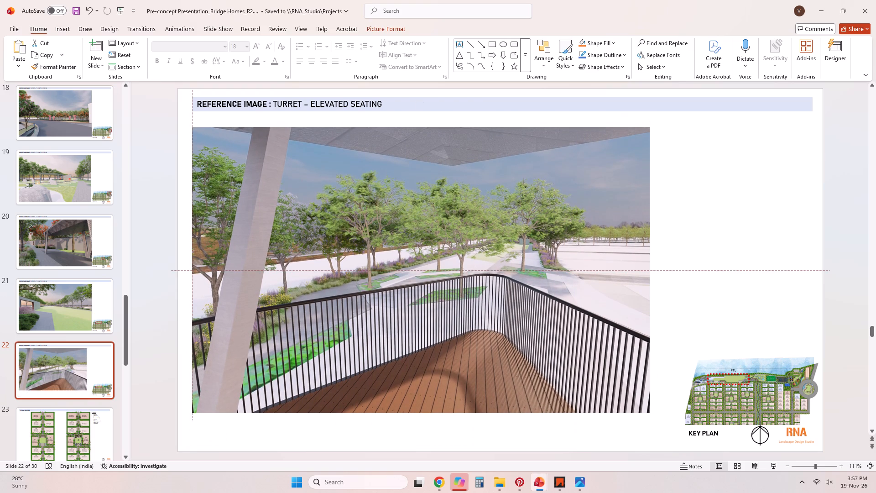
drag(629, 369, 629, 371)
click(626, 367)
click(626, 363)
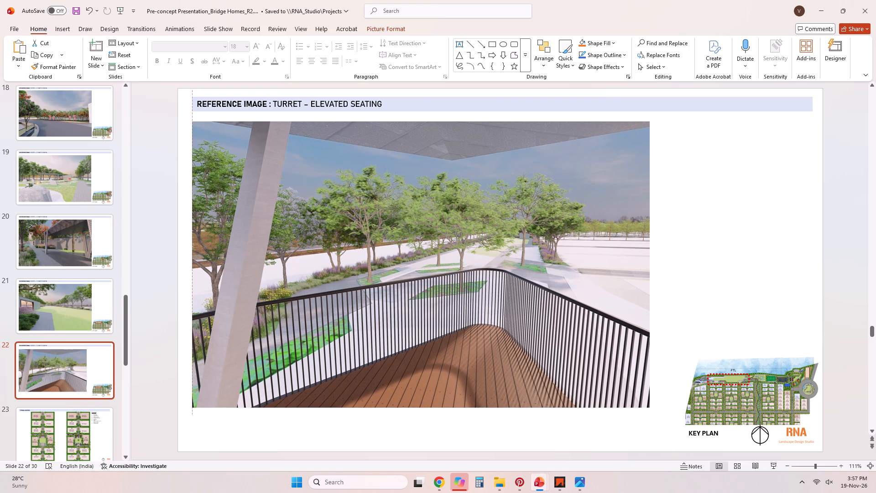
drag(649, 407, 662, 430)
click(728, 331)
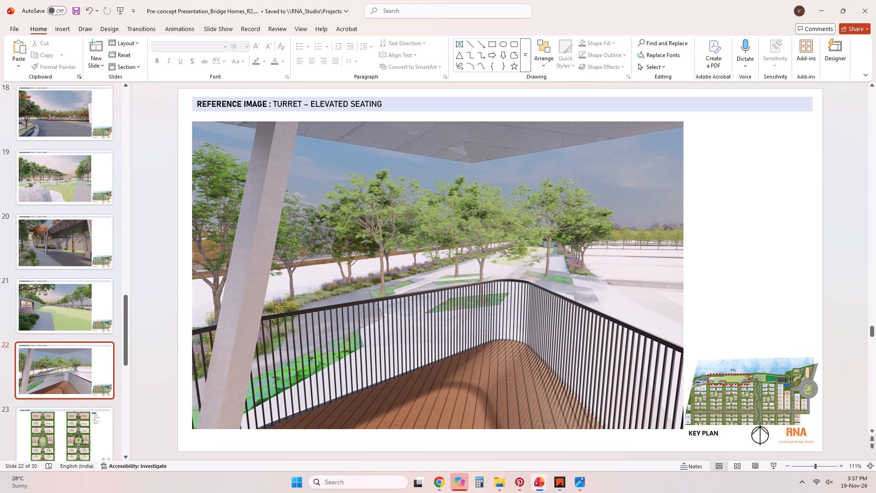
Duplicate slide 22 and delete the balcony render from the new slide 23.
click(74, 372)
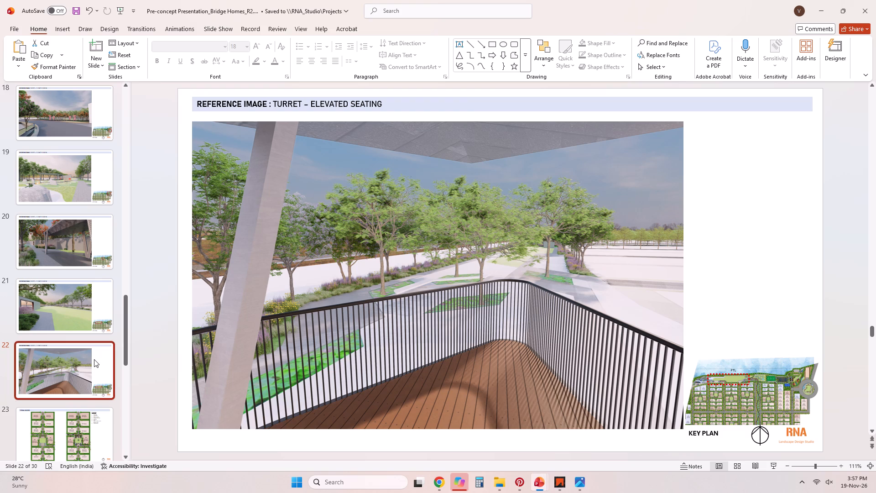
key(ctrl+c)
key(ctrl+v)
click(91, 358)
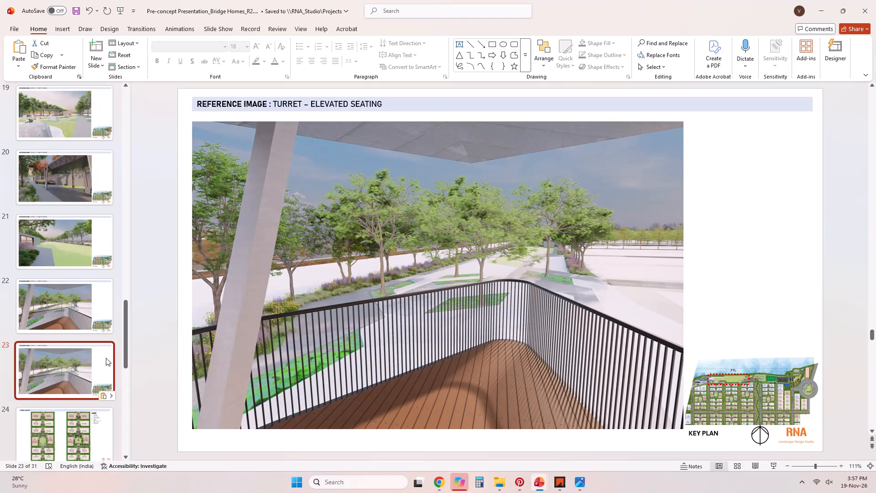
click(474, 269)
key(Delete)
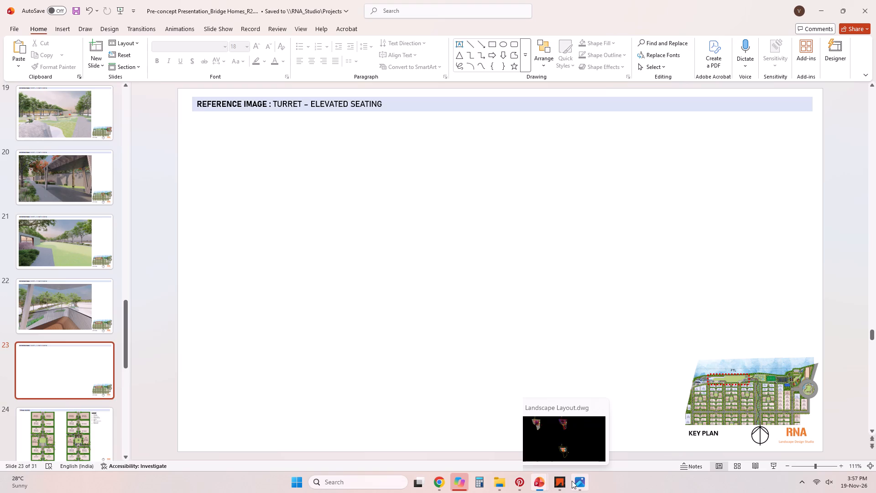
Bring Scene 9.png from Photos onto slide 23.
click(584, 430)
click(295, 291)
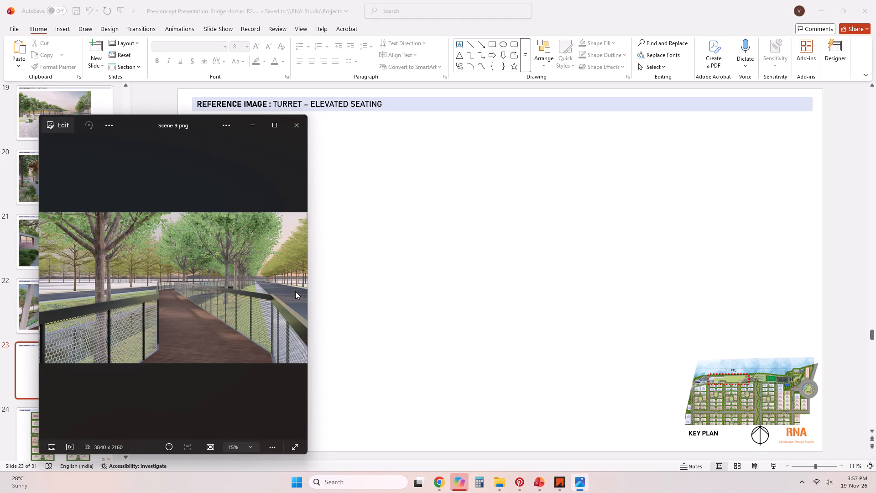
drag(224, 310, 534, 273)
click(406, 304)
click(255, 124)
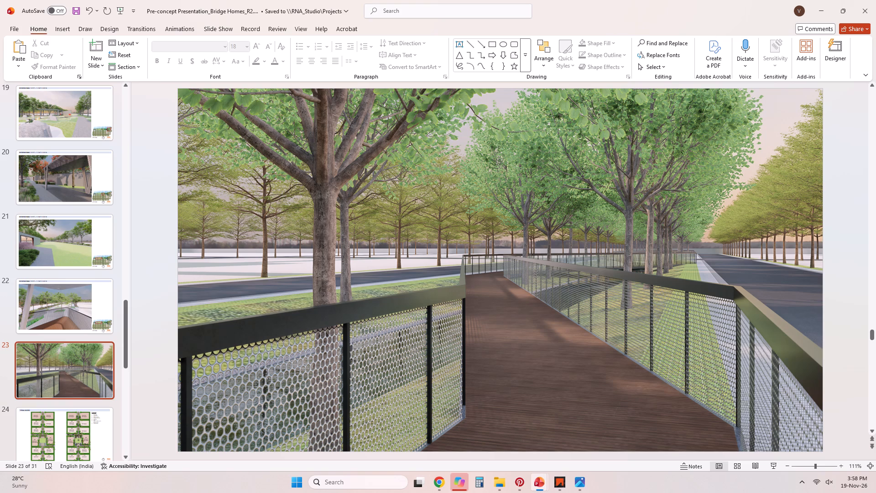
Shrink the boardwalk render proportionally and place it just below the title bar, clear of the key plan.
click(454, 199)
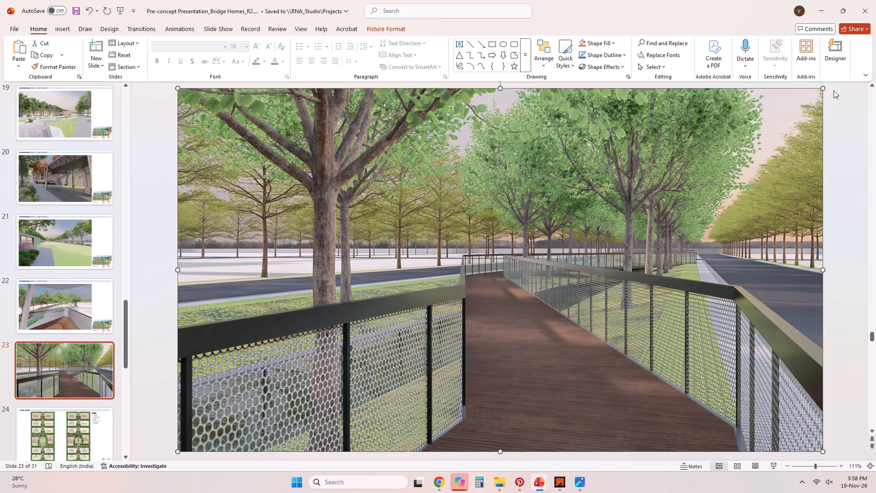
drag(824, 88, 510, 188)
drag(463, 311, 468, 245)
Crop narrow strips off the right and left sides of the boardwalk render on slide 23.
right_click(614, 334)
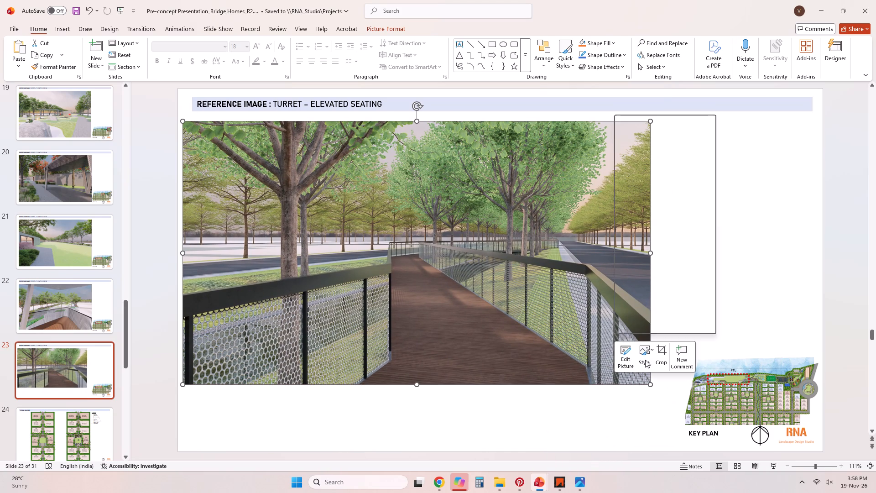
click(663, 354)
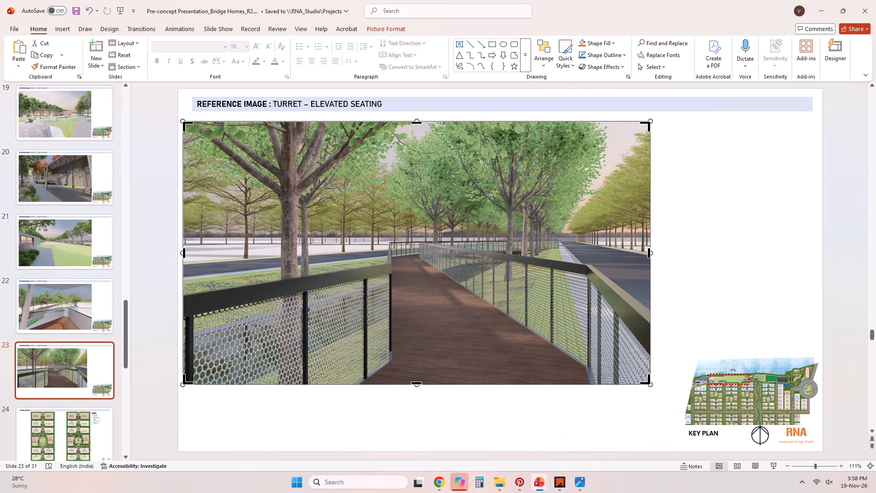
drag(649, 252, 634, 252)
click(669, 253)
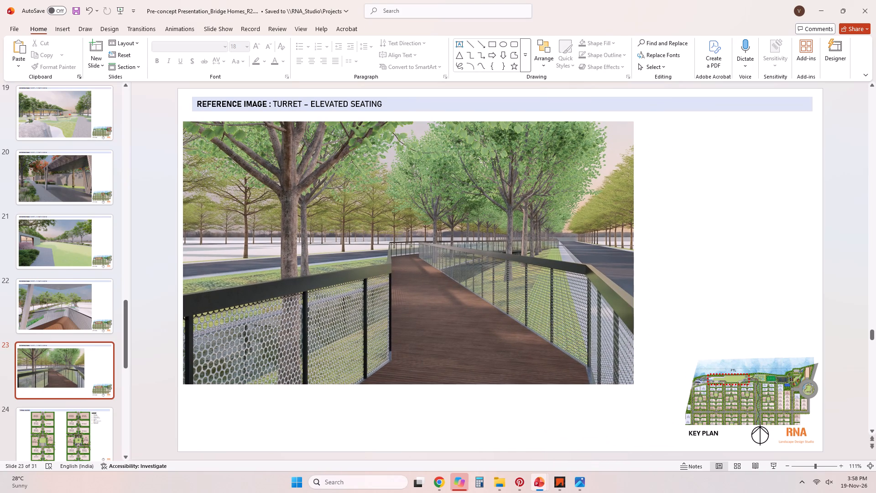
click(249, 262)
right_click(280, 262)
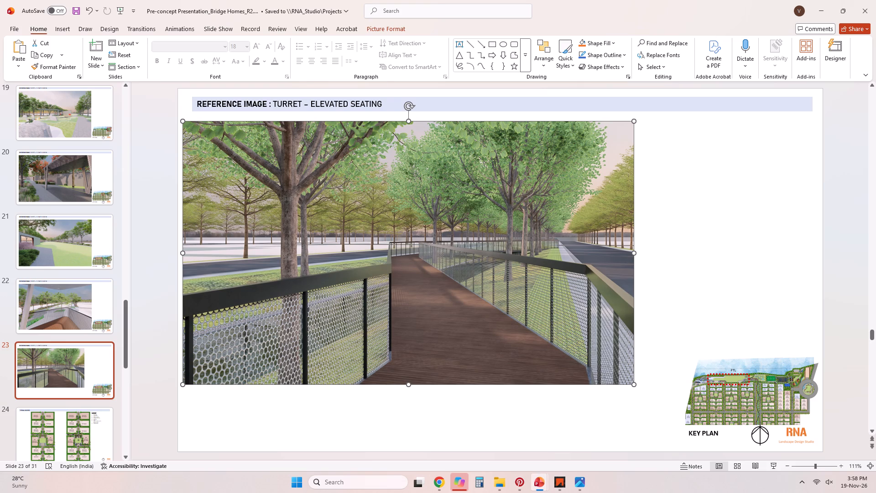
click(330, 292)
drag(183, 253, 211, 257)
click(786, 315)
Align the cropped boardwalk render with the title bar's left edge just below it, and enlarge it proportionally until it reaches the key plan.
drag(495, 296, 479, 292)
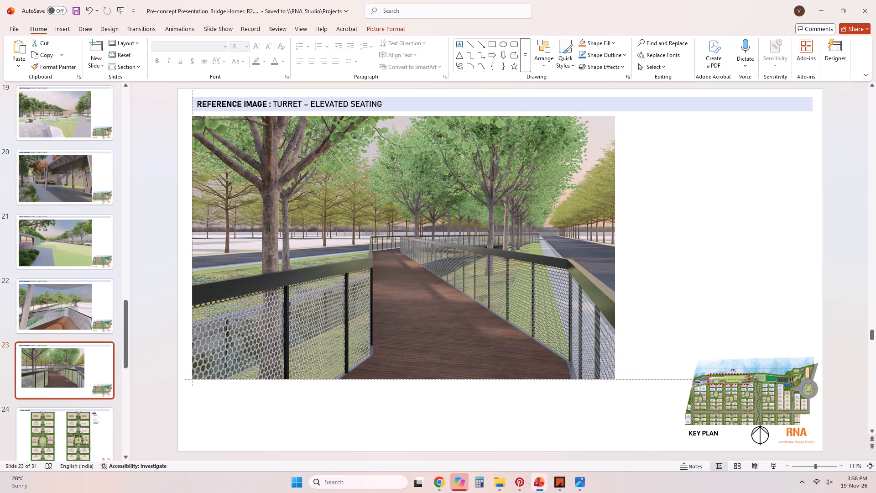
drag(479, 292, 478, 297)
drag(612, 383, 639, 427)
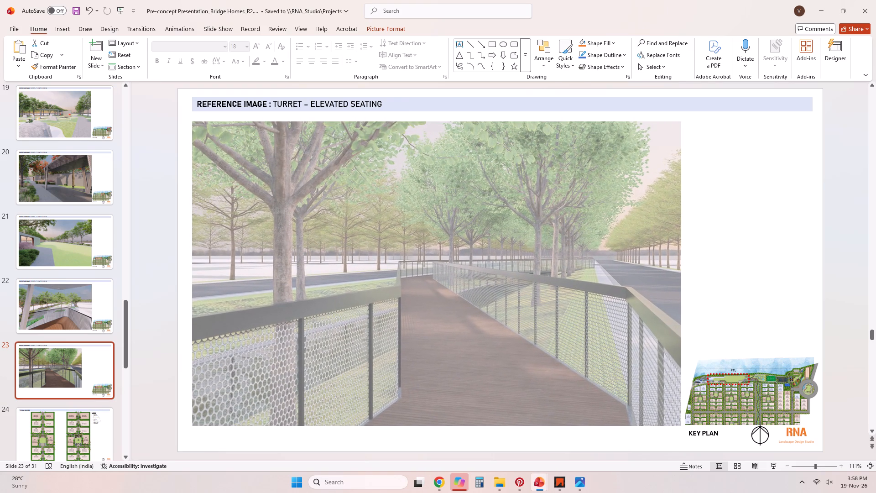
click(718, 332)
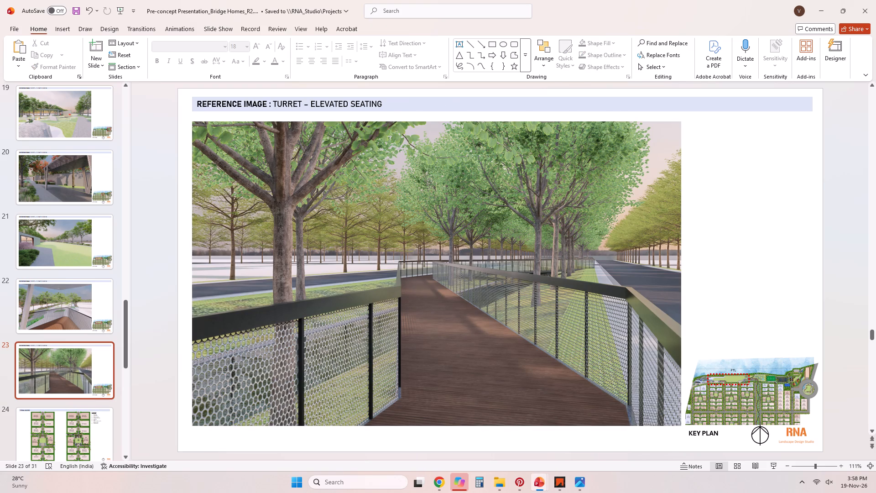
Rotate the key plan's red dashed marker to vertical, place it over the central green corridor, and lengthen it to the plan's lower edge.
drag(744, 384, 805, 385)
drag(805, 385, 809, 383)
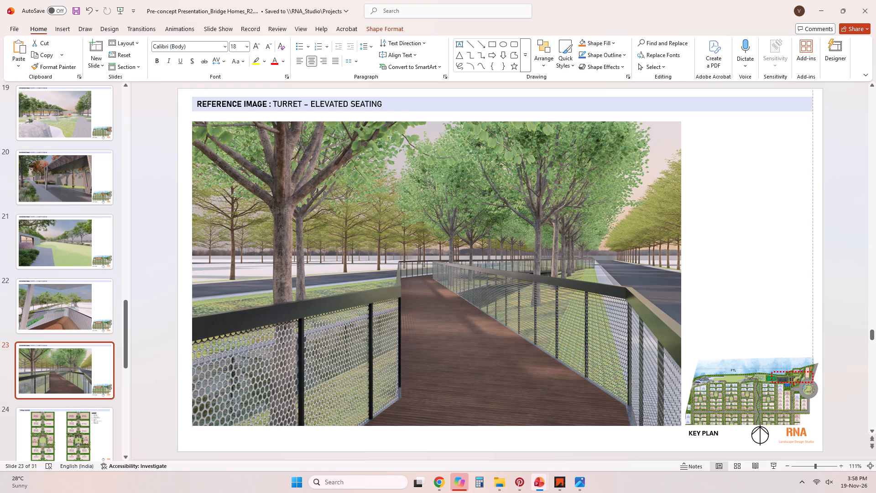
drag(809, 383, 809, 382)
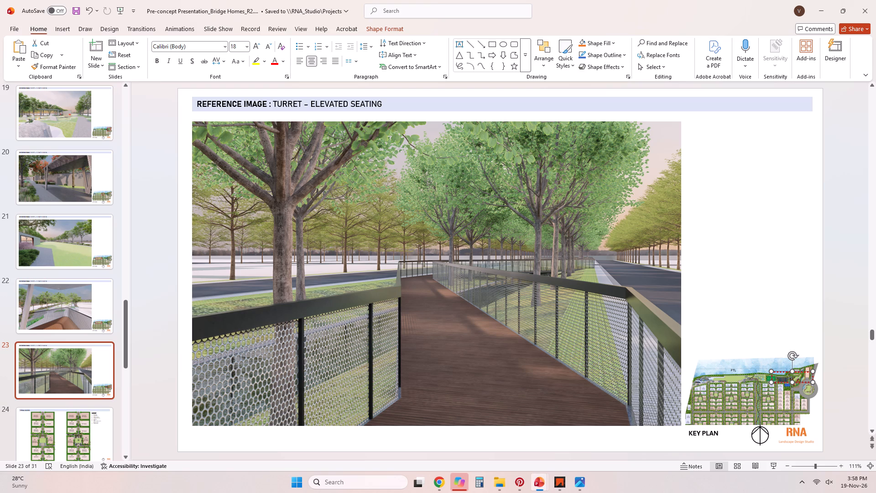
drag(794, 356, 821, 379)
drag(821, 379, 822, 378)
drag(797, 388, 761, 407)
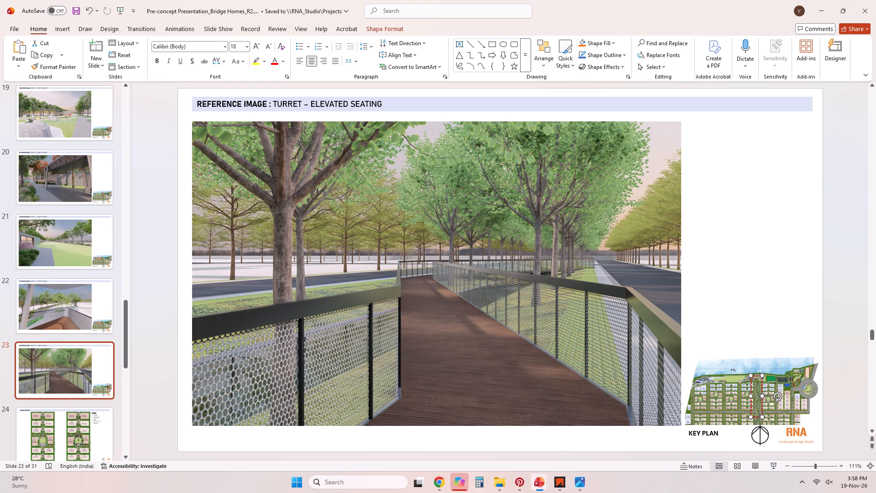
drag(762, 416, 763, 425)
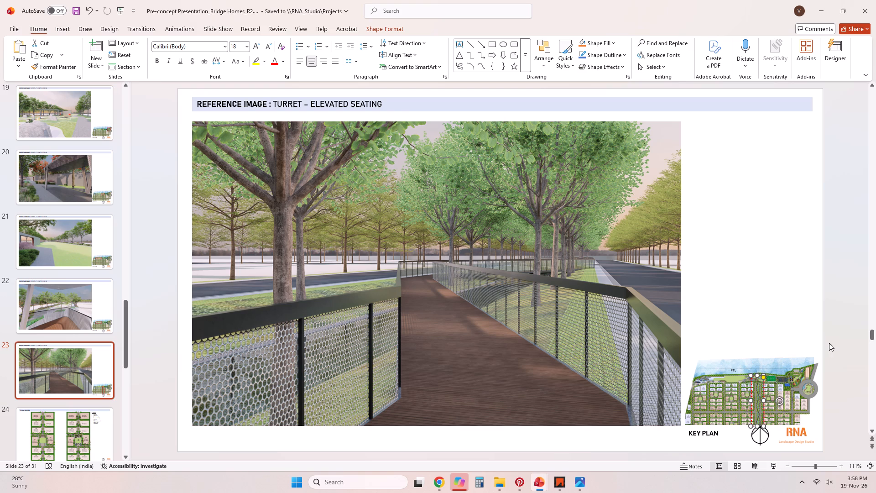
click(829, 352)
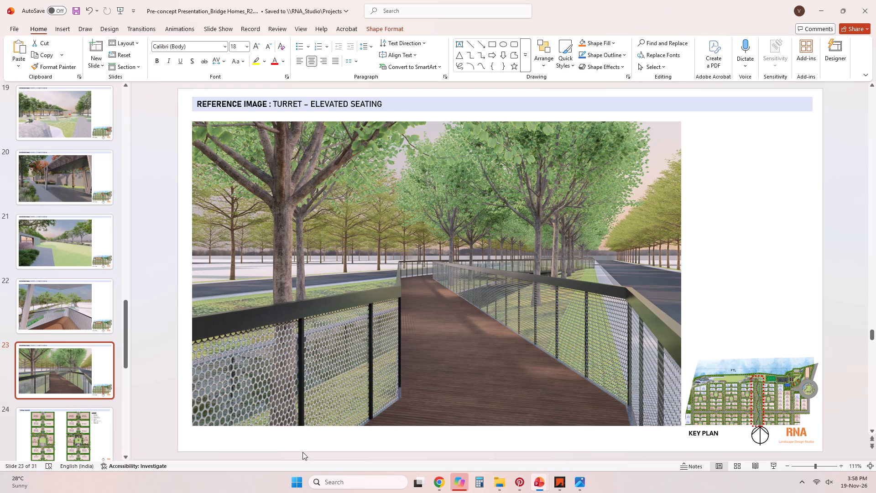
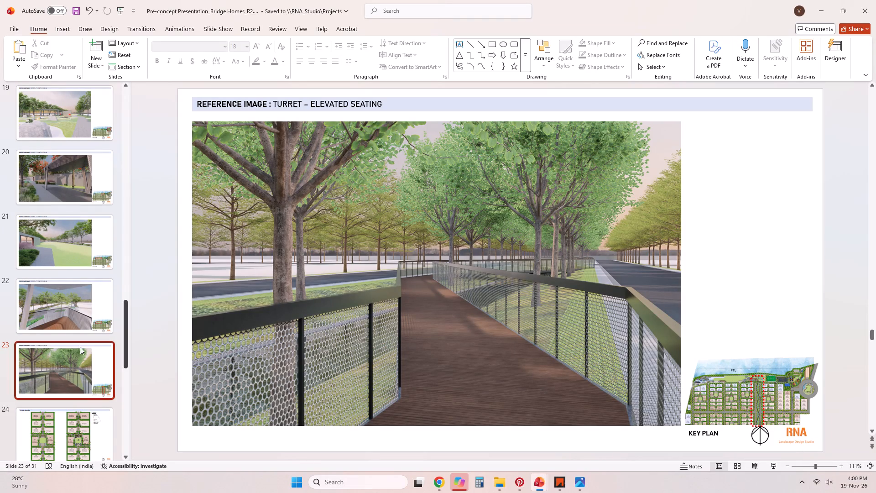
On slide 22, move the dashed red key plan marker to the plan's western end and shrink it around the small area there.
click(87, 295)
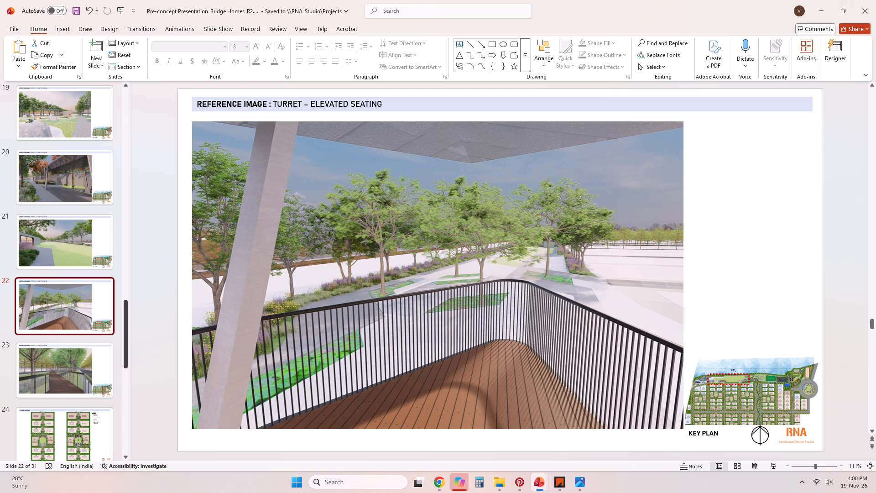
drag(726, 386, 697, 387)
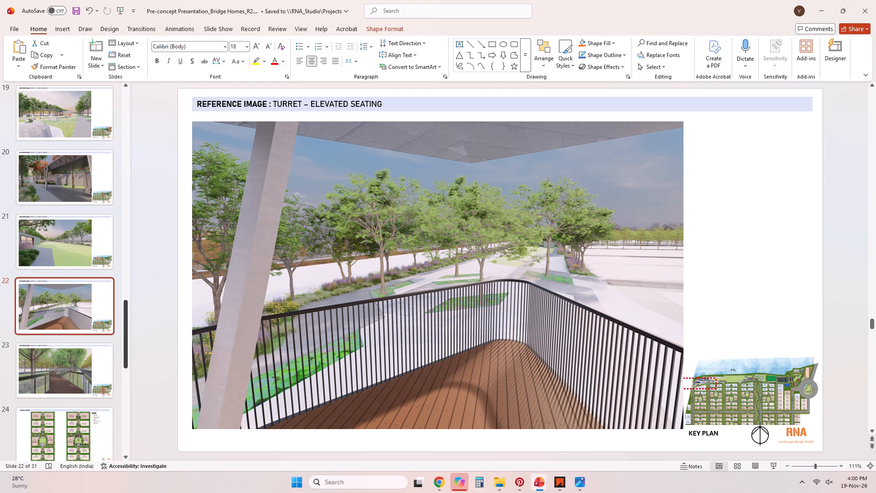
drag(697, 387, 708, 386)
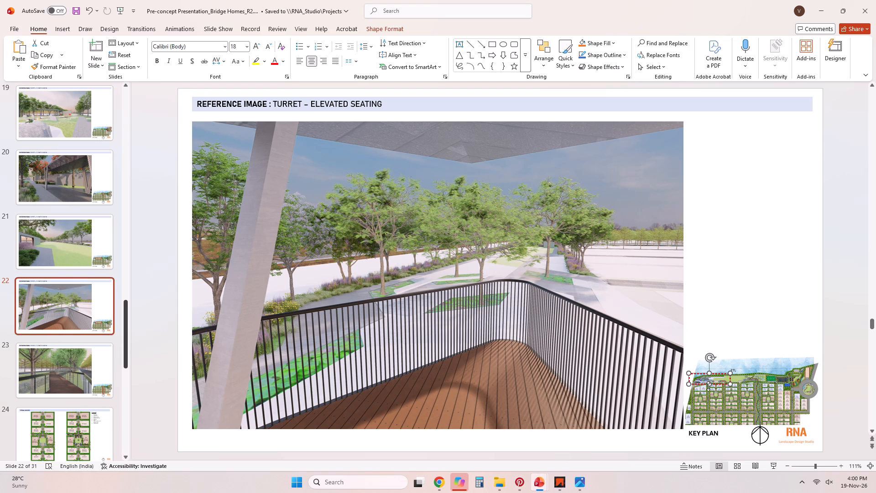
drag(730, 385, 711, 390)
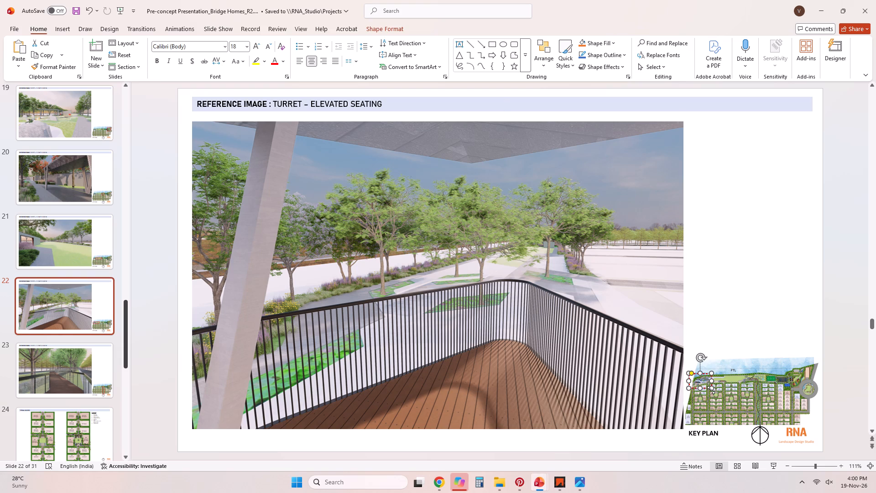
drag(692, 381, 697, 381)
drag(696, 381, 693, 381)
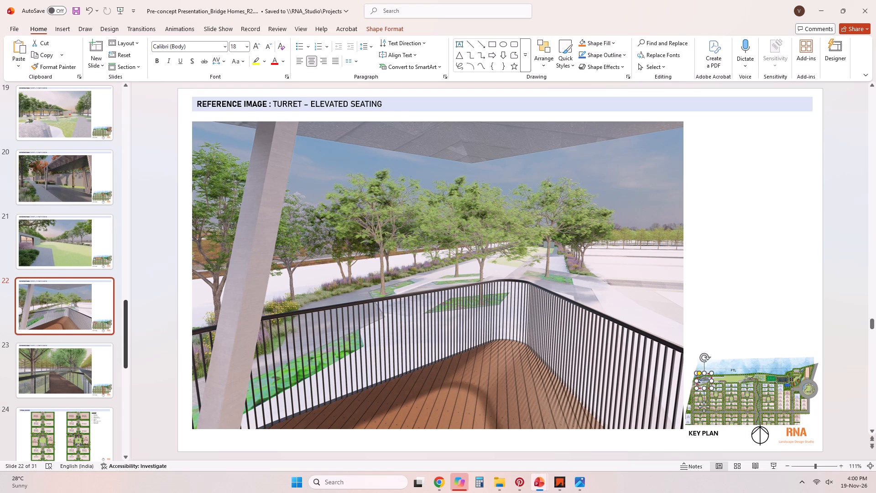
drag(693, 381, 692, 381)
click(759, 307)
On slide 19, shift the dashed red key plan marker west to the head of the central green spine and reduce its size.
click(83, 250)
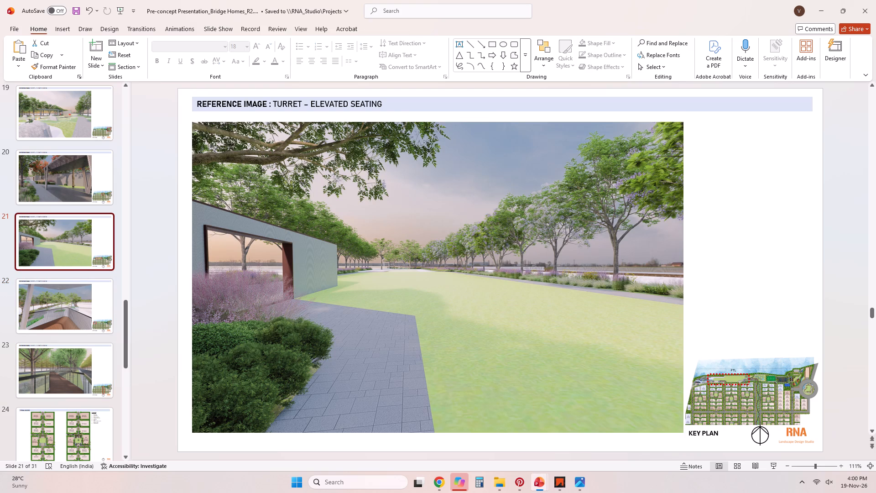
click(84, 195)
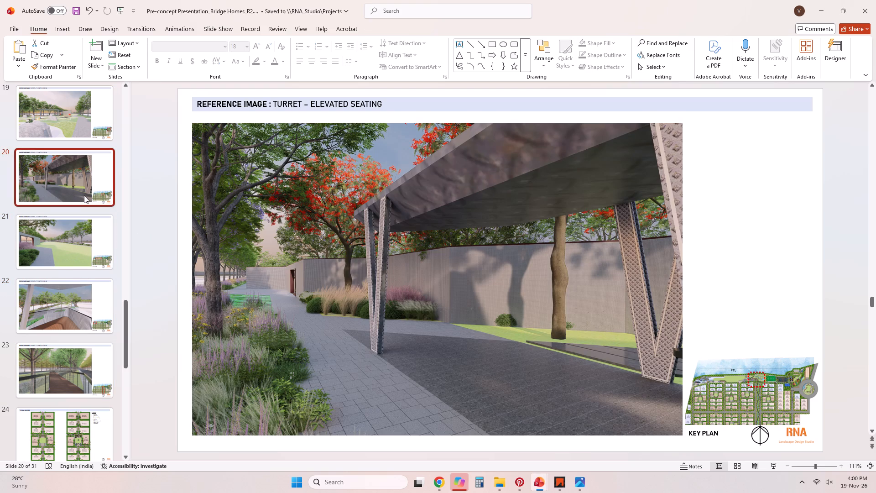
click(71, 126)
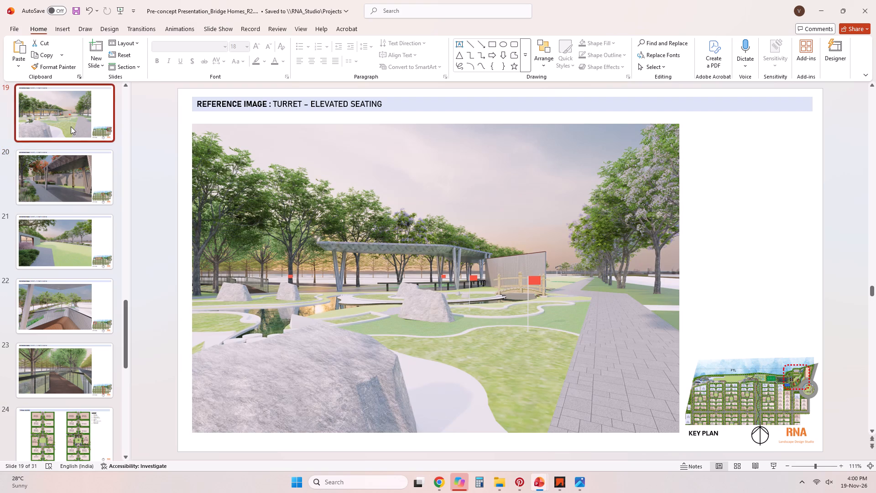
scroll(75, 197, up, 2)
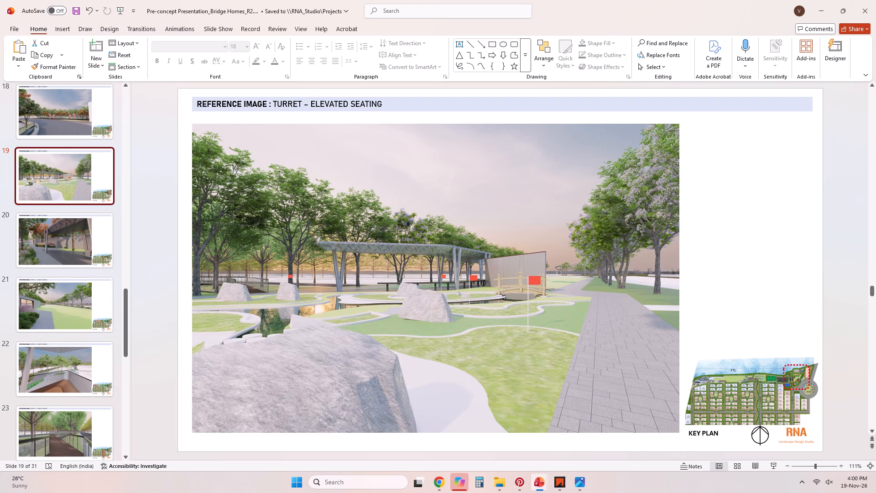
drag(799, 388, 782, 391)
click(766, 390)
drag(764, 390, 754, 390)
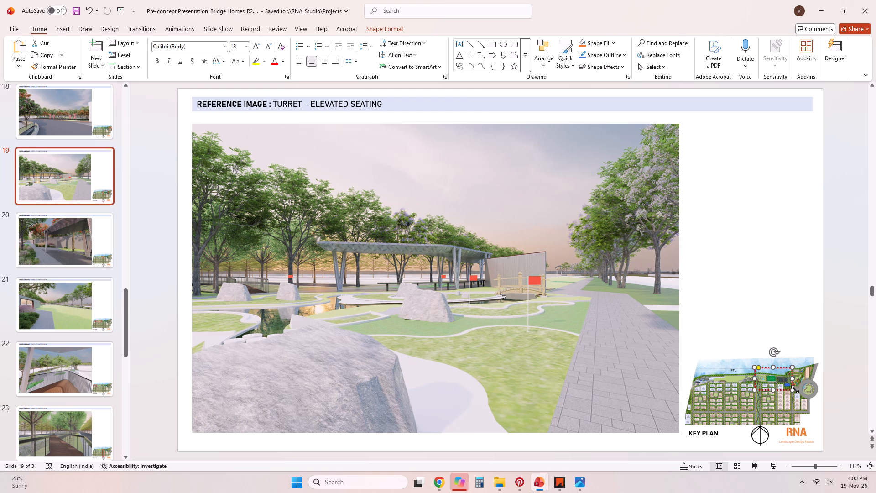
drag(792, 391, 783, 386)
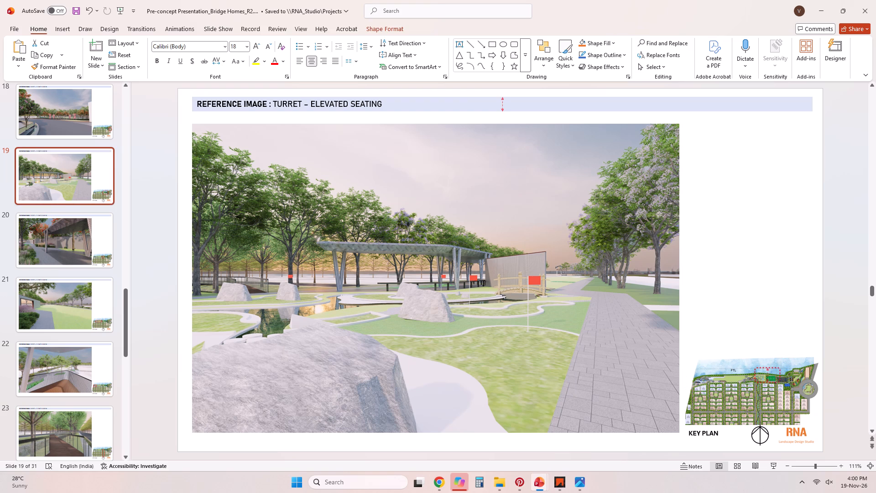
drag(783, 386, 779, 386)
click(755, 378)
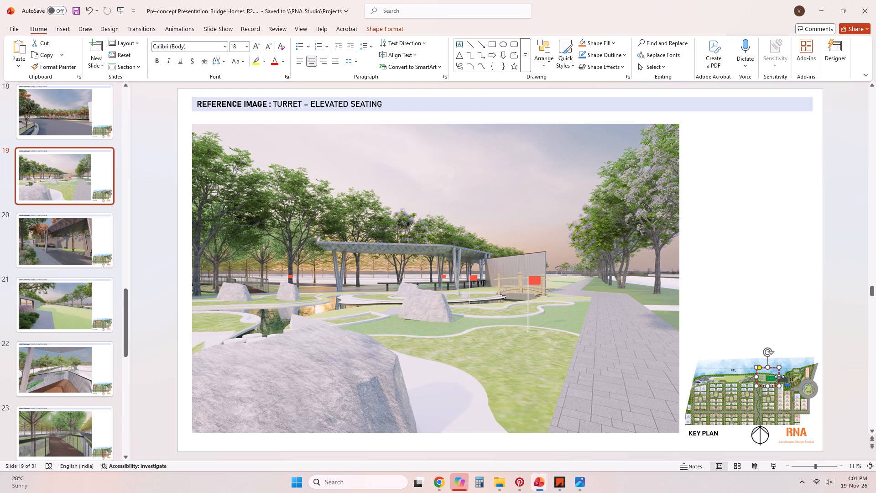
Narrow slide 19's key plan marker and lower its upper edge so it fits tightly around the head of the central green spine.
drag(779, 377, 790, 377)
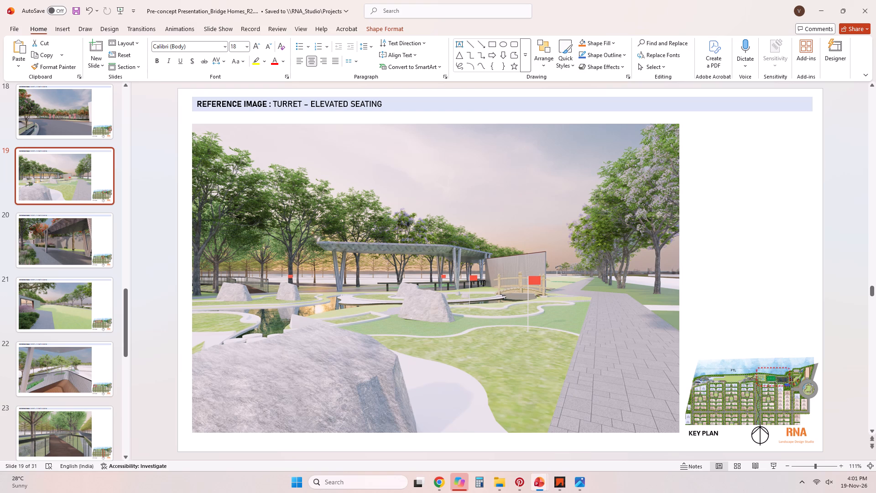
drag(790, 377, 769, 379)
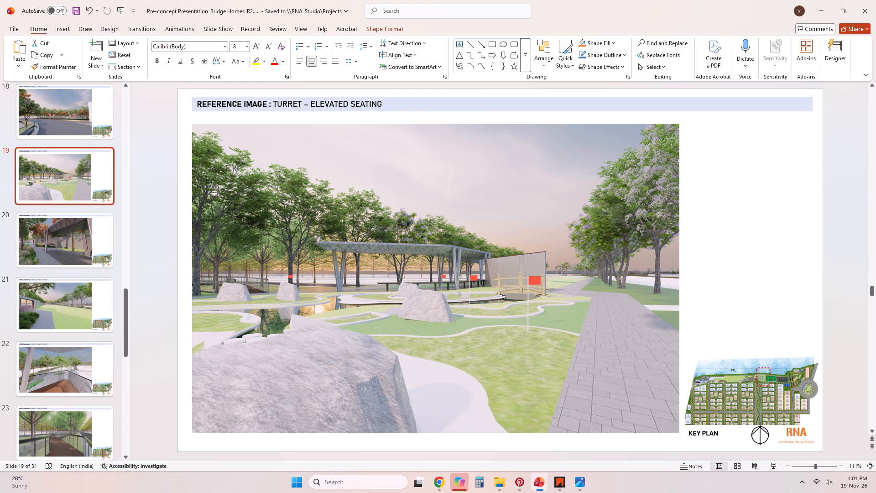
drag(769, 379, 774, 377)
click(774, 377)
drag(766, 366, 765, 371)
drag(775, 378, 768, 378)
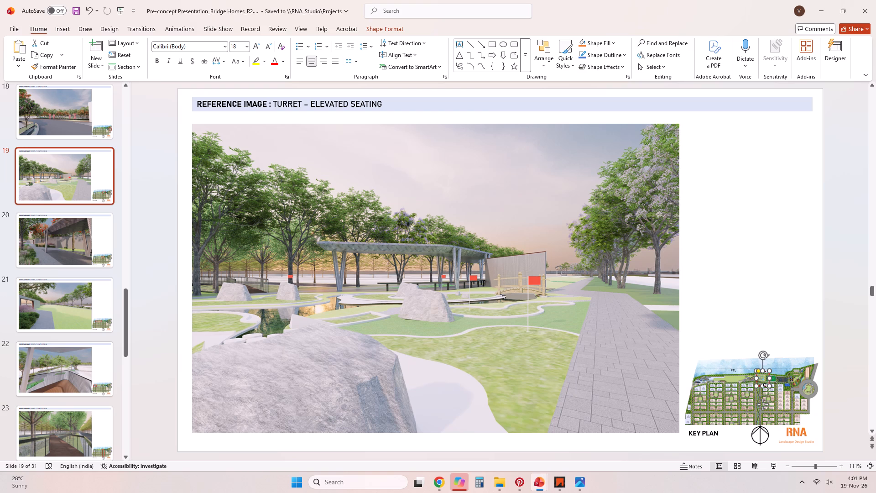
click(763, 384)
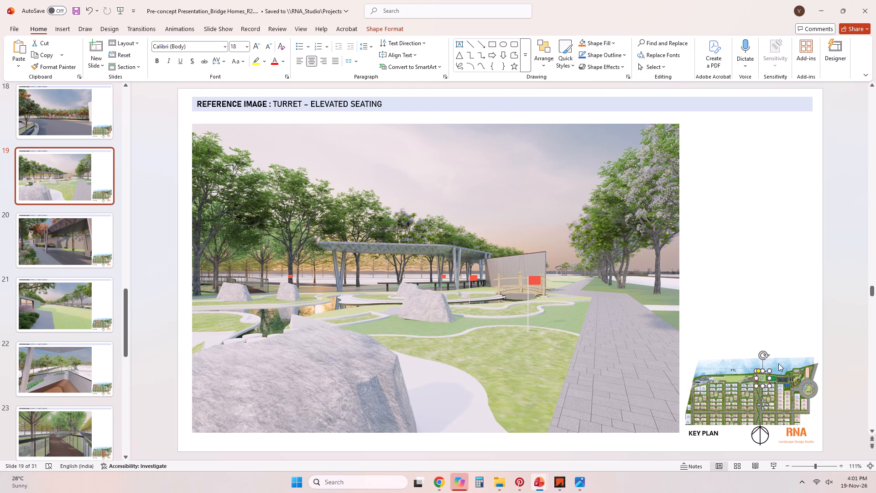
click(778, 354)
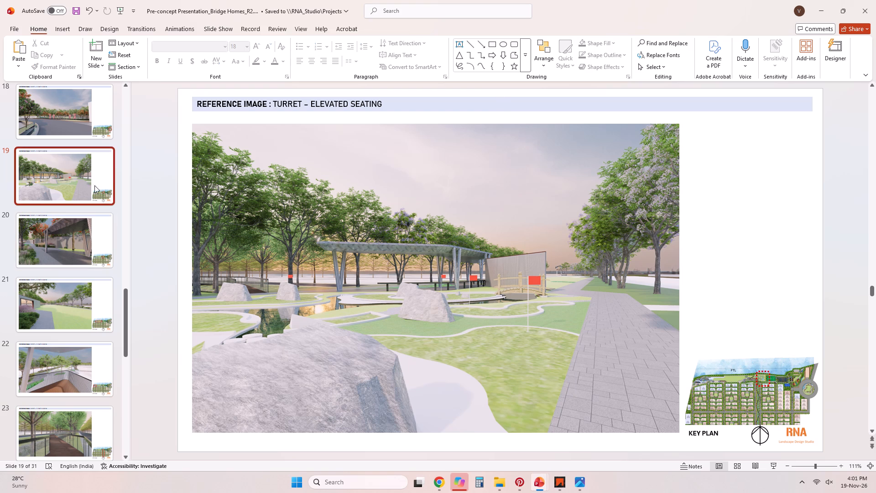
On slide 17, move the stepping-stone path picture down so it sits lower than the playground picture.
click(92, 124)
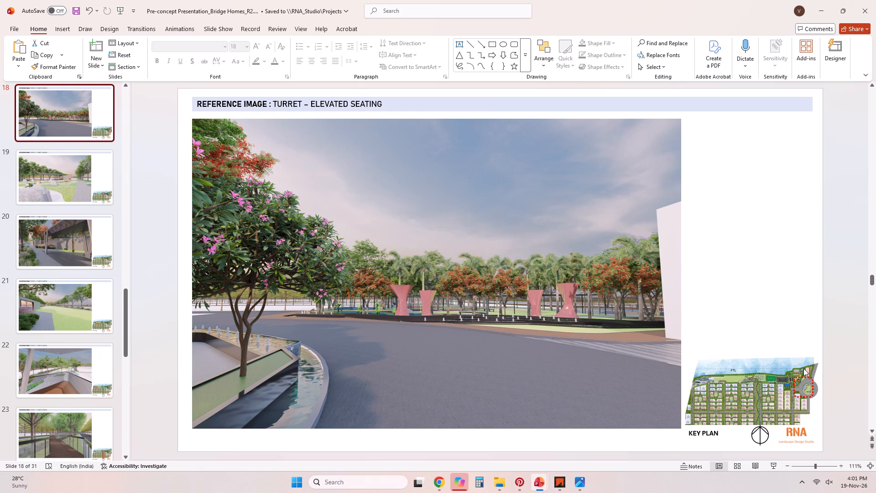
scroll(35, 111, up, 2)
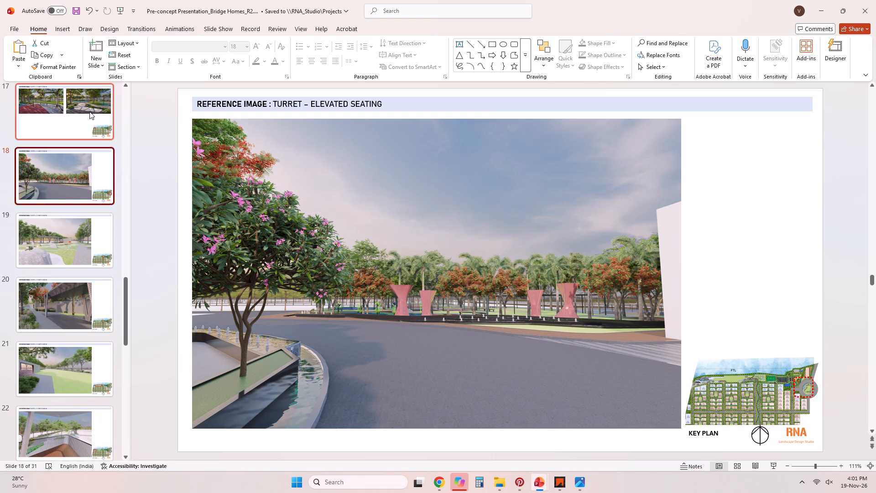
click(89, 110)
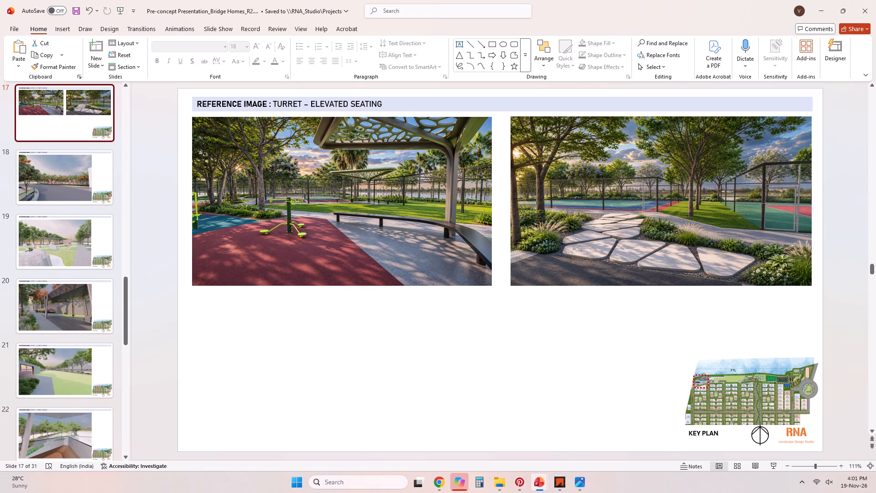
drag(599, 282, 598, 320)
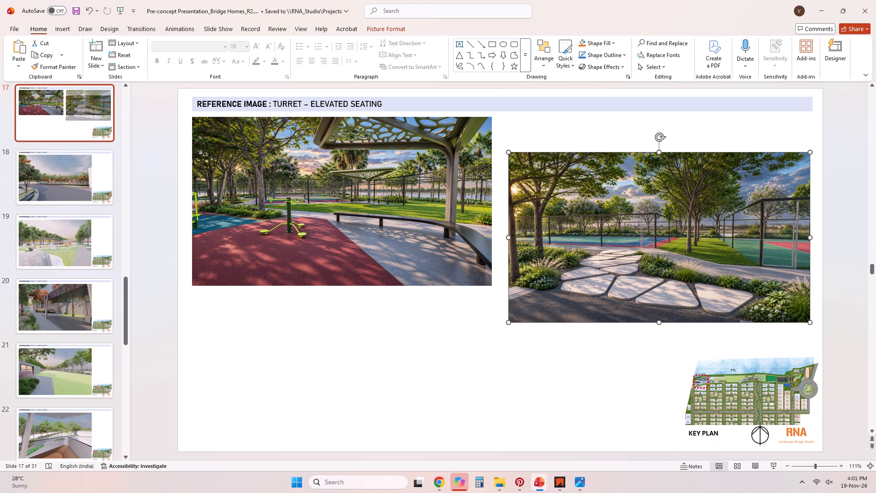
Duplicate slide 17 and delete the playground picture from the copy.
click(85, 187)
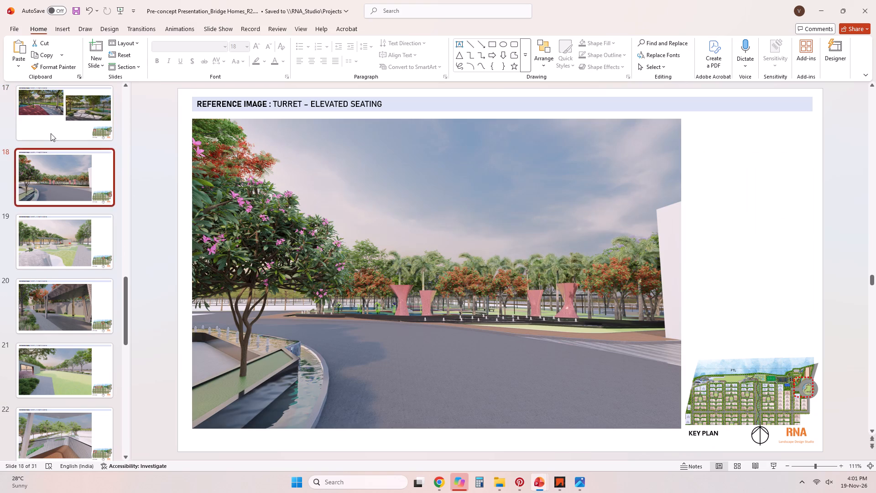
click(42, 97)
key(ctrl+c)
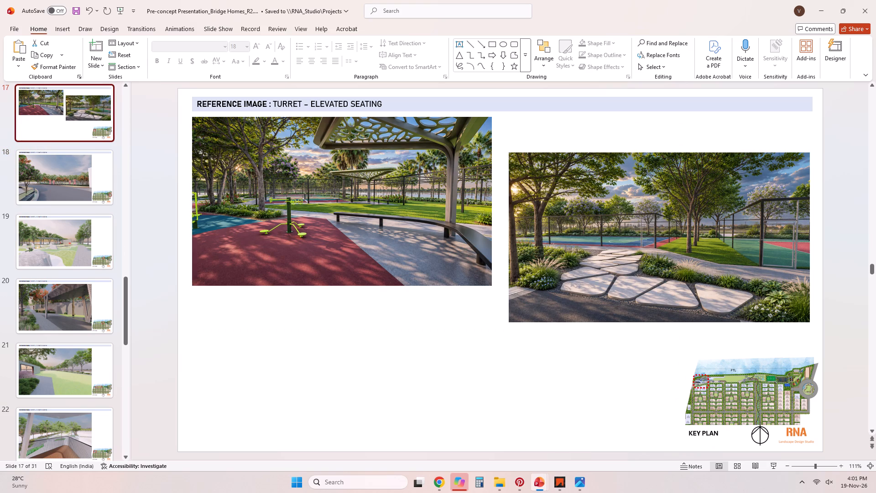
key(ctrl+v)
click(103, 183)
click(546, 204)
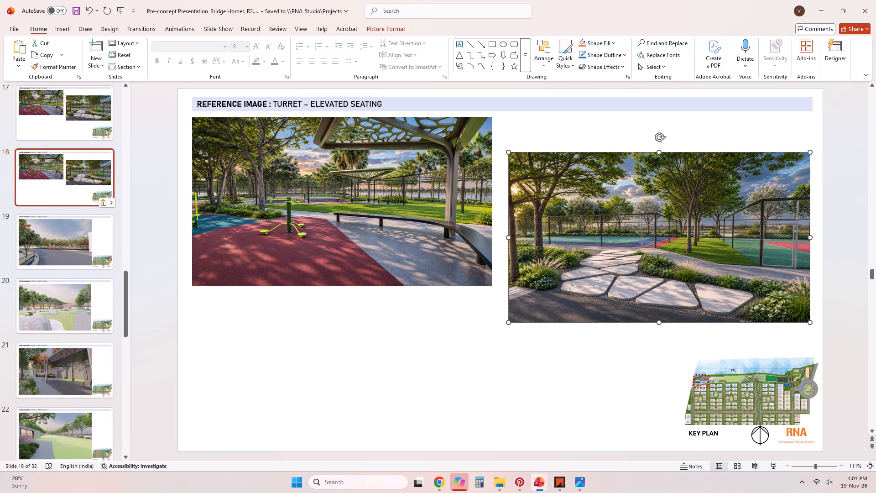
click(461, 208)
key(Delete)
On the duplicated slide, align the stepping-stone path picture under the title at the left margin and enlarge it up to the key plan.
drag(716, 270, 397, 289)
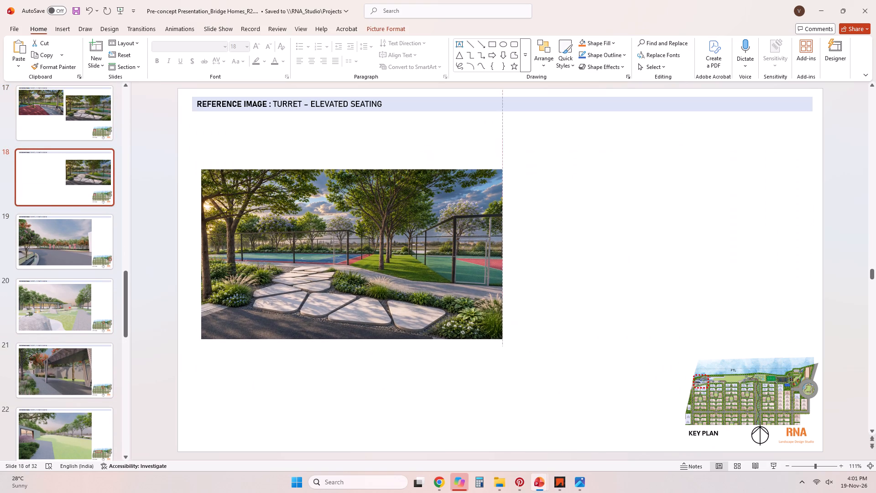
drag(397, 289, 396, 236)
drag(413, 247, 417, 248)
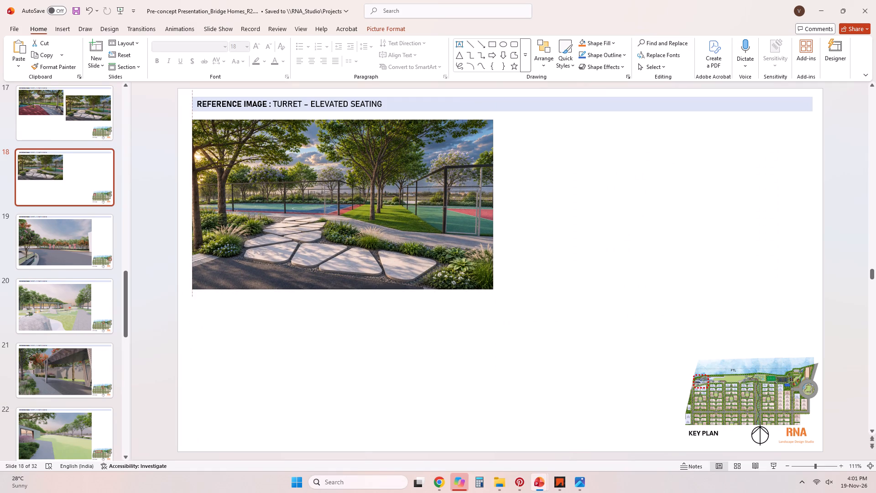
drag(417, 248, 417, 248)
click(491, 285)
drag(491, 289, 491, 290)
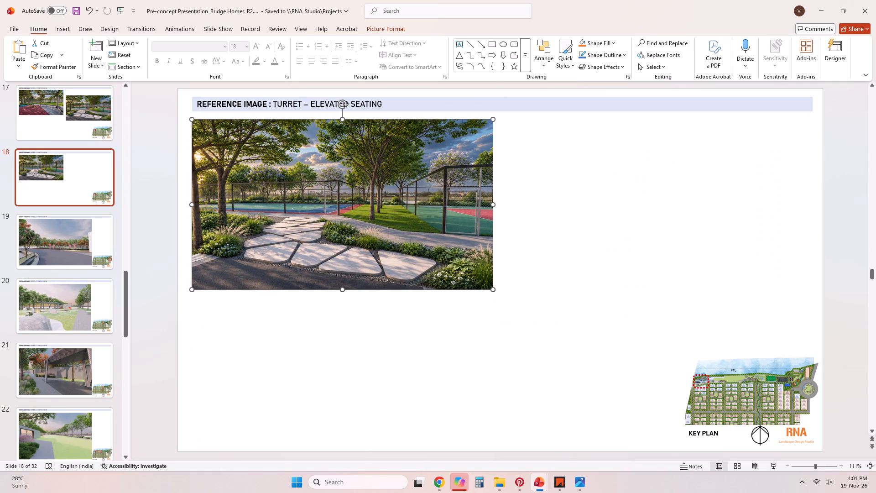
drag(491, 290, 547, 397)
click(538, 342)
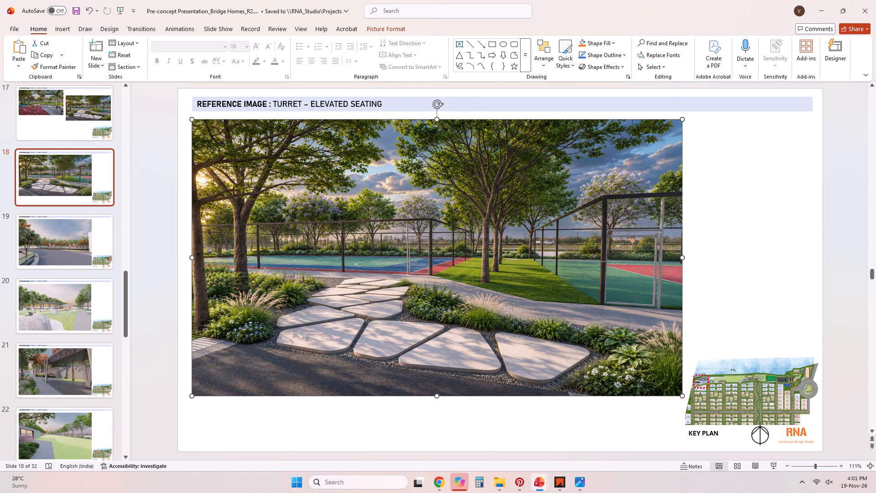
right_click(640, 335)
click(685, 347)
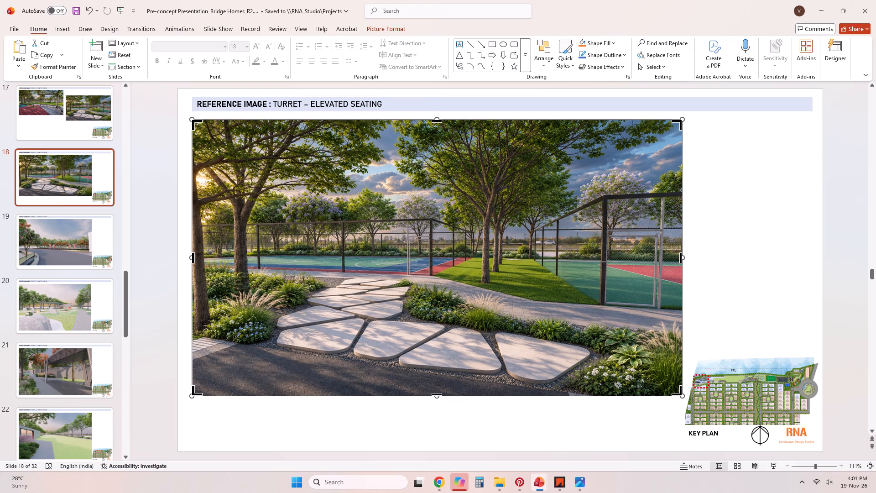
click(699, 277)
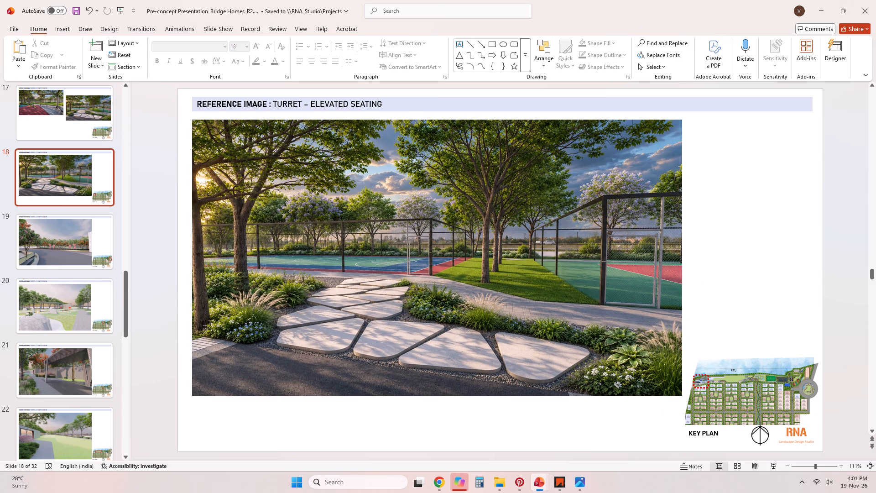
Examine how the picture on slide 20 is cropped as a layout reference, leaving its crop as it is.
click(93, 324)
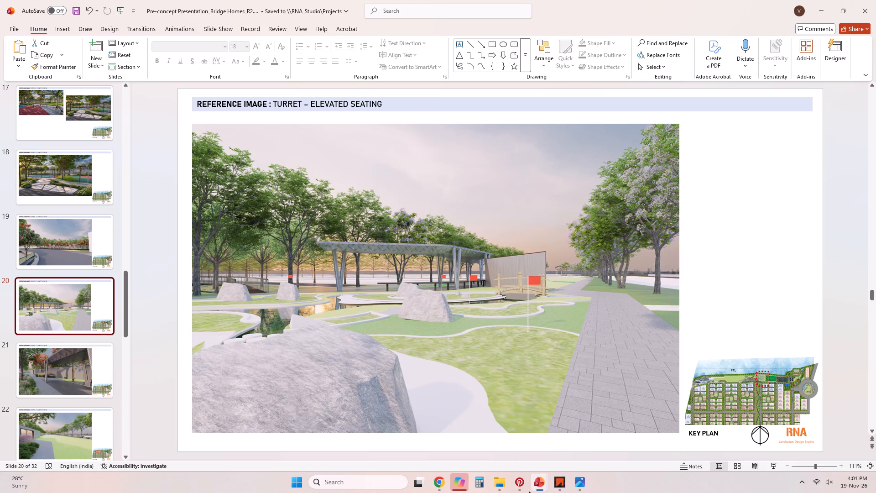
click(637, 163)
right_click(644, 231)
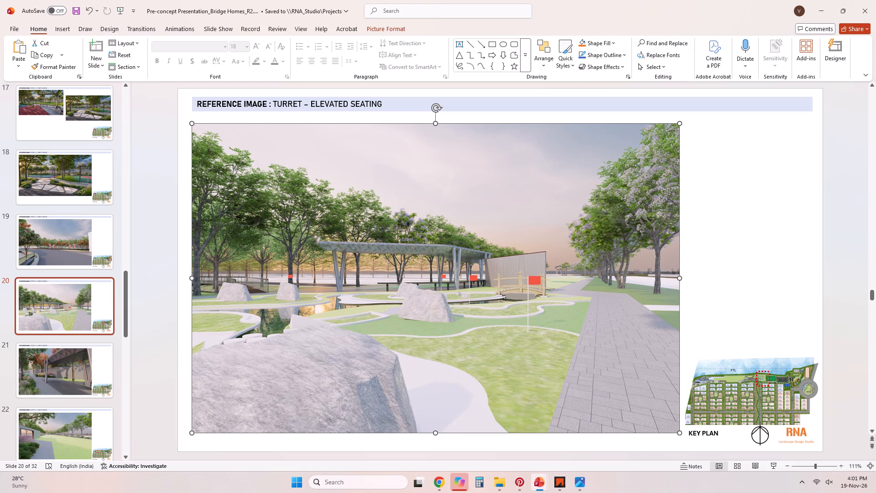
click(688, 202)
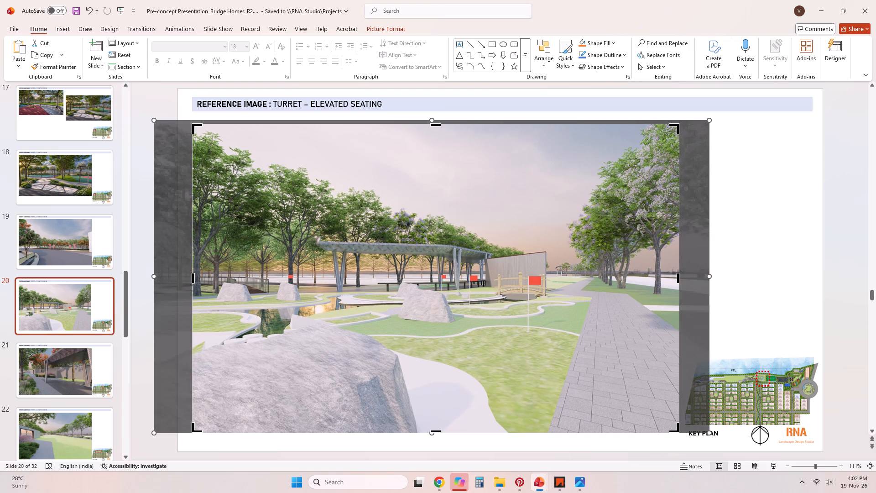
click(785, 248)
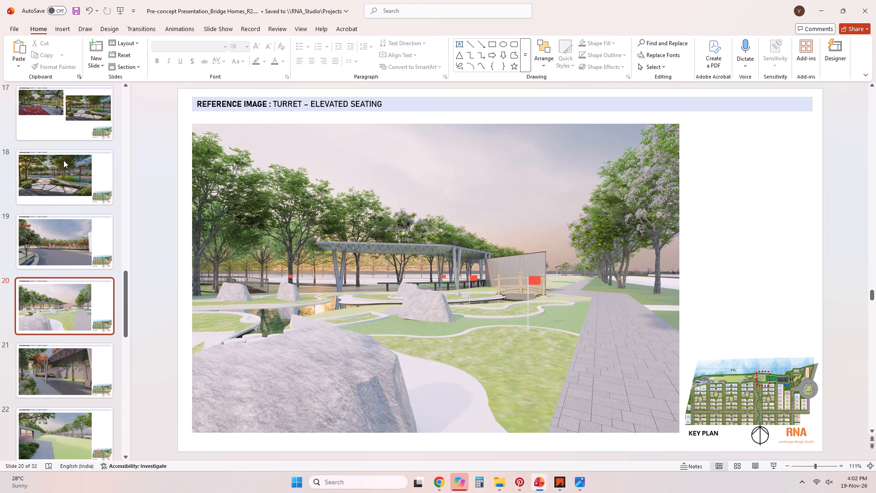
On slide 18, crop a strip off the left side of the stepping-stone path picture and realign it to the left margin.
click(63, 160)
right_click(470, 250)
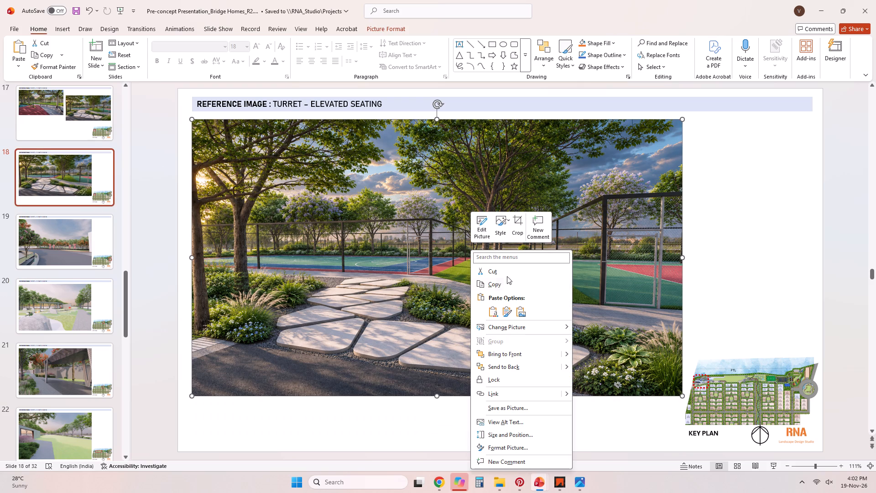
click(512, 222)
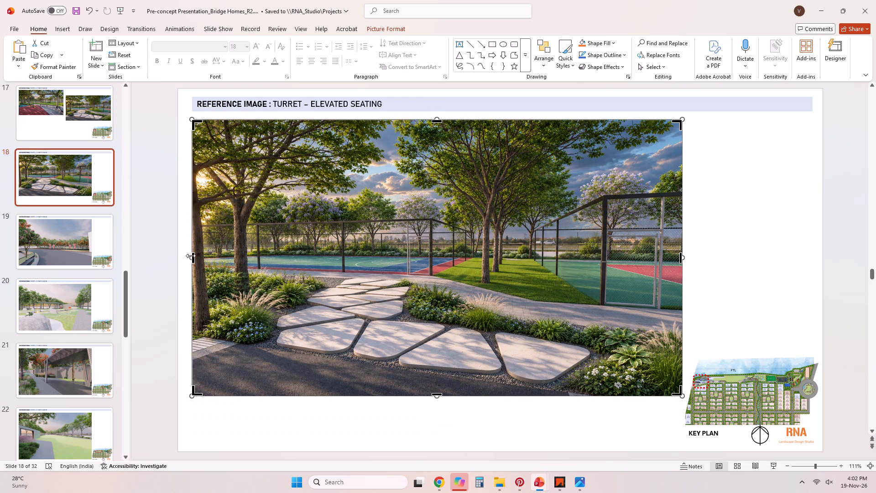
drag(192, 257, 198, 257)
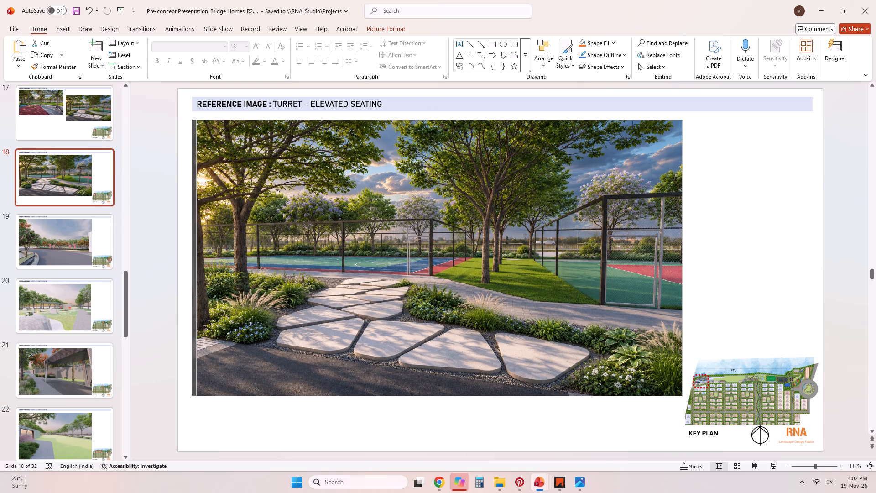
drag(198, 257, 210, 257)
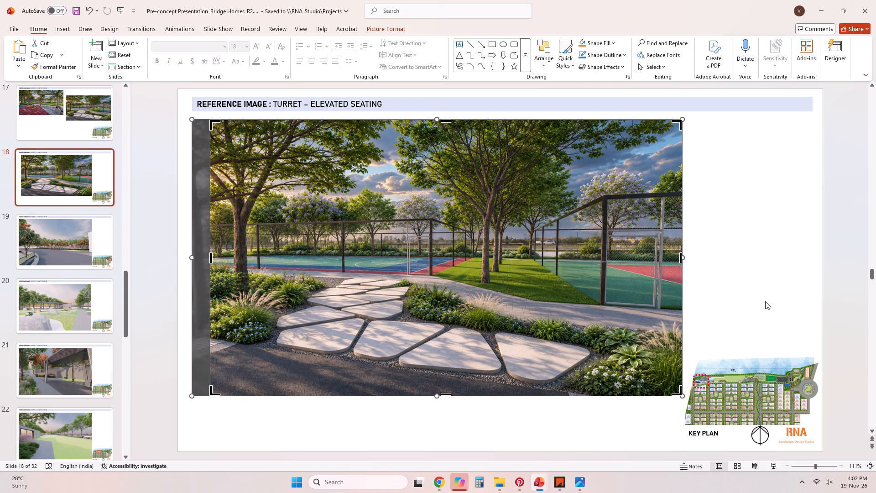
click(765, 301)
drag(613, 296, 593, 295)
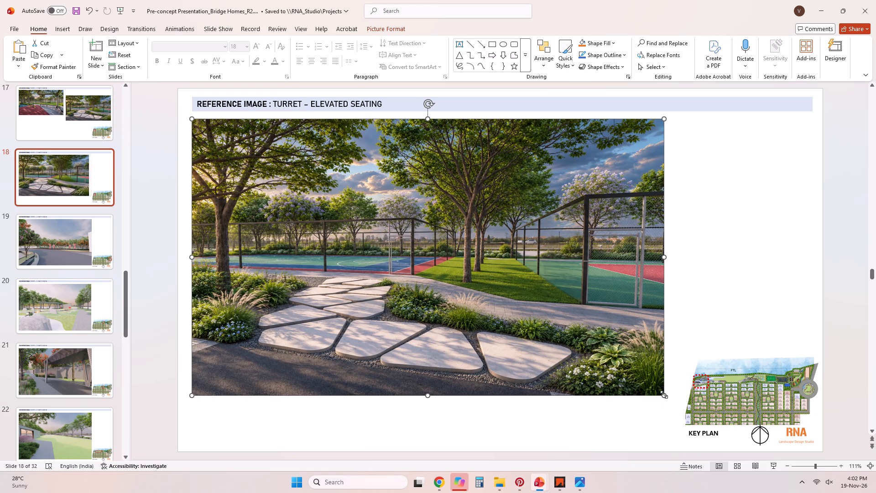
Enlarge slide 18's stepping-stone path picture proportionally until it slightly overlaps the key plan's edge.
click(664, 392)
drag(664, 395, 661, 406)
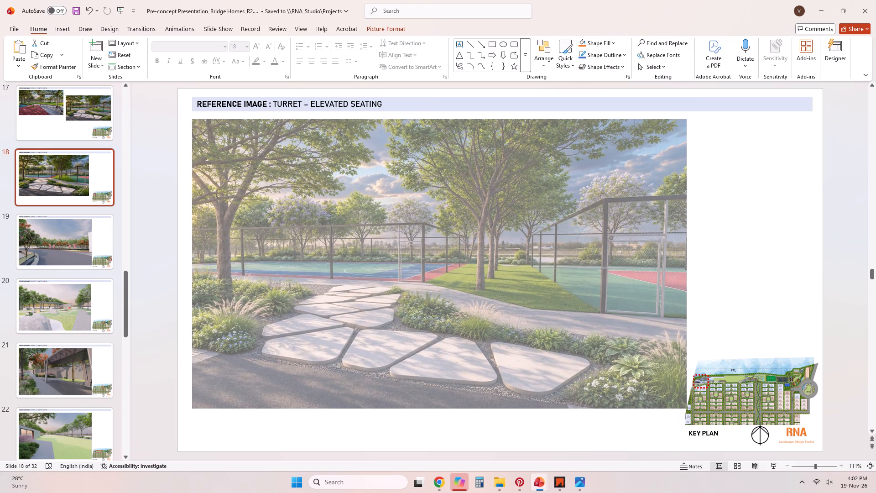
drag(661, 406, 652, 417)
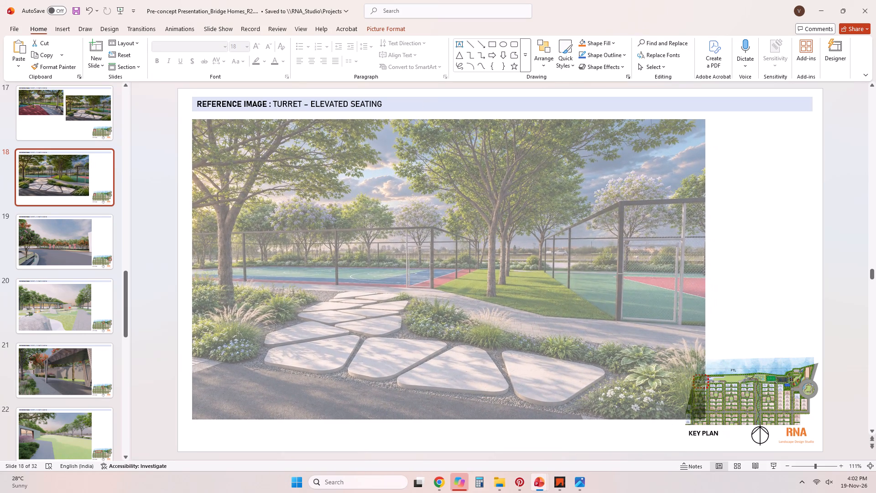
drag(652, 417, 618, 412)
Crop the enlarged path picture's left side again and place it at the left margin just below the title, clear of the key plan.
right_click(537, 304)
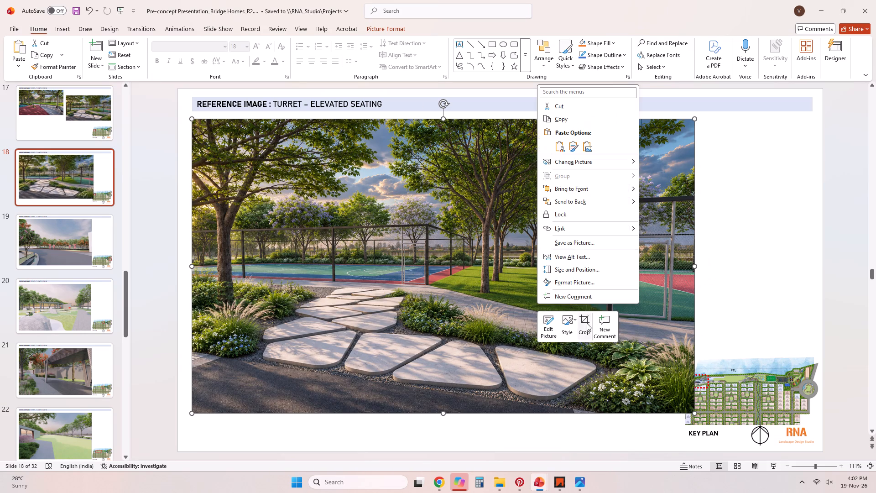
click(587, 323)
drag(193, 265, 204, 267)
click(738, 303)
drag(607, 292, 592, 290)
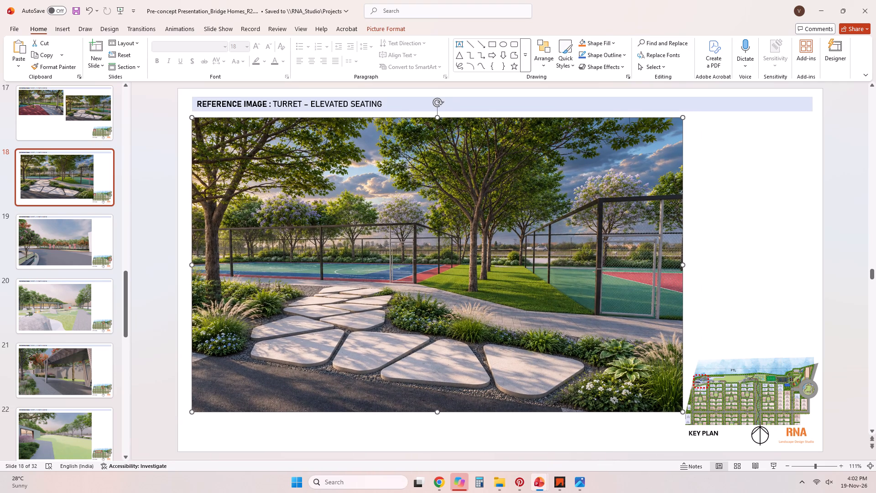
drag(616, 319, 616, 323)
click(720, 324)
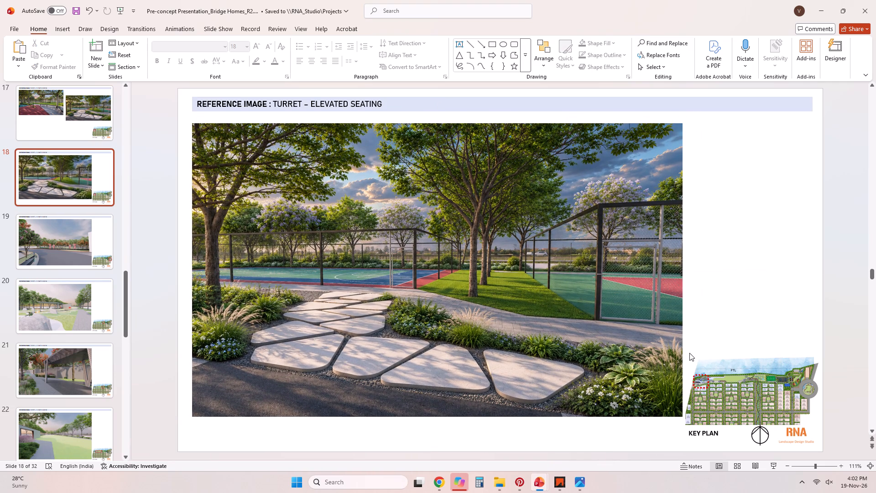
click(369, 203)
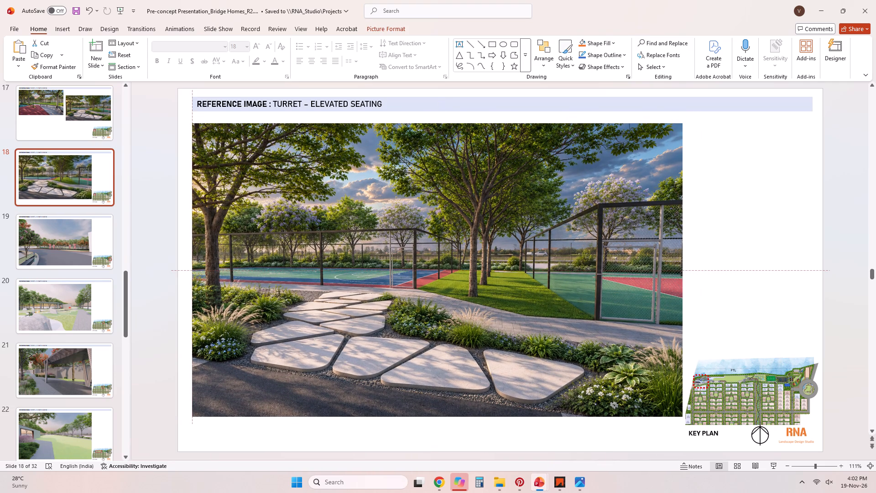
click(695, 234)
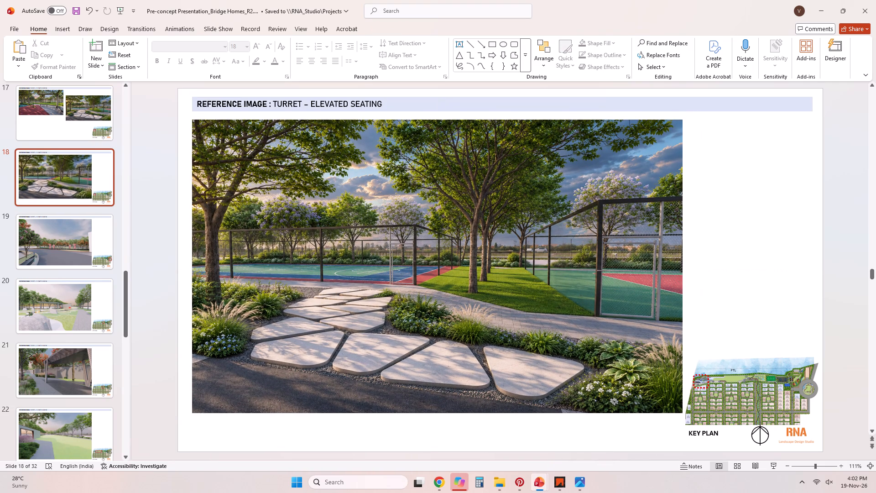
Move slide 18's key plan marker onto the green sports court near the plan's upper right end and enlarge it around the court.
drag(704, 375, 737, 378)
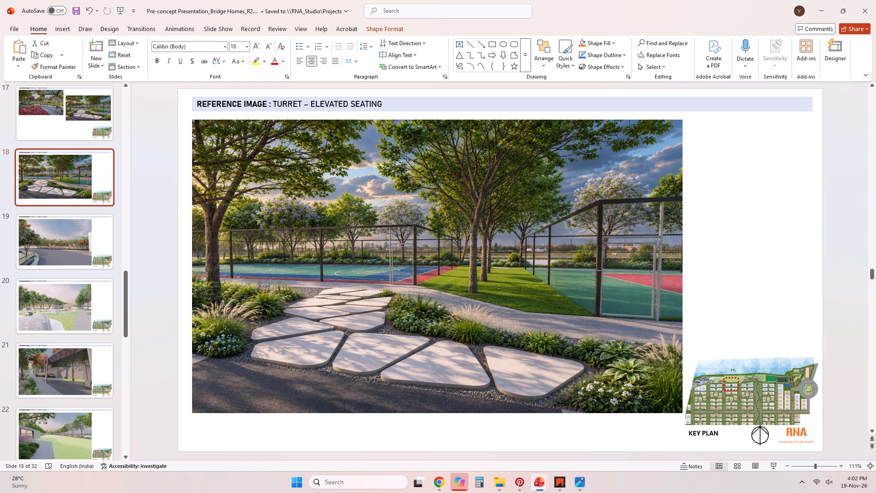
drag(737, 378, 777, 370)
drag(777, 370, 774, 371)
drag(779, 382, 788, 384)
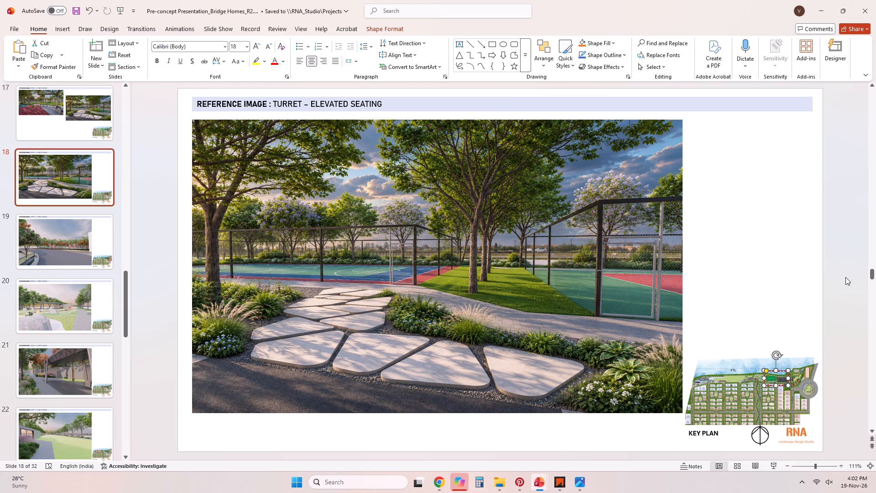
click(845, 277)
Delete the stepping-stone path picture from slide 17.
click(92, 134)
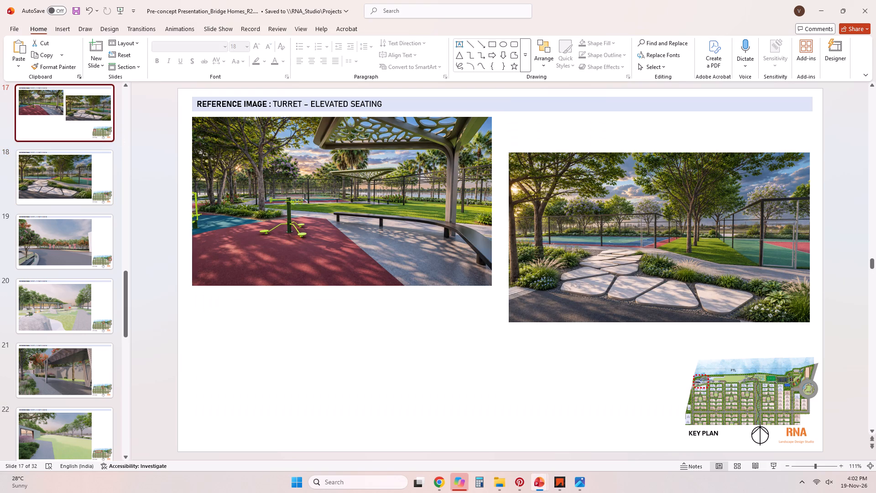
click(567, 230)
key(Delete)
Enlarge slide 17's playground picture proportionally until its right edge nearly reaches the key plan.
click(422, 255)
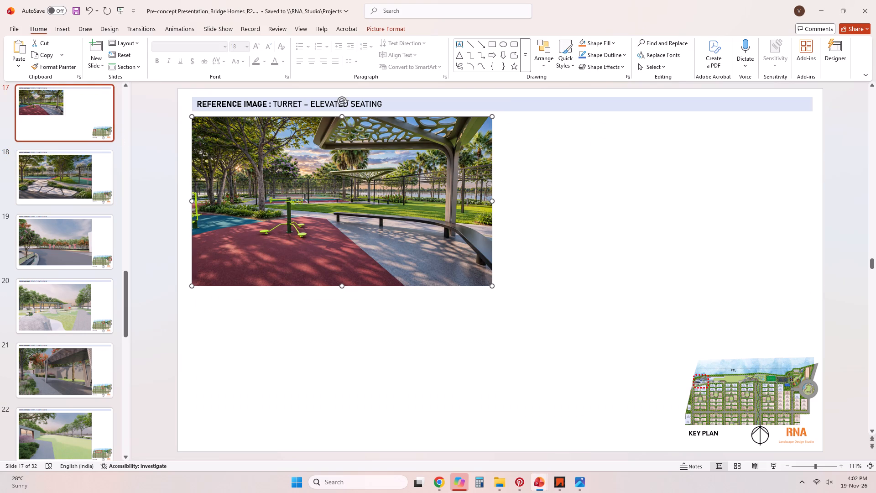
drag(493, 287, 496, 304)
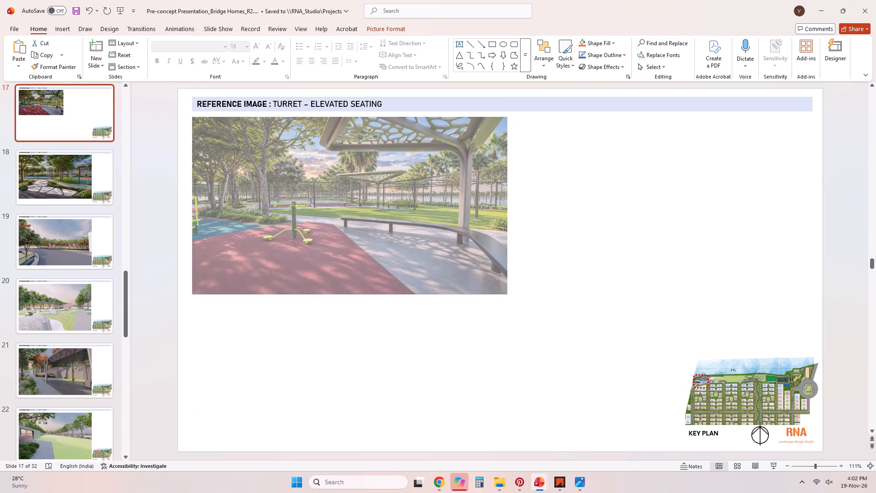
drag(496, 304, 546, 393)
Crop narrow strips off the right and left sides of the playground picture and realign it to the left margin.
right_click(566, 308)
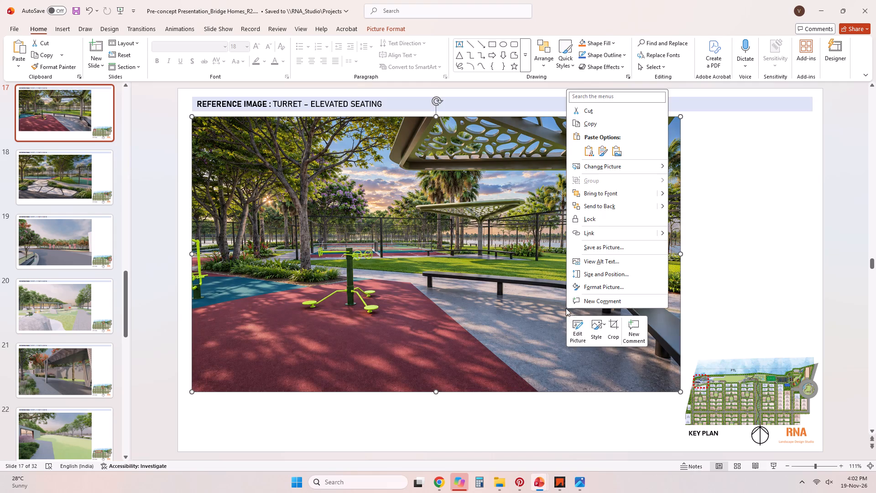
click(613, 326)
drag(678, 257, 667, 257)
click(714, 249)
right_click(252, 272)
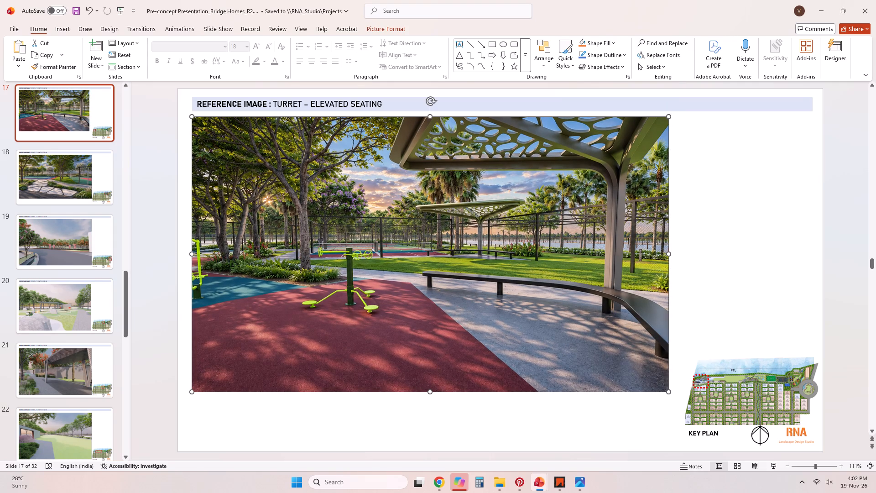
click(300, 296)
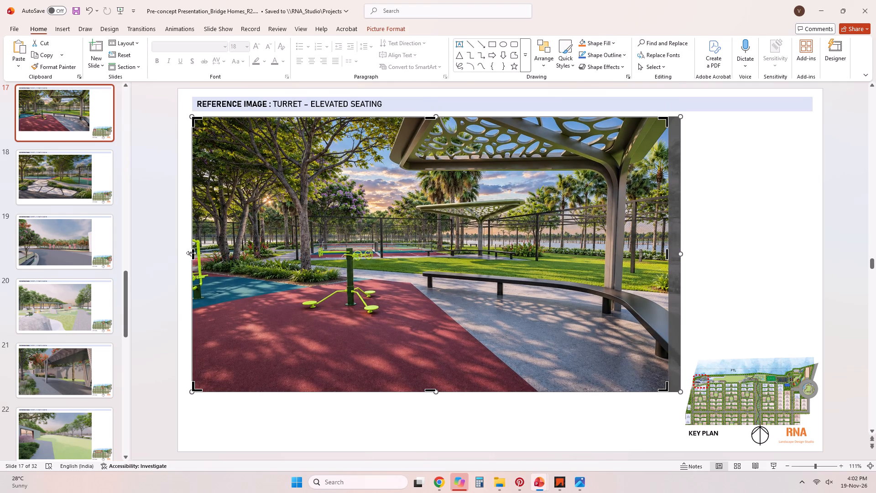
drag(193, 253, 200, 255)
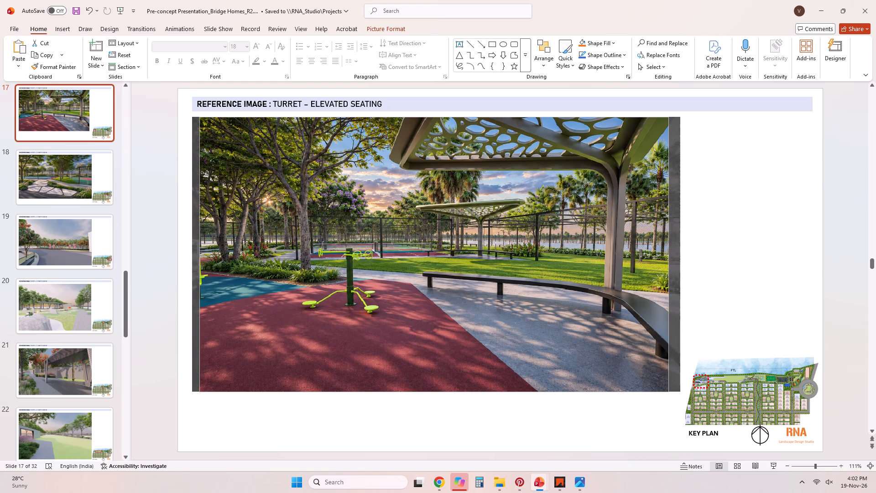
drag(200, 255, 205, 256)
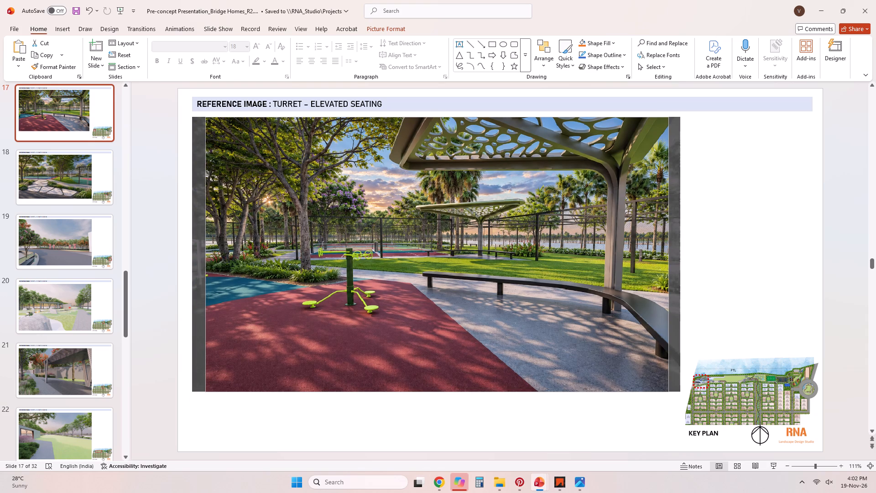
drag(205, 256, 209, 257)
click(732, 297)
drag(537, 283, 523, 281)
drag(516, 280, 503, 281)
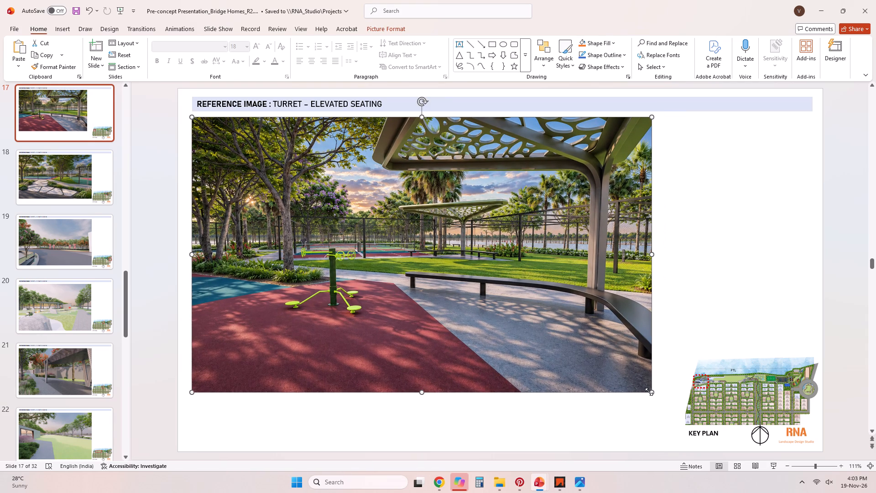
Enlarge the playground picture further to nearly the slide's full height and lower it slightly to leave a gap below the title.
drag(650, 391, 661, 430)
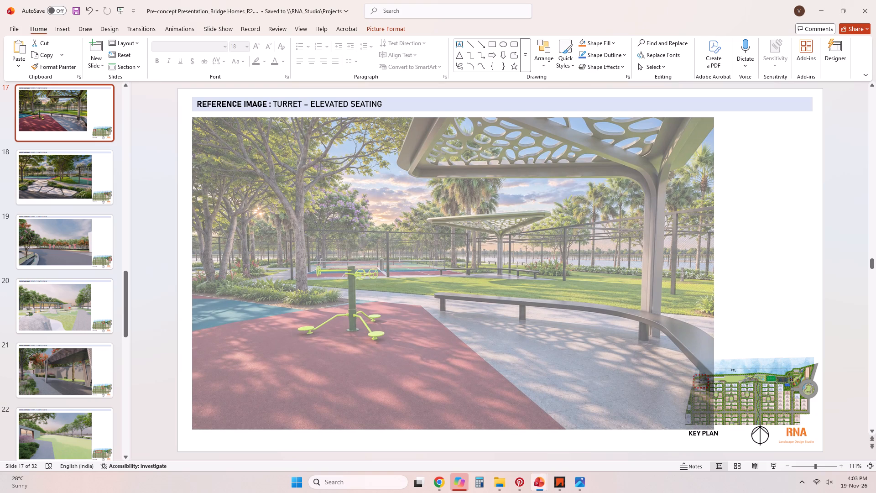
drag(661, 430, 641, 426)
drag(629, 389, 628, 398)
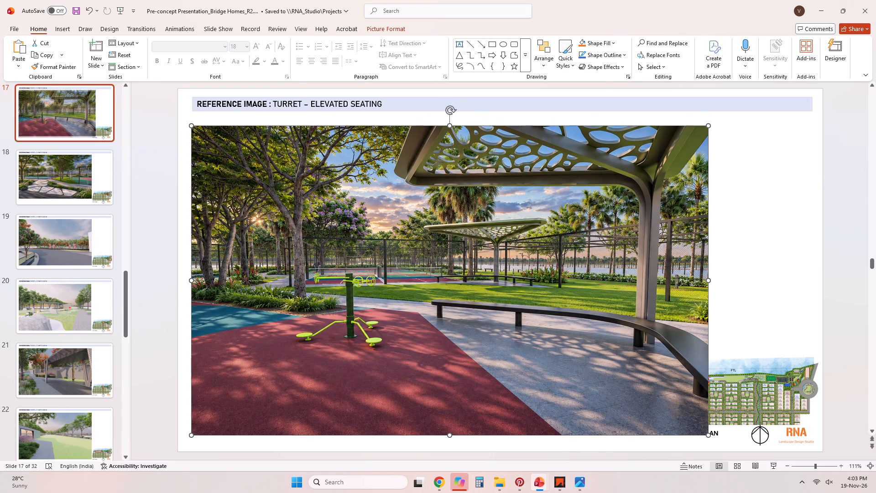
click(652, 386)
Crop the playground picture's right side back so it no longer covers the key plan.
right_click(656, 382)
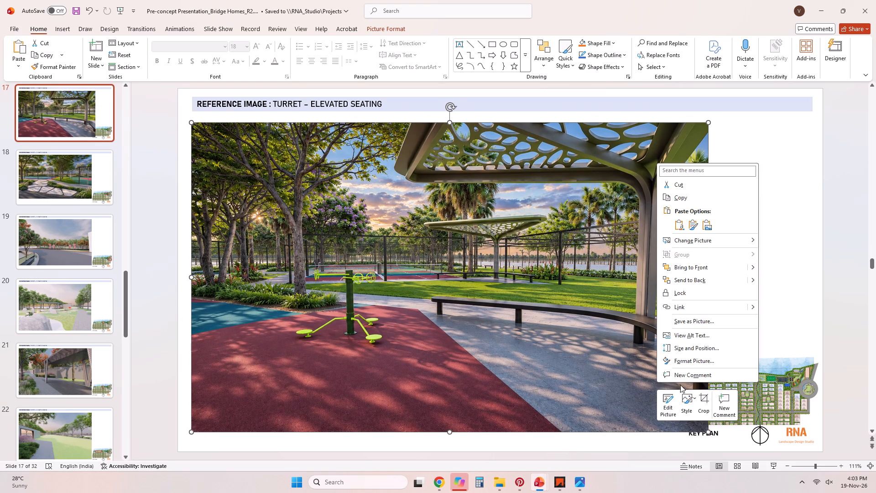
click(704, 398)
drag(707, 278, 680, 279)
click(762, 264)
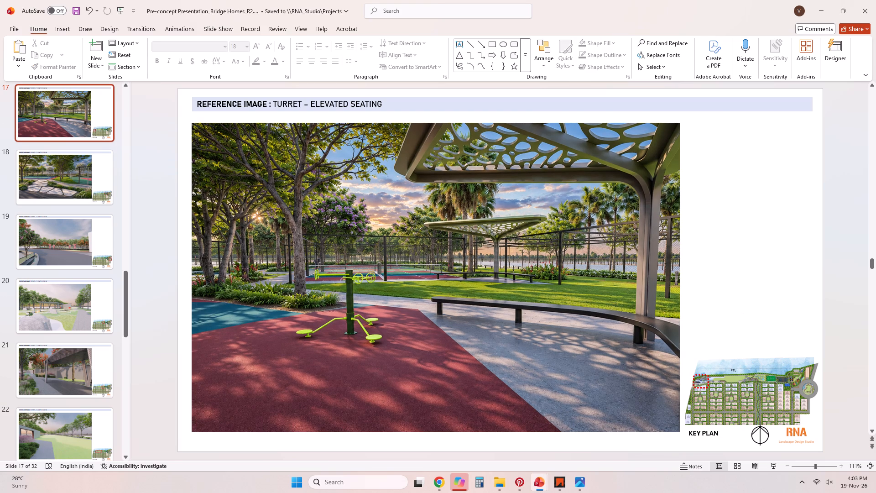
Move slide 17's key plan marker to the play area just beyond the sports court, beside the grey circle.
drag(705, 378, 798, 376)
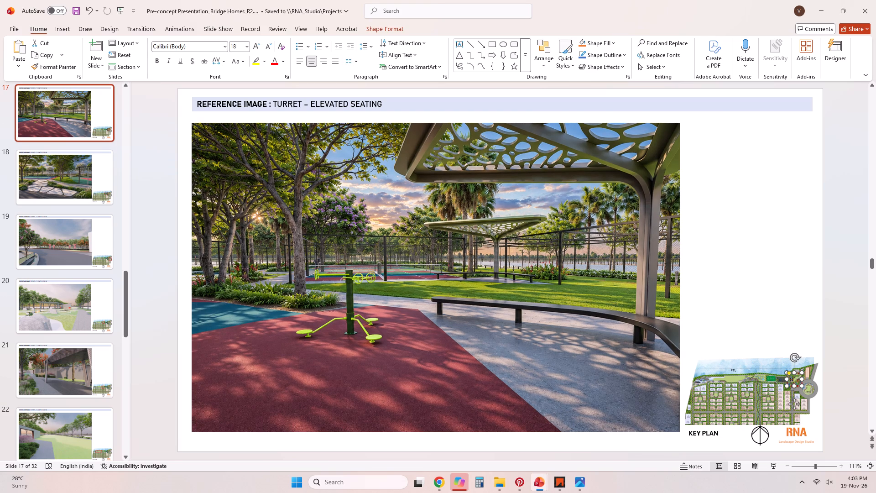
click(793, 387)
click(795, 371)
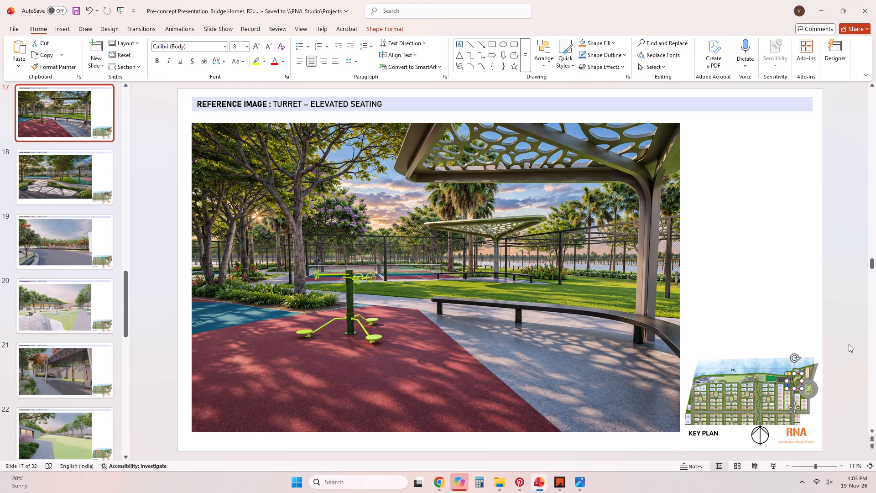
Switch to Photos and browse the rendered scene images for the roadside view of the railed walkway among trees.
click(850, 343)
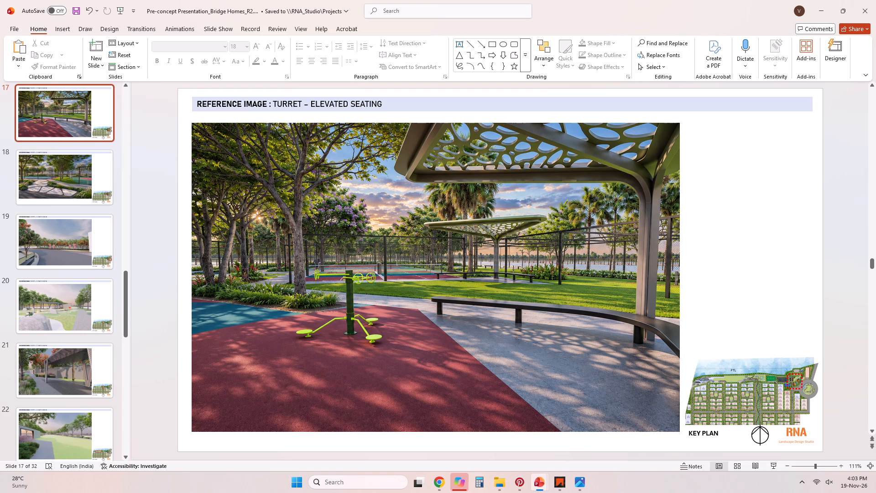
click(572, 491)
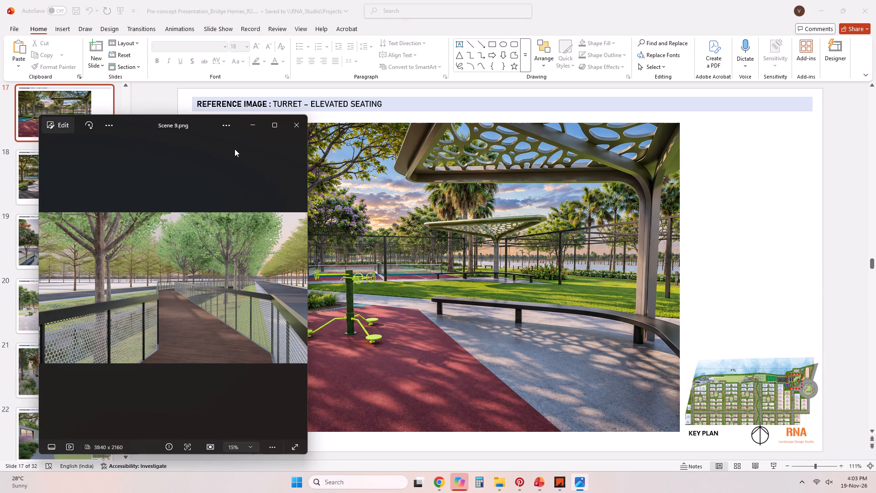
click(274, 122)
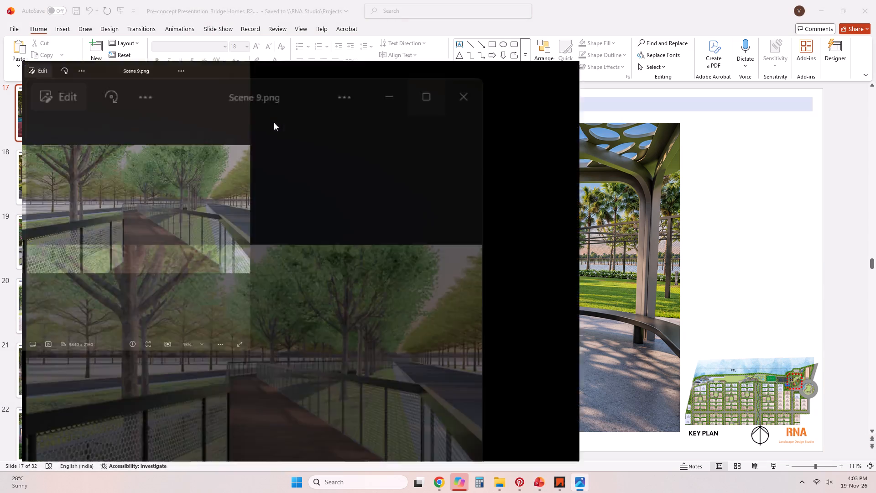
click(868, 227)
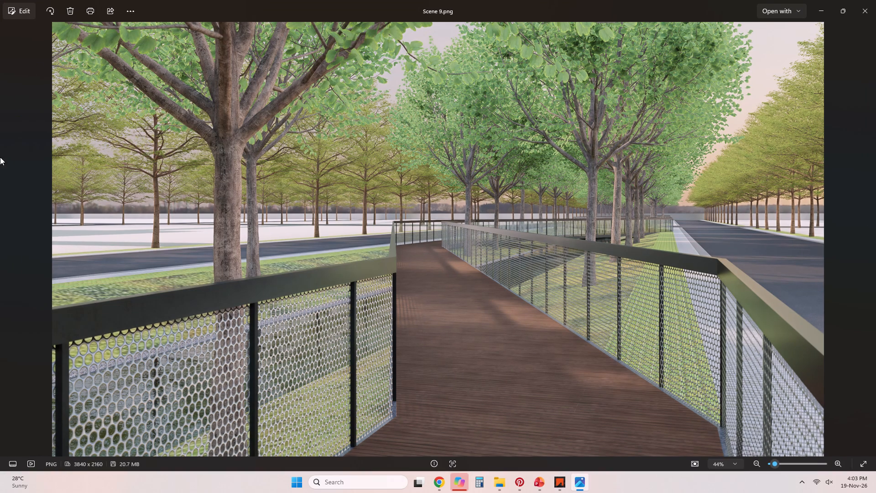
click(3, 242)
click(3, 242)
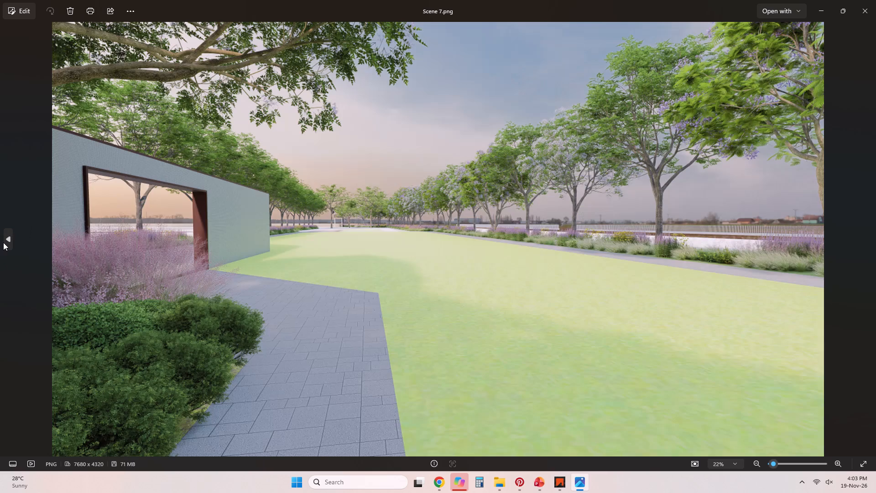
click(3, 242)
click(3, 242)
click(3, 242)
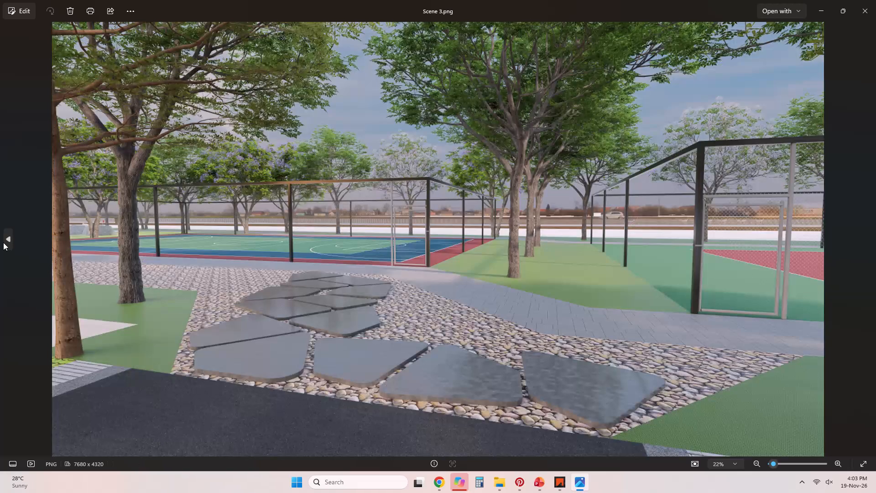
click(3, 242)
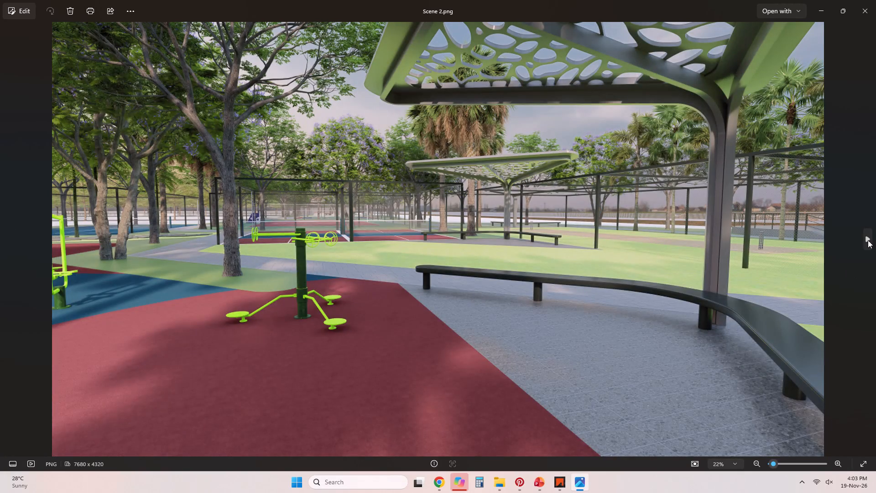
click(868, 240)
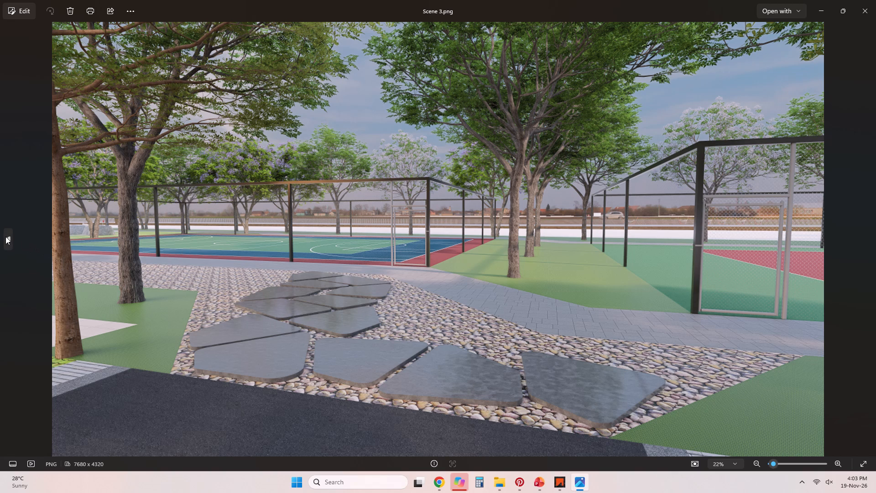
click(5, 236)
click(5, 236)
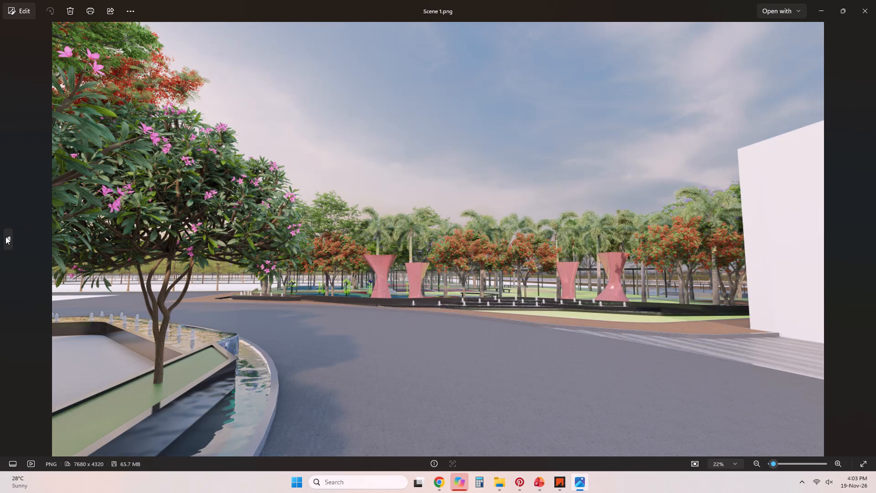
click(5, 236)
double_click(5, 236)
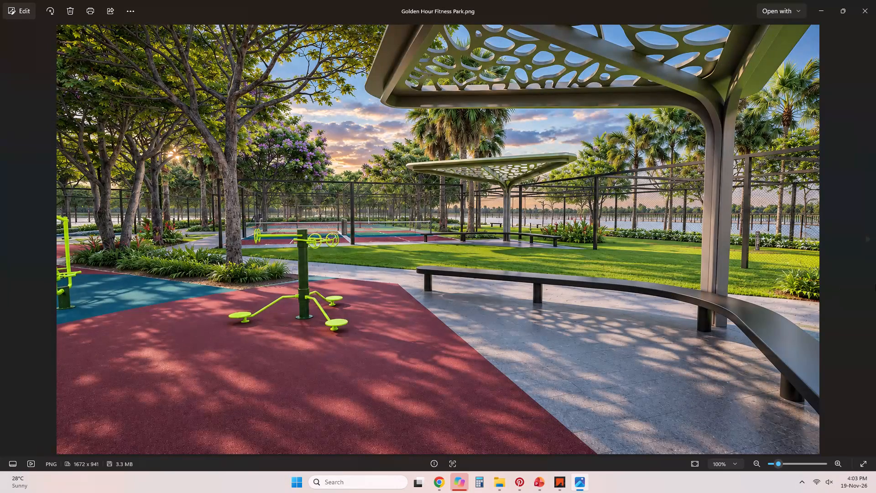
click(874, 240)
click(872, 240)
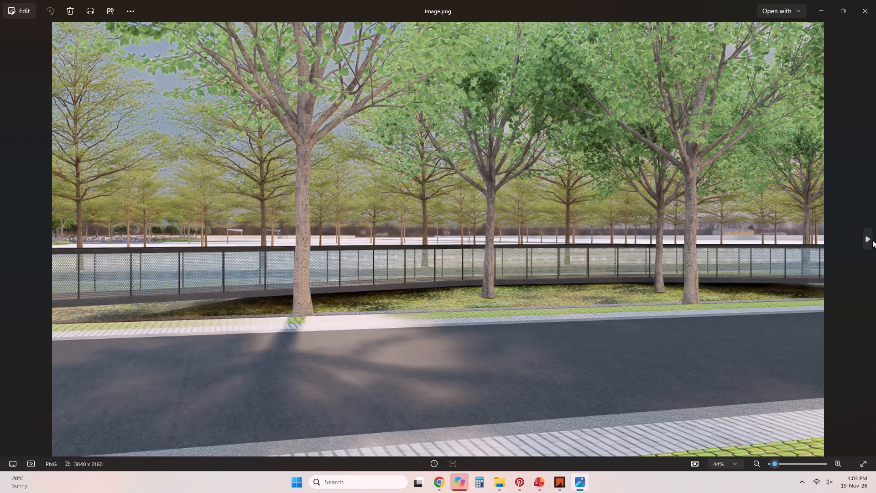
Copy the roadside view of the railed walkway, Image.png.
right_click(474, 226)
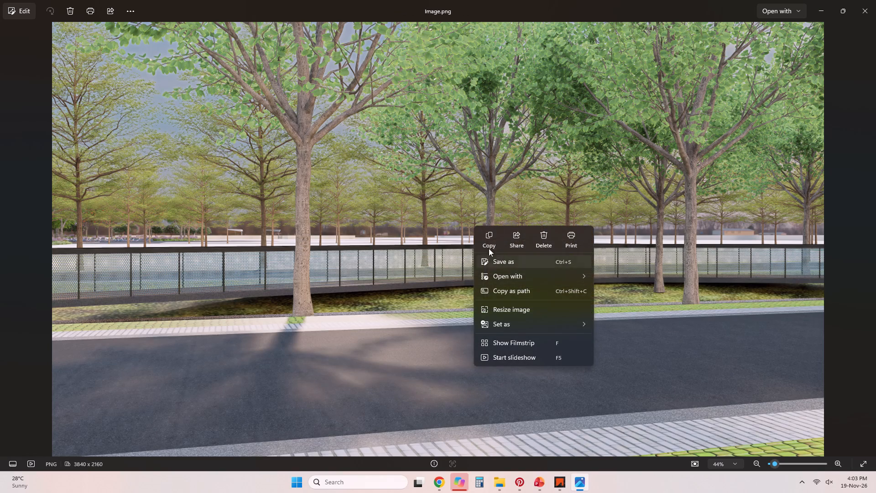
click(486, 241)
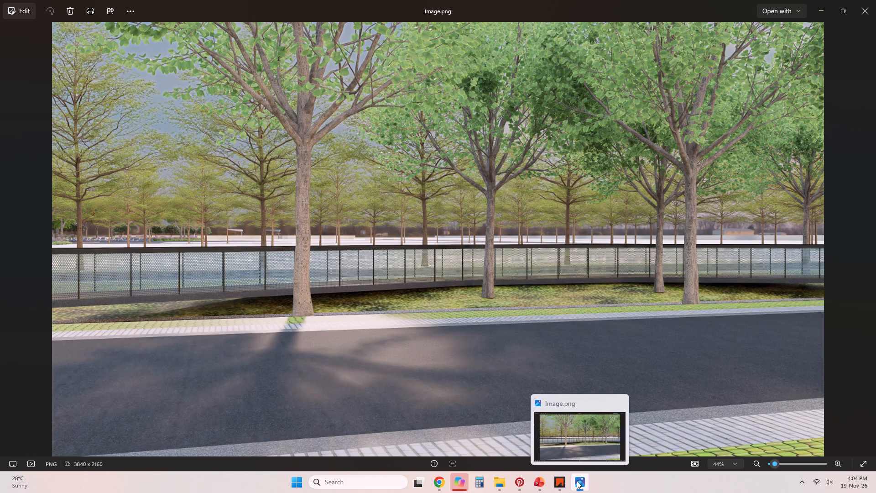
Return to PowerPoint and duplicate slide 24, the boardwalk view, directly after the original.
click(560, 452)
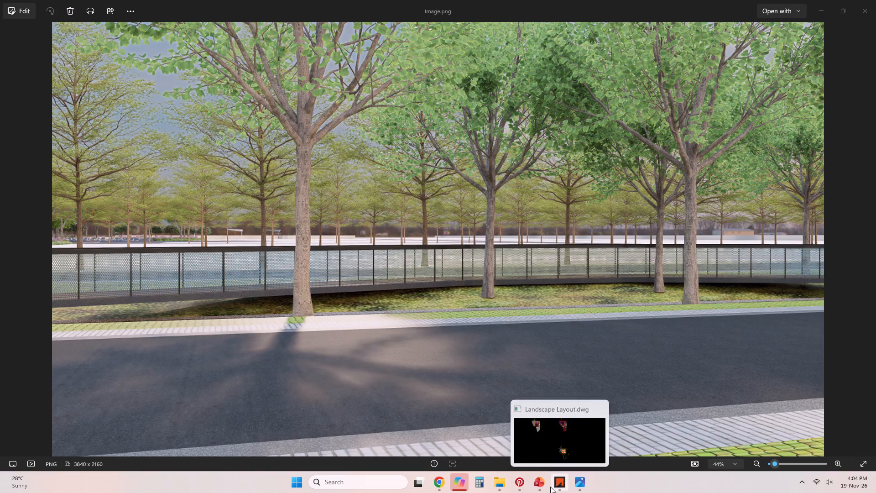
click(567, 455)
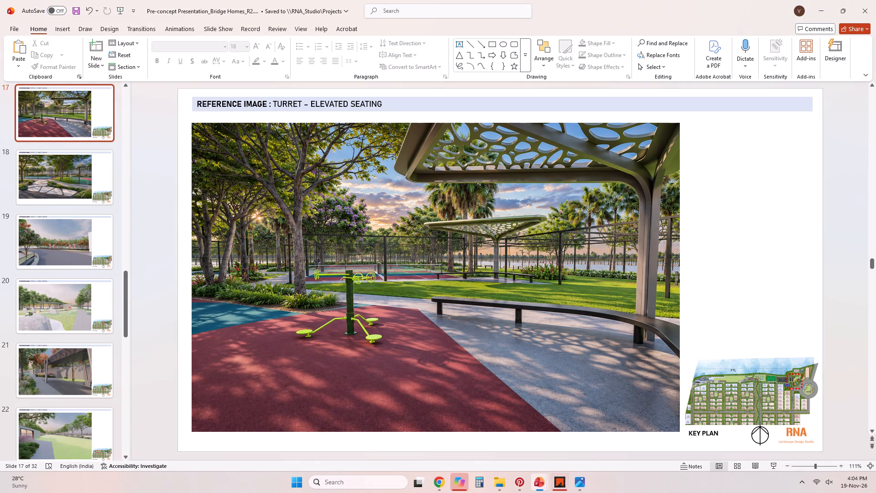
scroll(119, 261, down, 5)
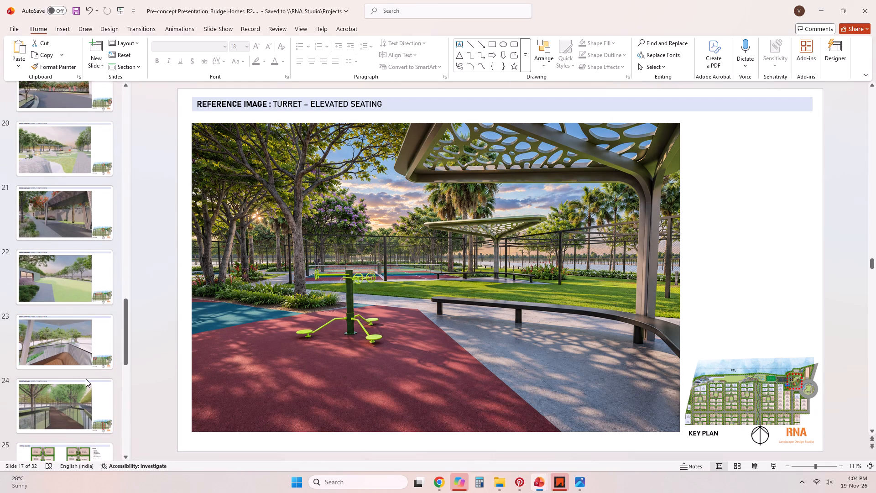
click(86, 379)
key(ctrl+c)
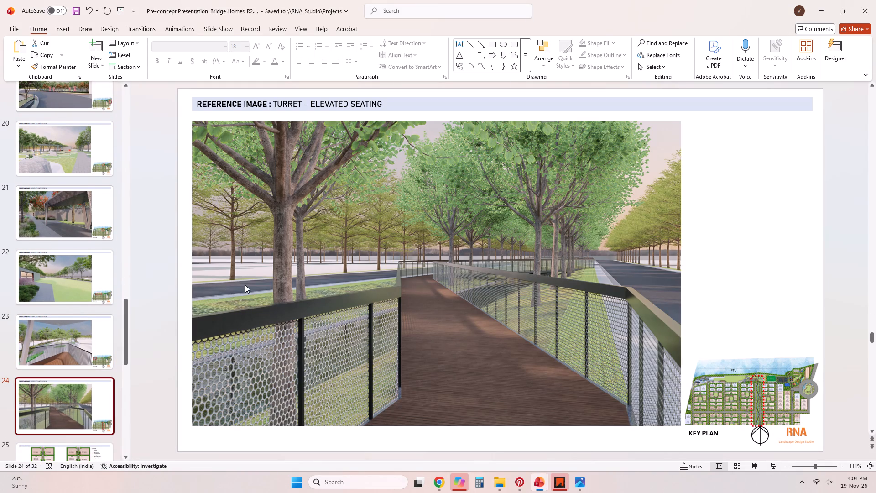
key(ctrl+v)
click(74, 369)
Replace the boardwalk picture on the duplicated slide 25 with the roadside walkway image, Image.png, from Photos.
click(389, 255)
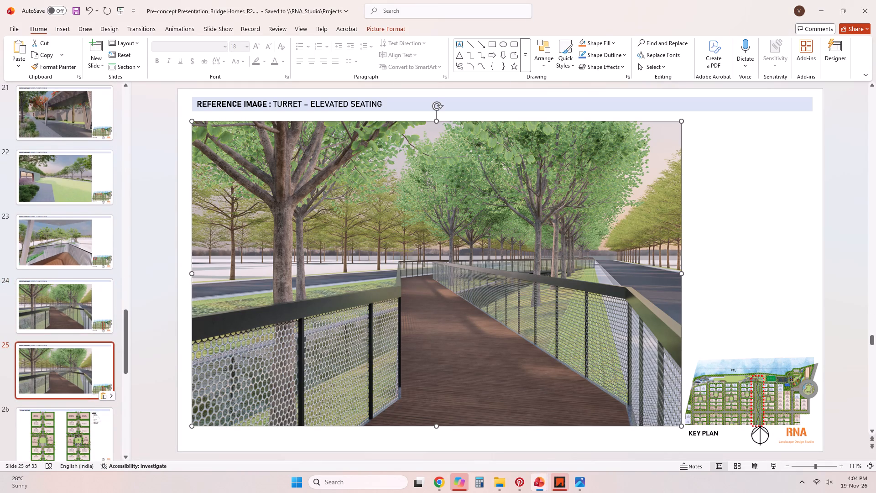
key(Delete)
right_click(658, 366)
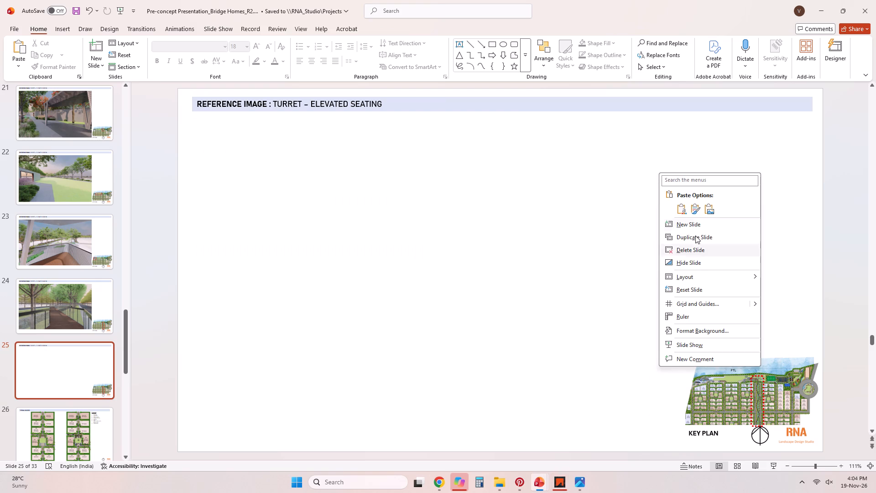
click(528, 328)
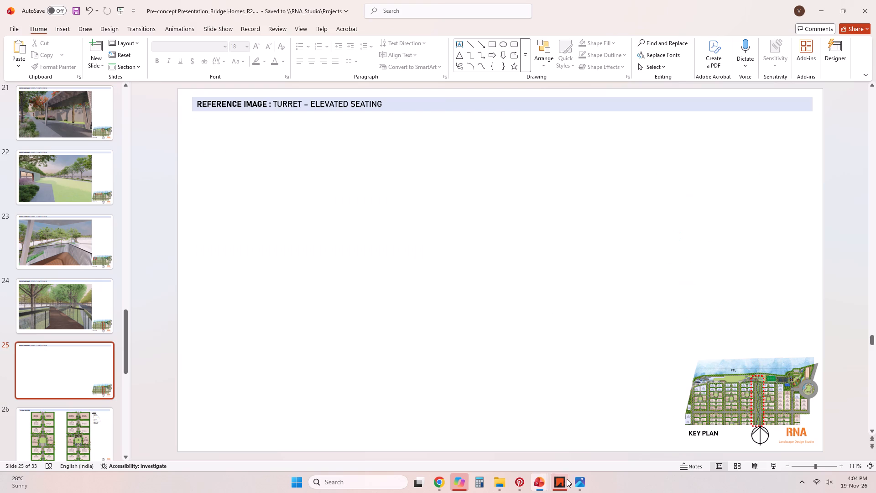
click(578, 479)
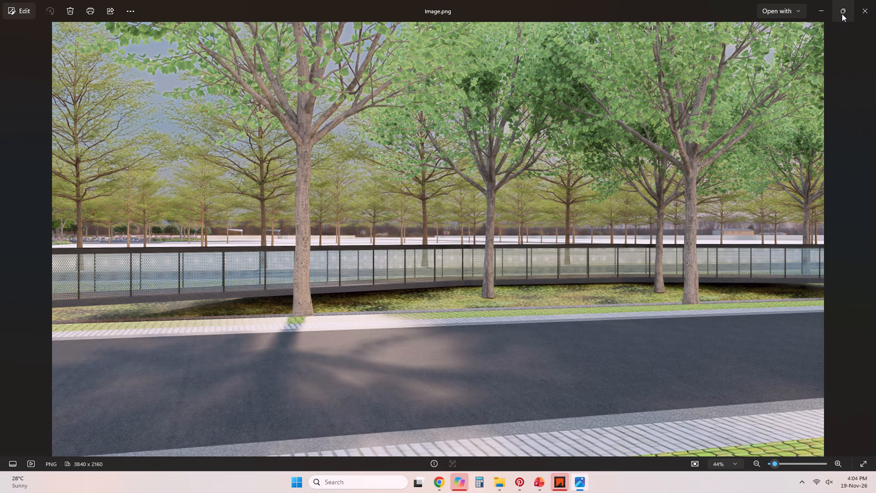
click(843, 12)
drag(244, 315, 497, 255)
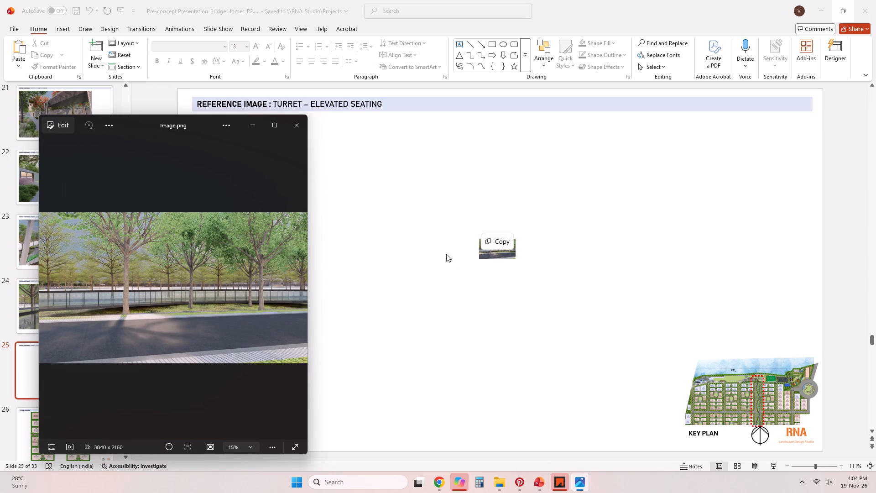
click(262, 126)
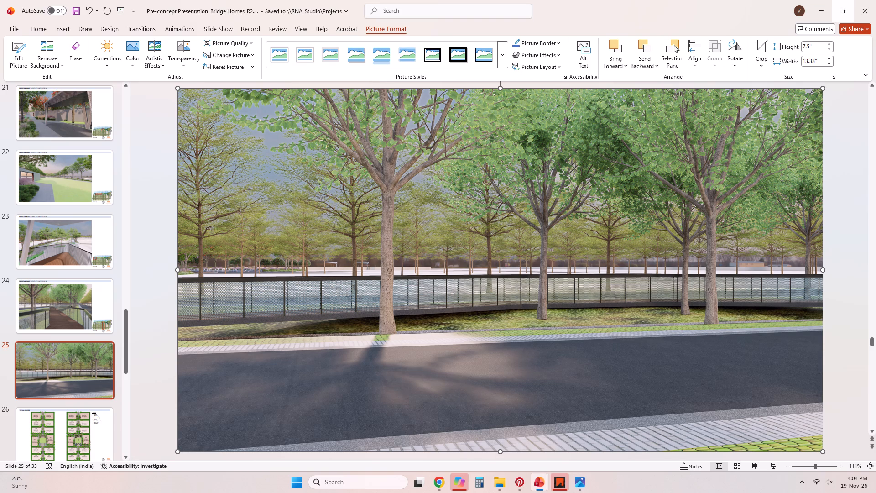
Shrink the roadside picture to about 5.51" high by 9.8" wide and place it below the title near the left margin.
click(703, 188)
drag(823, 89, 602, 185)
drag(466, 276, 501, 227)
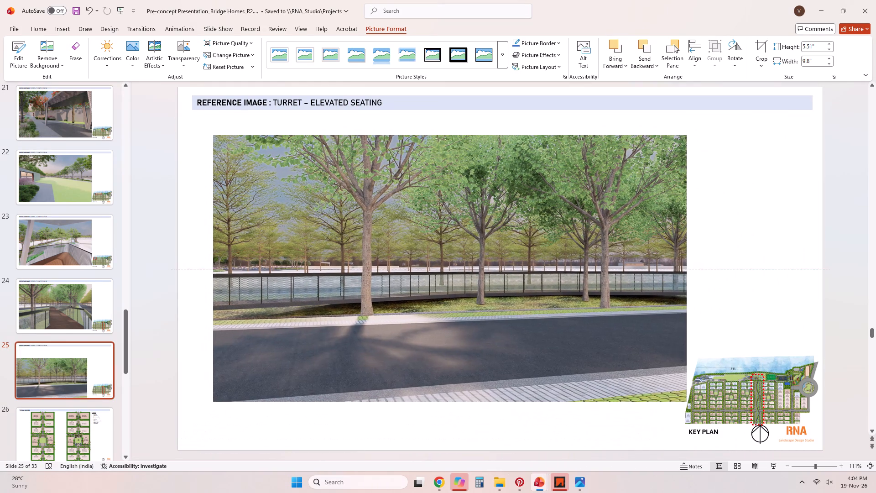
drag(501, 227, 478, 215)
Crop the roadside picture's right and left sides to a width of about 8.93" and realign it to the left margin.
right_click(480, 215)
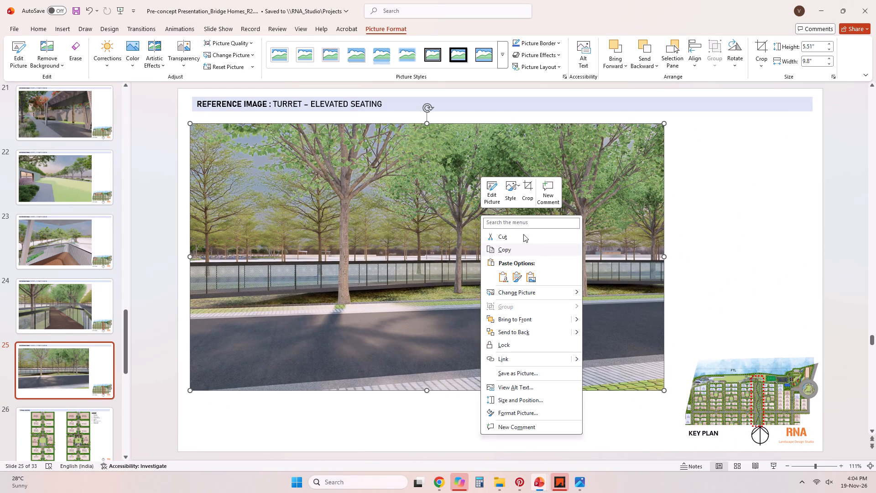
click(533, 188)
drag(662, 259, 651, 260)
drag(190, 257, 207, 258)
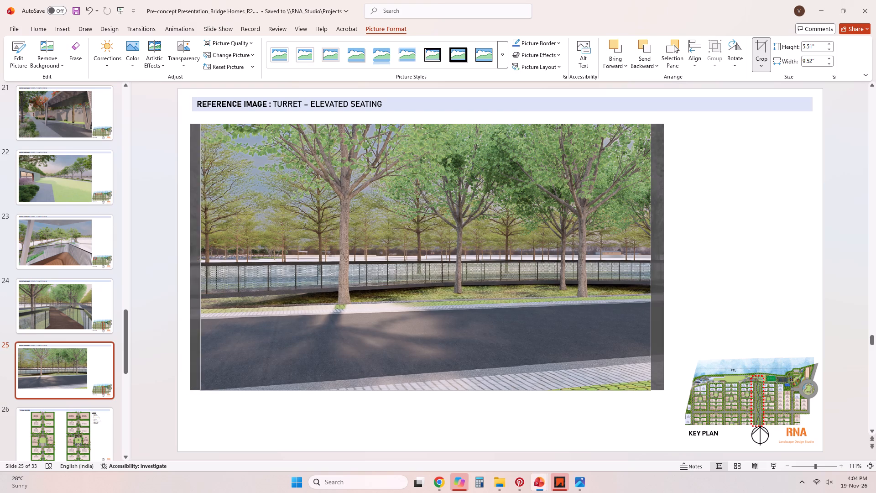
drag(207, 258, 219, 260)
click(699, 310)
drag(457, 266, 447, 266)
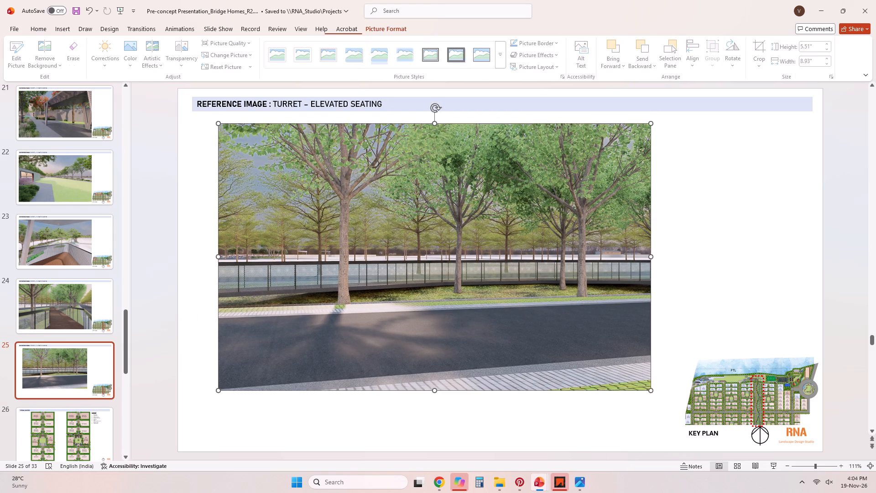
drag(447, 266, 431, 267)
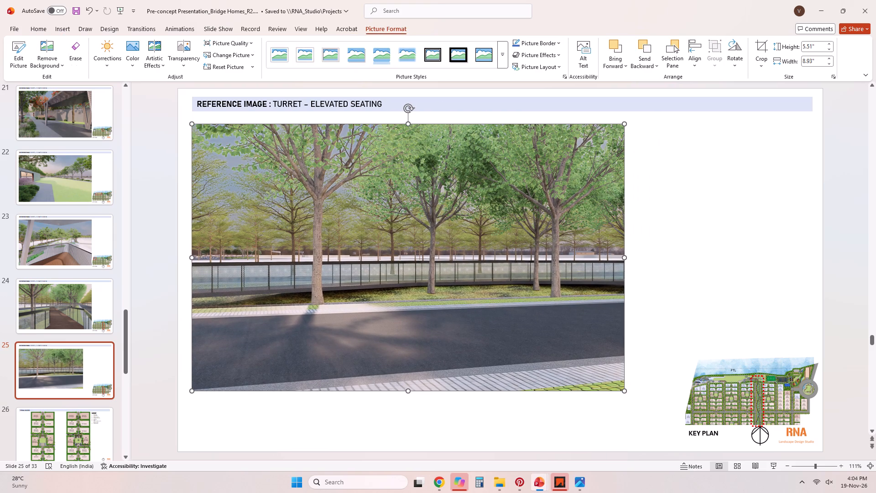
Enlarge the roadside picture on slide 25 to about 6.29" high by 10.2" wide, keeping it aligned to the left margin.
drag(623, 392, 635, 431)
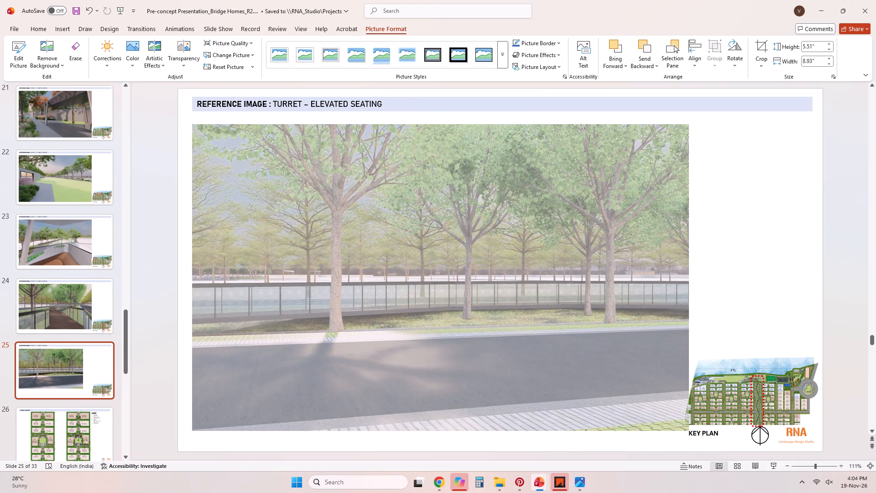
drag(635, 431, 623, 424)
drag(583, 338, 583, 332)
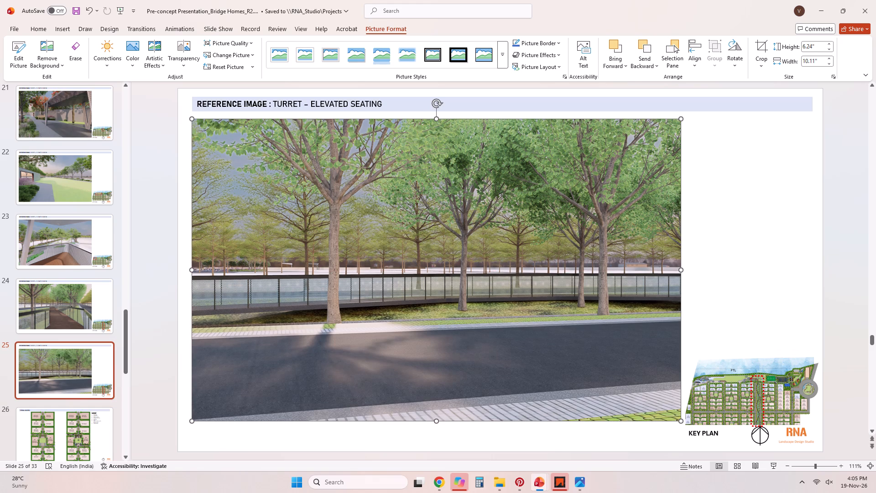
drag(682, 420, 678, 425)
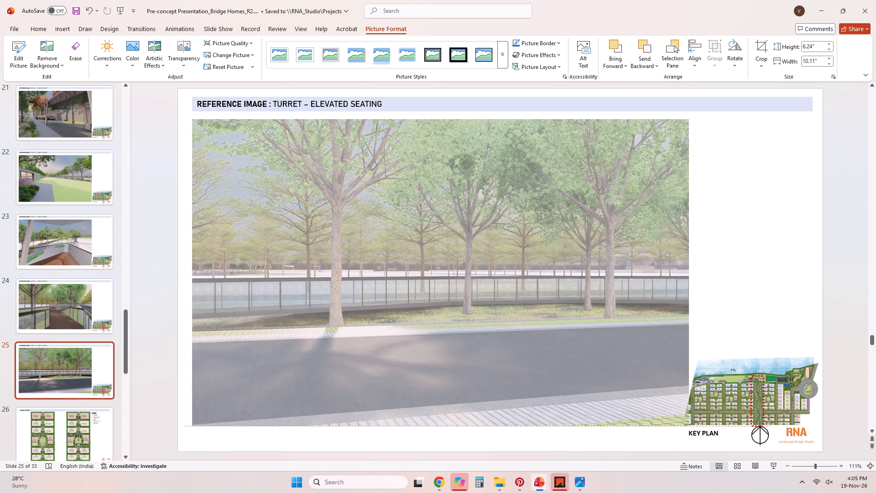
drag(678, 425, 670, 418)
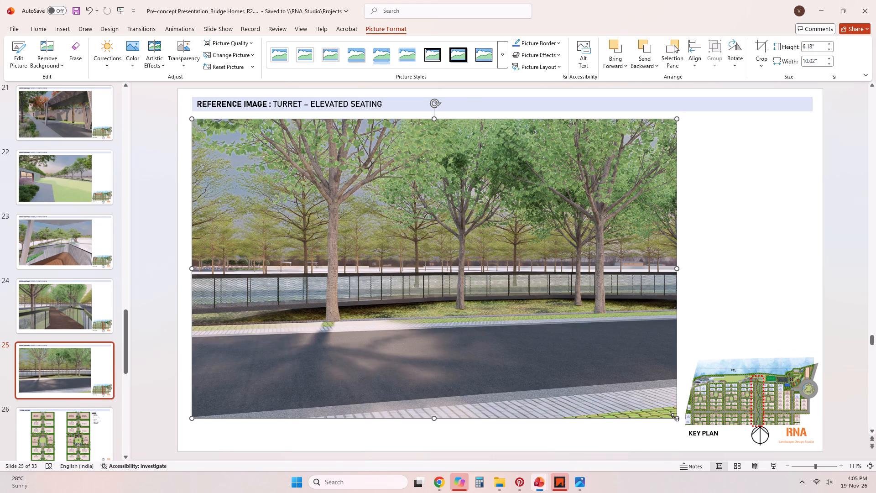
click(675, 417)
drag(652, 353, 651, 360)
click(709, 337)
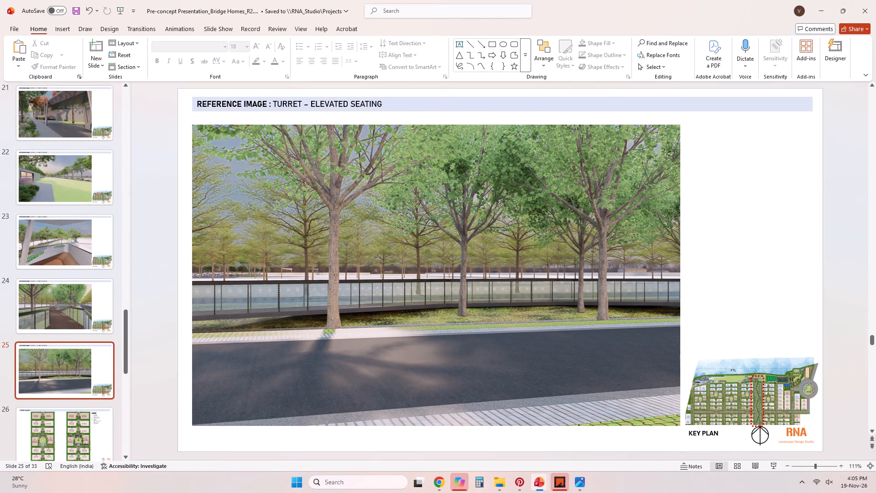
click(205, 147)
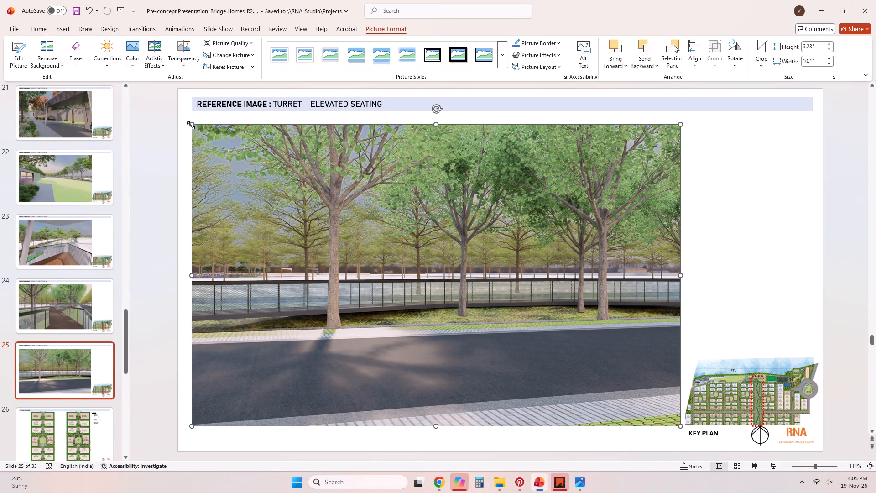
drag(191, 125, 191, 121)
drag(256, 158, 263, 156)
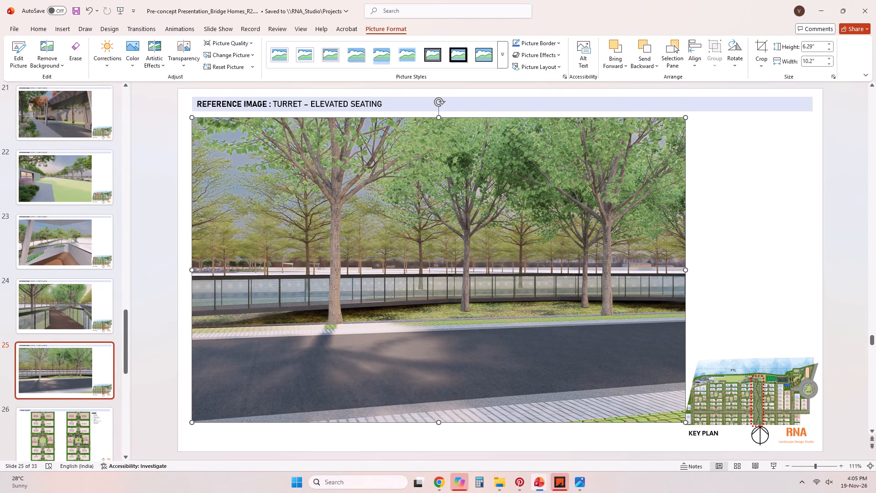
Crop a narrow strip off the roadside picture's right side to clear the key plan, and shift the picture slightly down below the title.
right_click(652, 332)
click(701, 358)
click(683, 267)
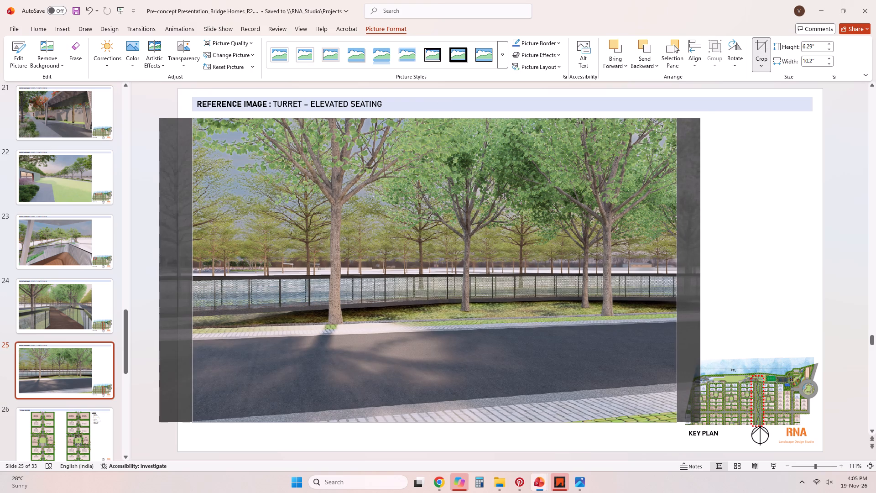
click(761, 255)
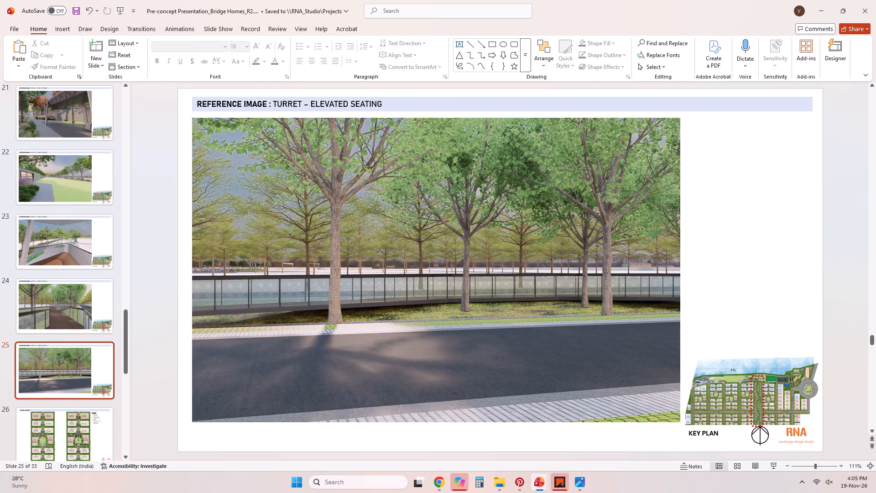
drag(584, 380, 584, 388)
click(737, 314)
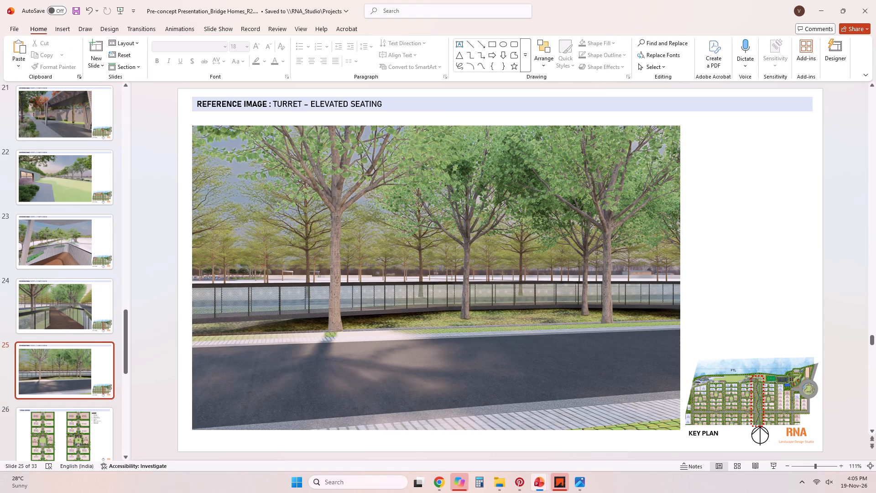
Look over the earlier slides and browse the rendered images in Photos to compare them with those already placed.
scroll(100, 183, up, 4)
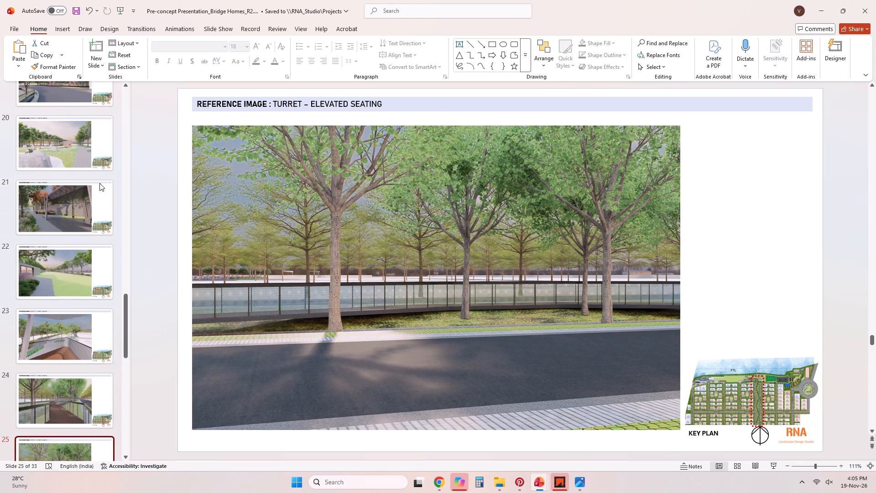
scroll(99, 183, up, 4)
scroll(89, 130, up, 1)
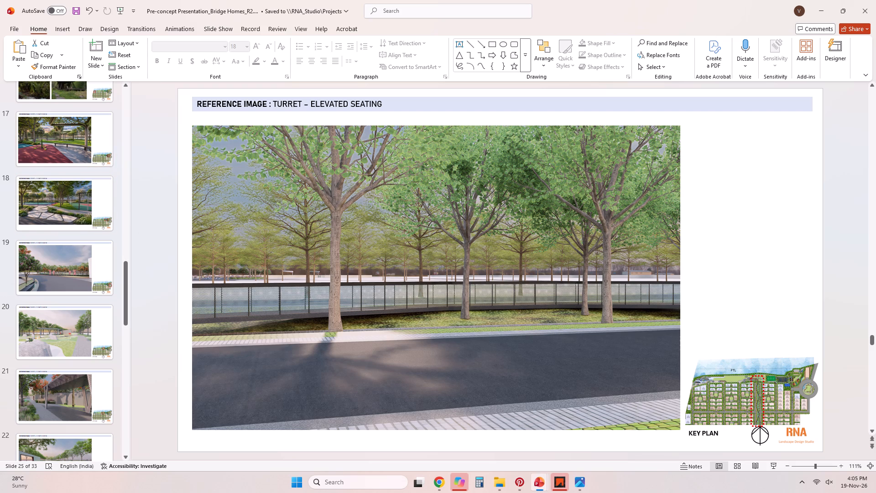
click(574, 483)
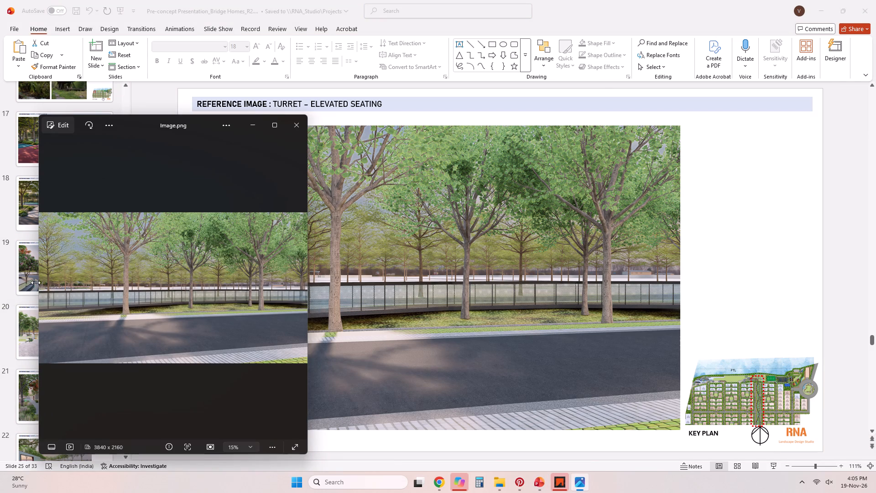
click(46, 288)
click(46, 288)
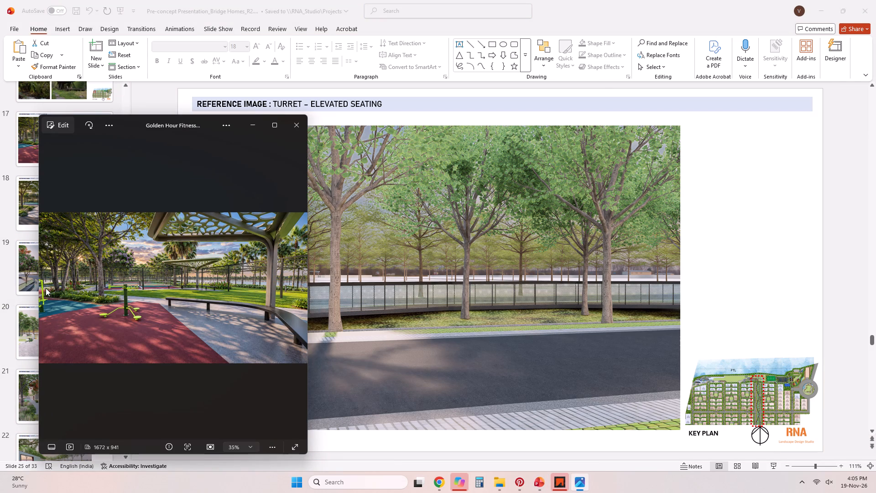
click(46, 288)
click(46, 288)
click(249, 124)
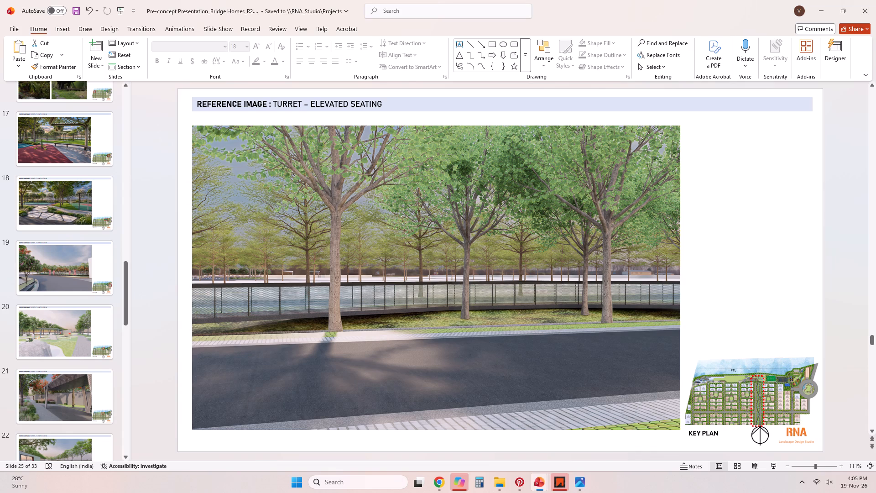
Replace the whole title on slide 17, the outdoor fitness view, with "3D VIEW".
scroll(26, 228, up, 2)
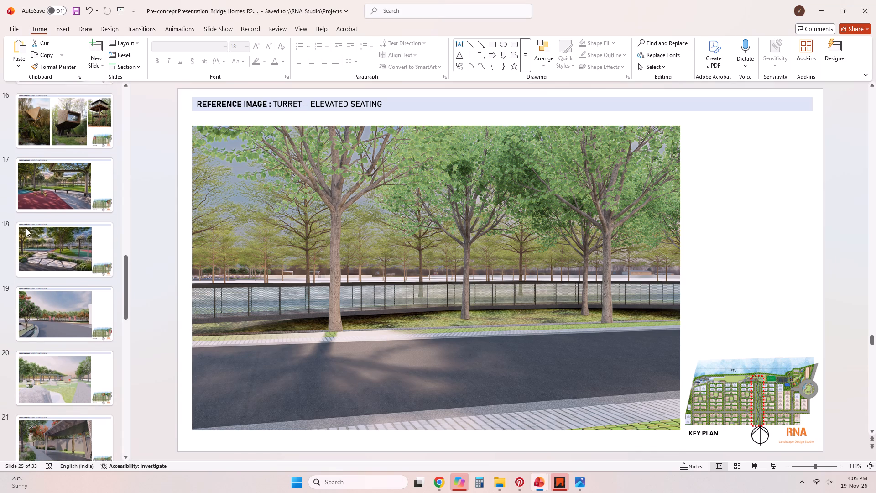
click(68, 157)
click(67, 195)
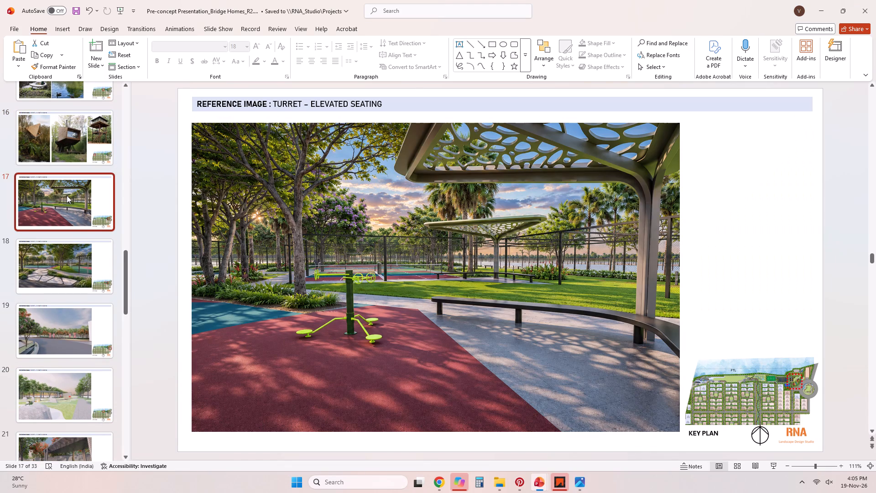
click(347, 108)
click(347, 108)
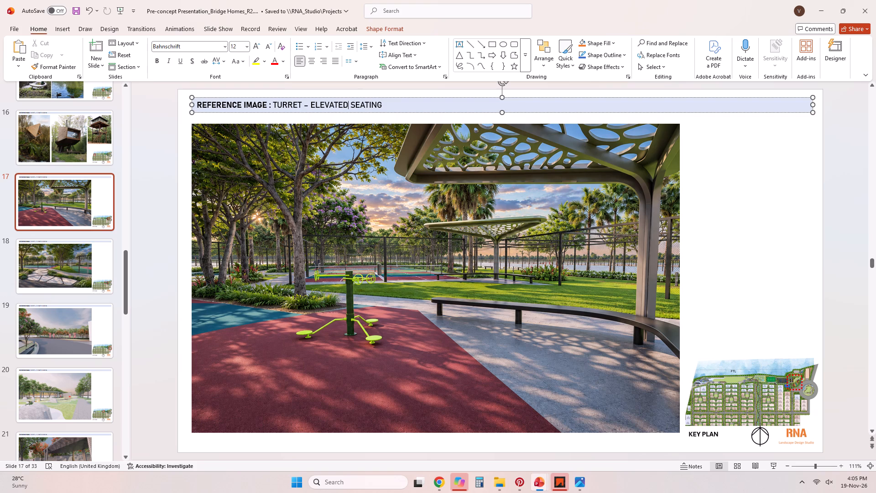
click(377, 107)
click(387, 105)
drag(380, 105, 274, 109)
drag(274, 109, 197, 106)
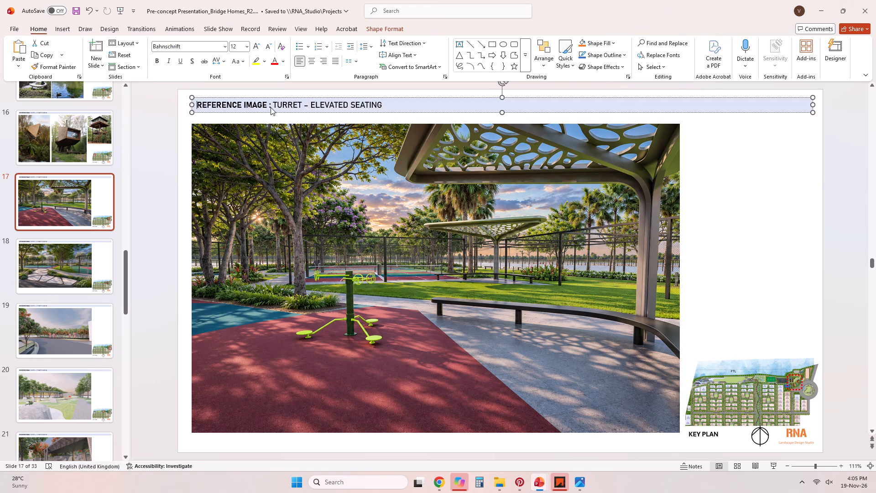
drag(382, 107, 195, 106)
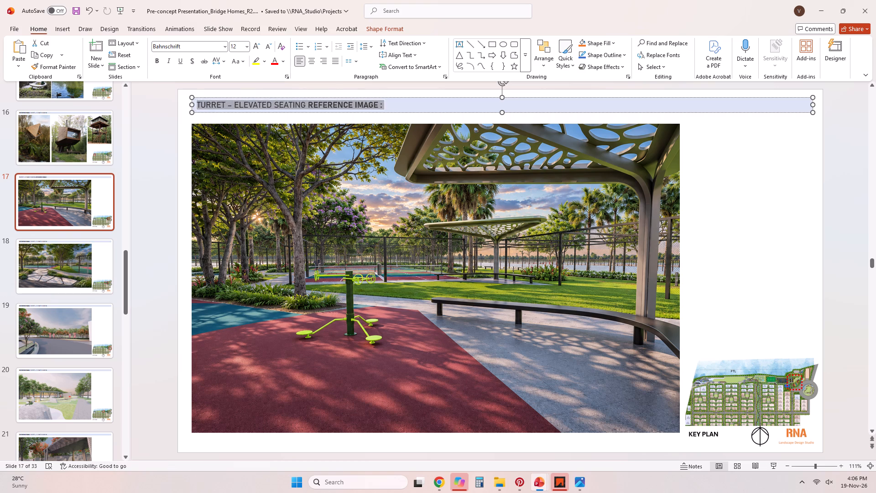
drag(195, 106, 194, 106)
key(Delete)
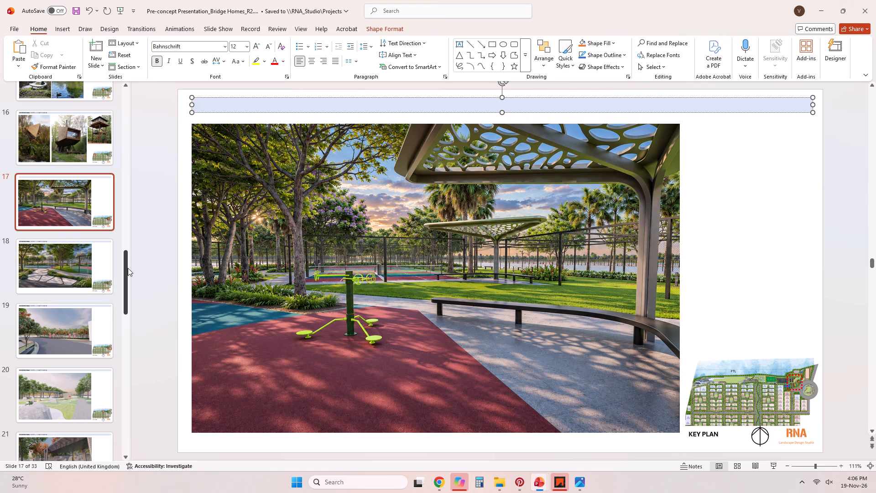
key(3)
key(d)
key(BackSpace)
text(D VIEW)
click(673, 281)
click(714, 285)
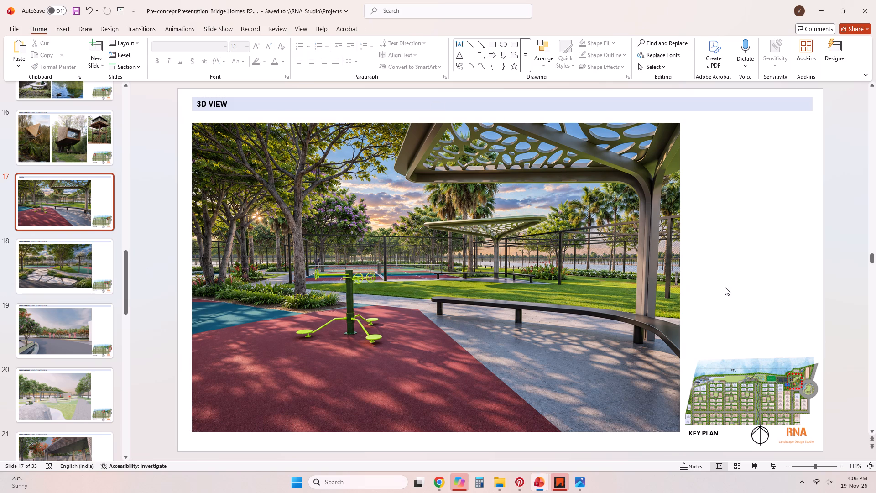
Copy the "3D VIEW" title from slide 17 and paste it over the title on slide 18, the stepping-stone path view.
double_click(223, 102)
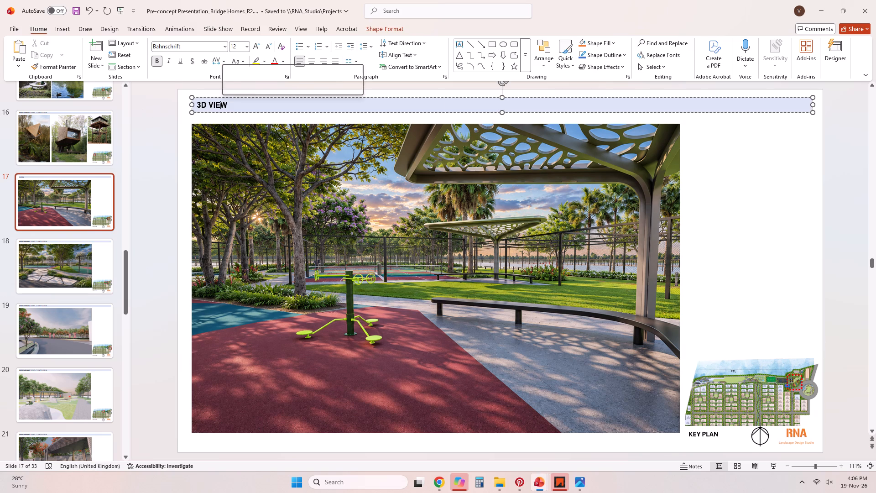
click(223, 102)
key(ctrl+c)
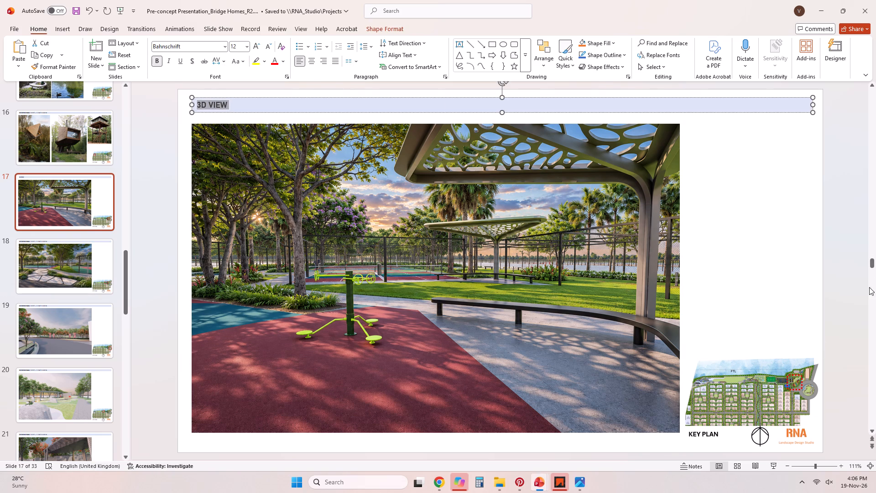
click(44, 271)
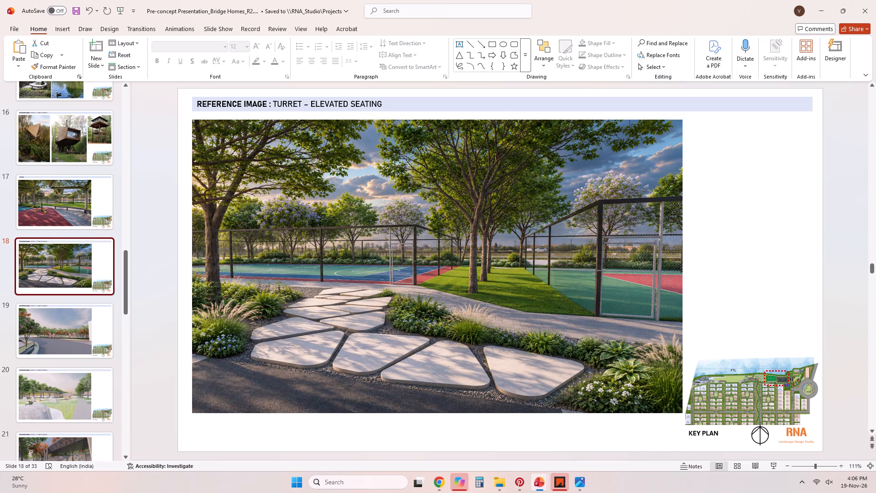
triple_click(292, 103)
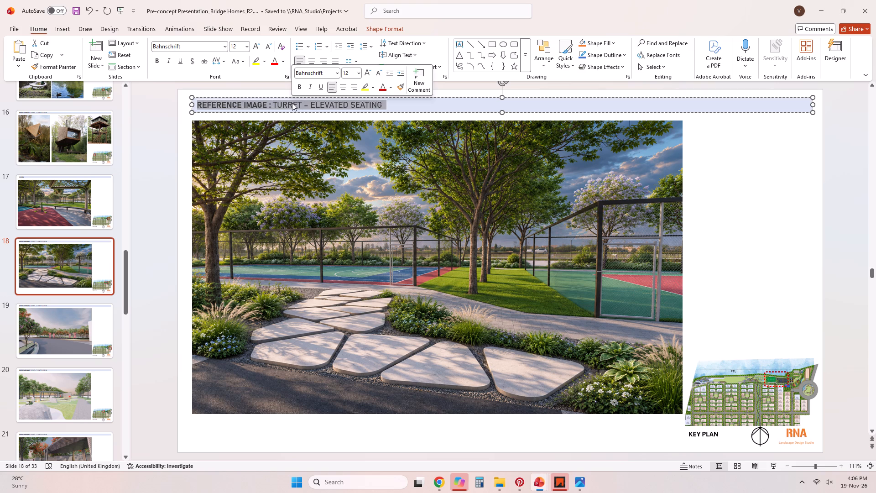
key(ctrl+v)
Replace the title on slide 20, the boulder garden view, with the copied "3D VIEW" text.
click(83, 377)
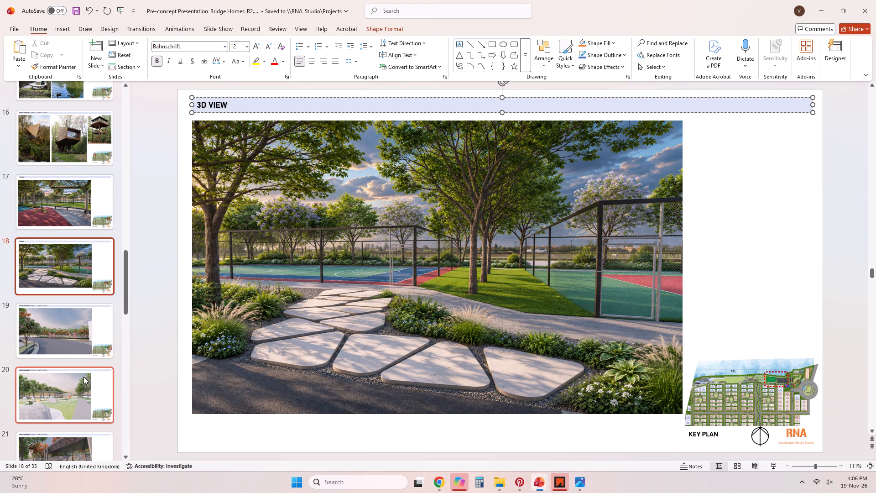
triple_click(205, 101)
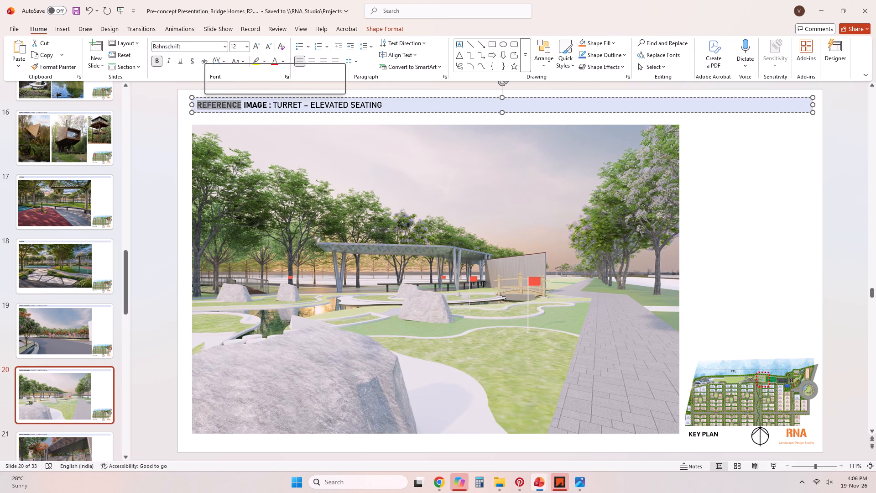
key(ctrl+v)
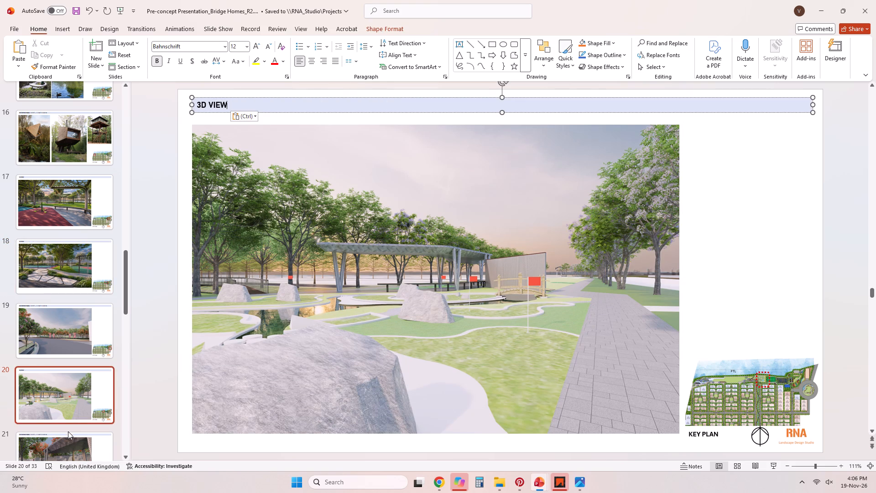
Replace the title on slide 21, the canopy and paved path view, with the copied "3D VIEW" text.
click(70, 447)
double_click(228, 104)
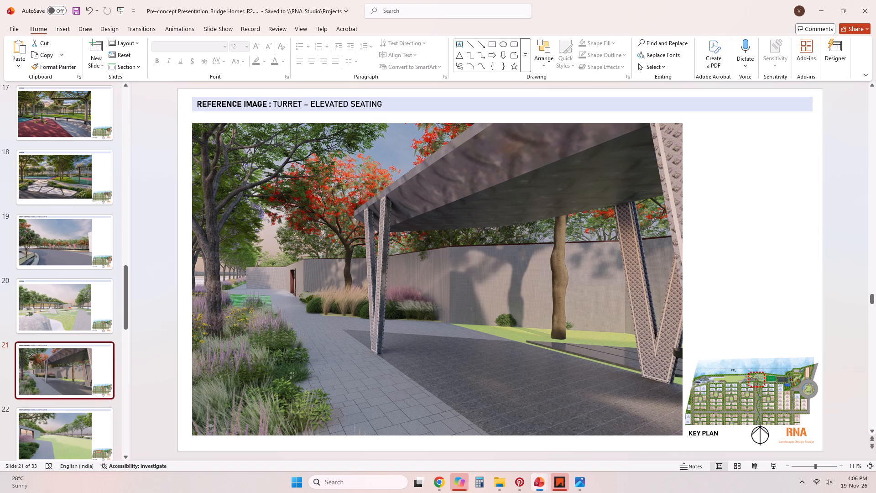
click(228, 104)
key(ctrl+v)
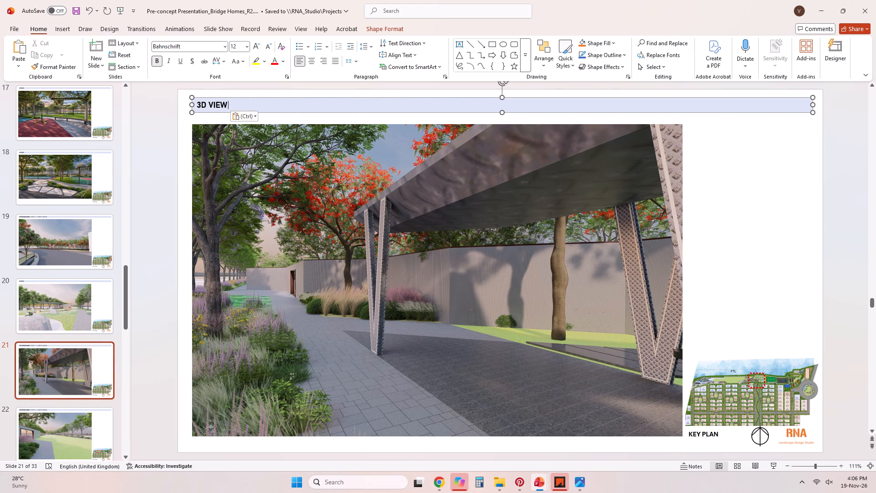
Paste the copied "3D VIEW" text over the whole title on slide 22, the open lawn view.
scroll(125, 361, down, 2)
click(96, 377)
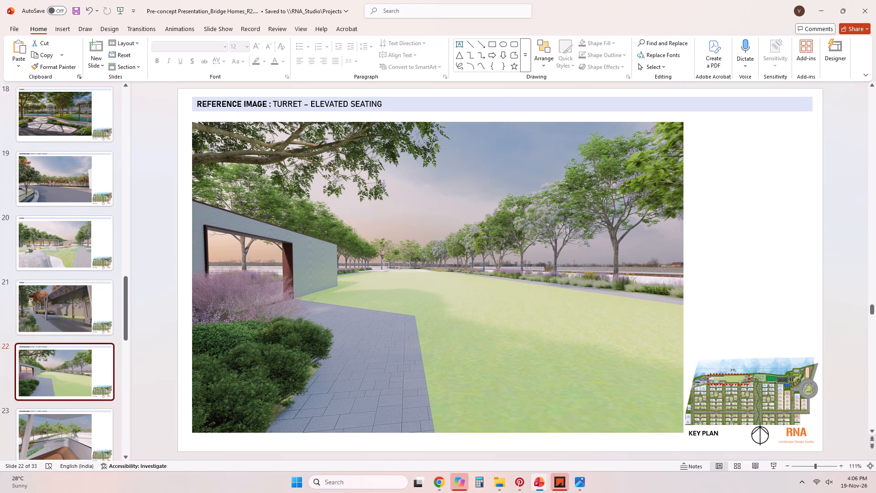
double_click(211, 102)
click(213, 102)
double_click(213, 102)
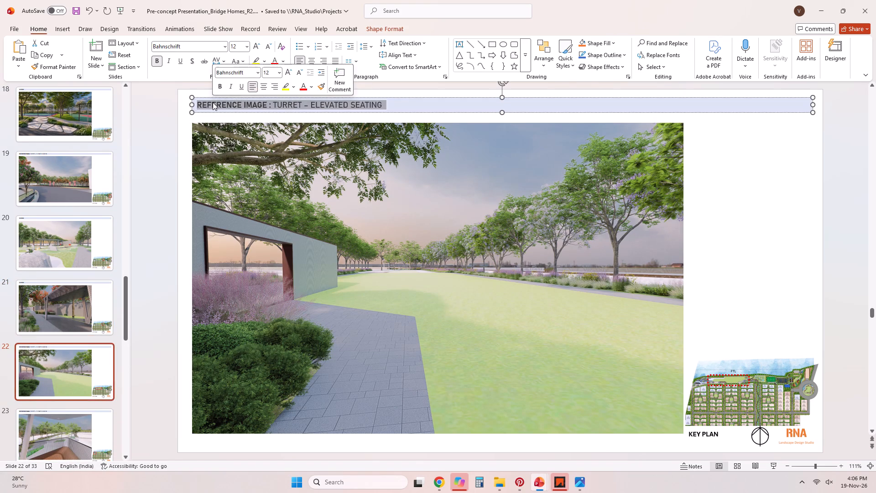
key(ctrl+v)
Replace the title on slide 23, the elevated timber deck view, with the copied "3D VIEW" text.
click(77, 437)
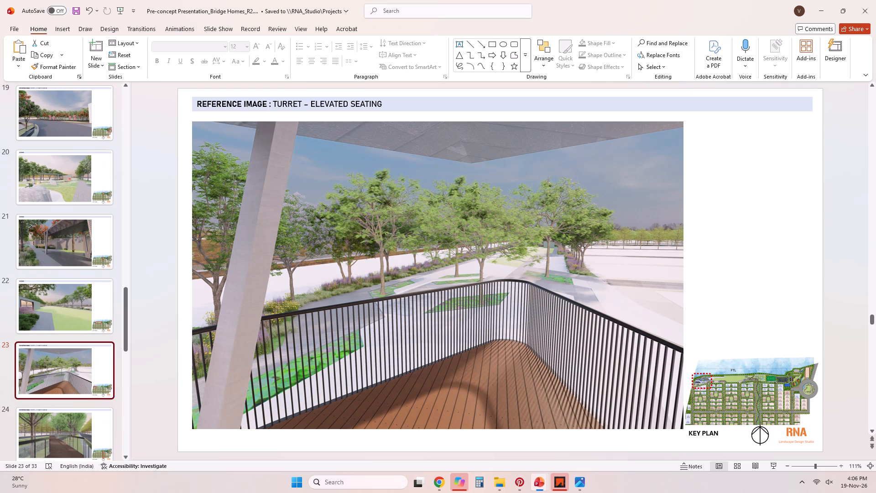
triple_click(222, 100)
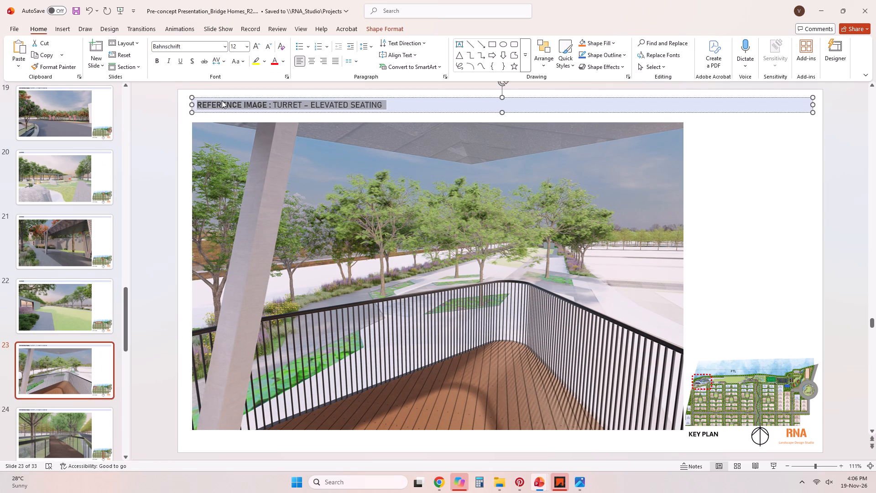
key(ctrl+v)
Paste the copied "3D VIEW" text over the whole title on slide 24, the tree-lined boardwalk view.
scroll(125, 391, down, 1)
click(105, 381)
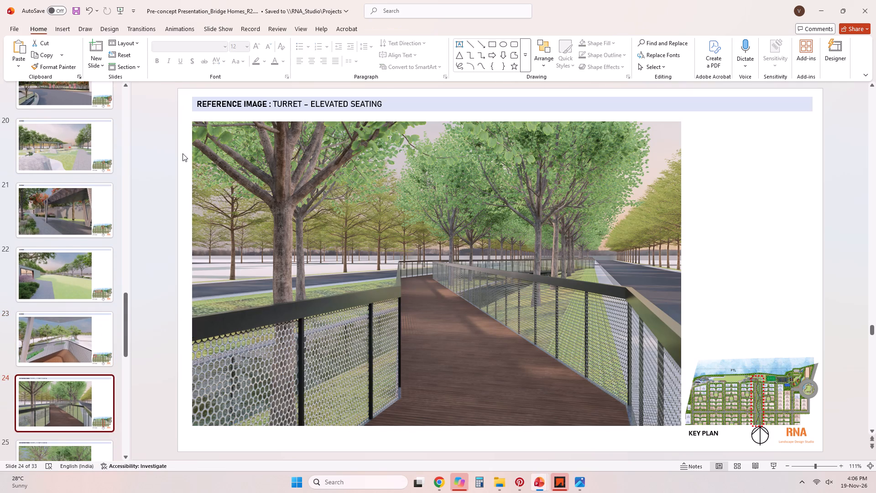
double_click(229, 100)
click(229, 100)
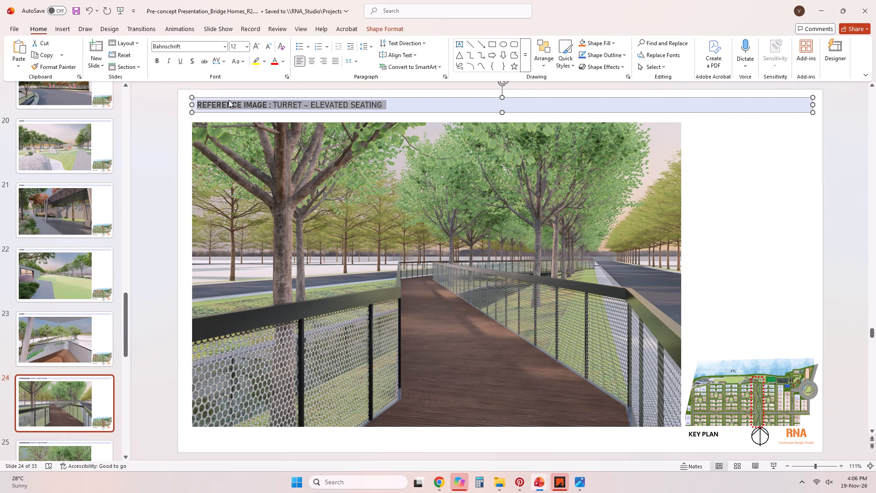
key(ctrl+v)
Look back over the view slides from slide 18 to the typical cluster on slide 26 to check their titles.
scroll(191, 253, down, 2)
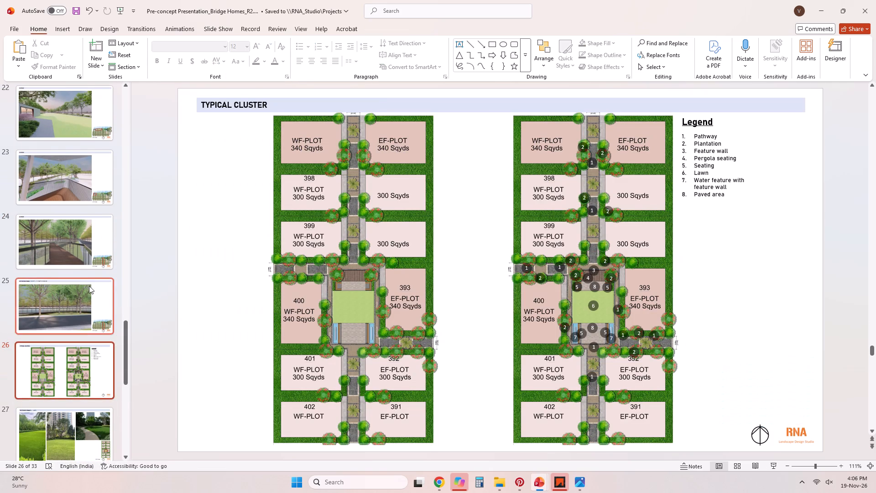
scroll(89, 274, up, 6)
scroll(101, 311, up, 2)
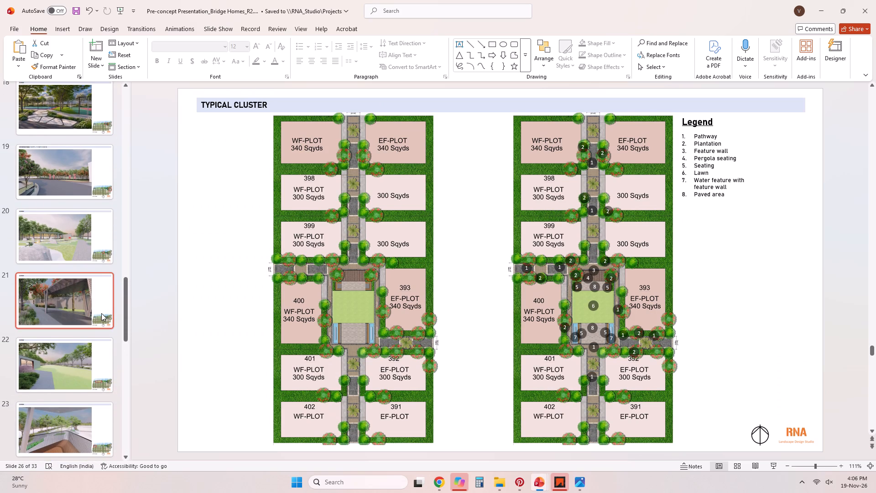
click(69, 134)
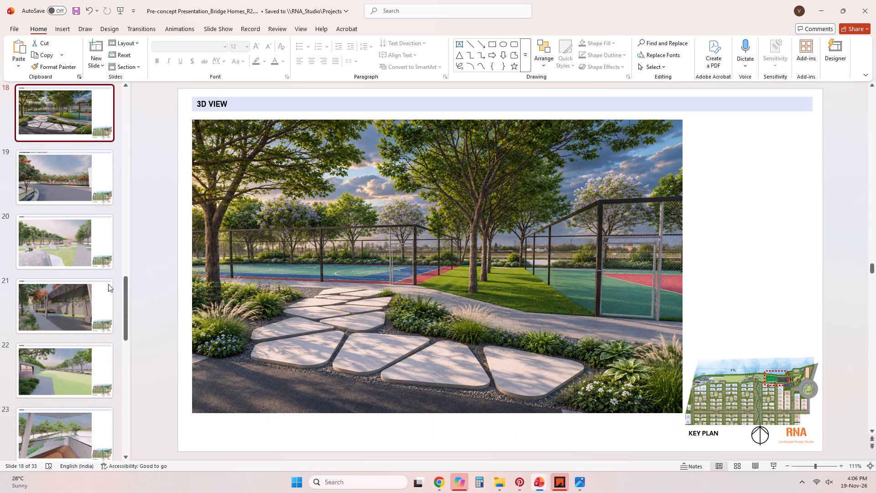
scroll(108, 284, down, 7)
click(66, 396)
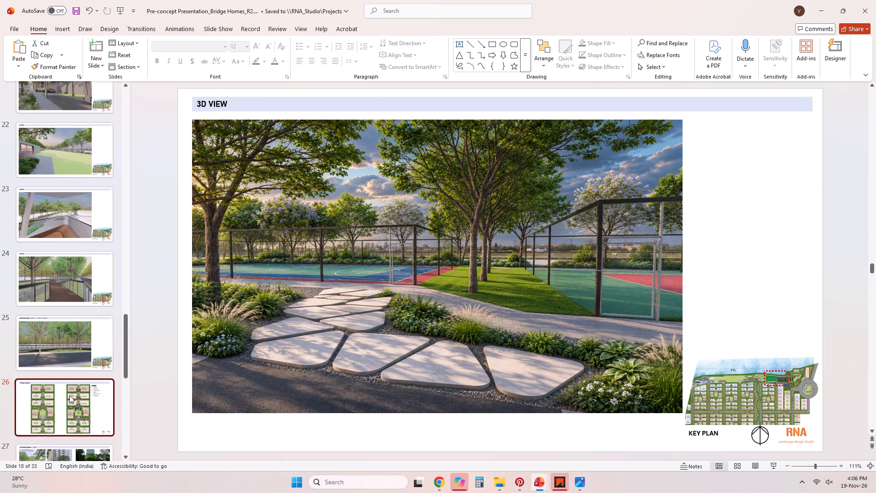